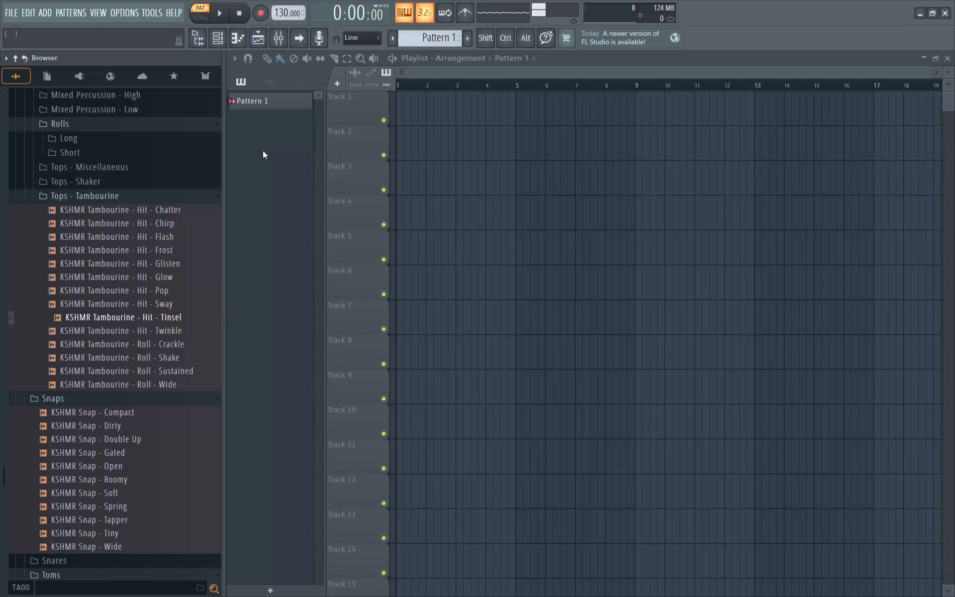
Open the 808 Kick channel's sampler from the channel rack and audition its sample.
{"action": "left_click", "coordinate": [219, 46]}
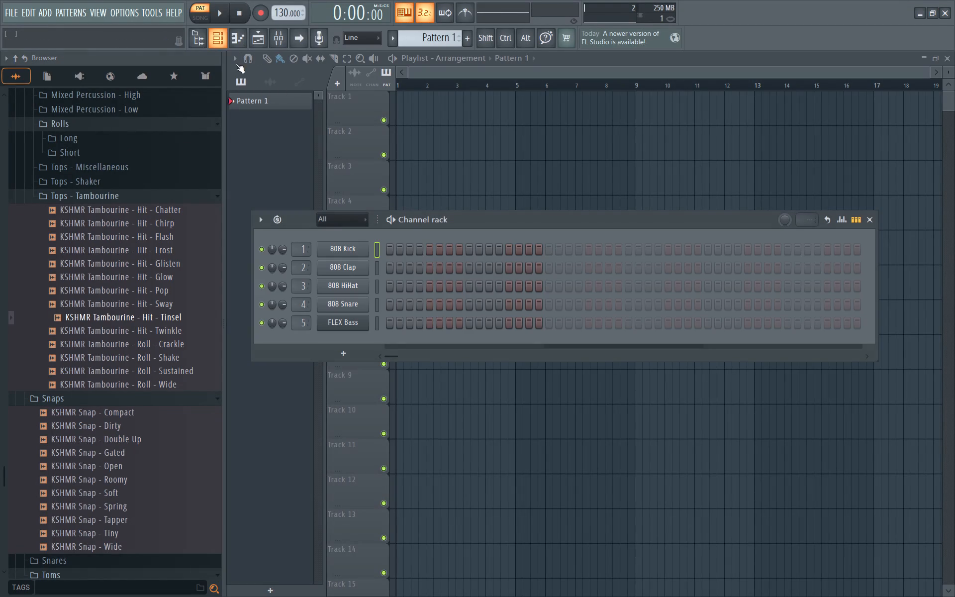
{"action": "left_click", "coordinate": [337, 249]}
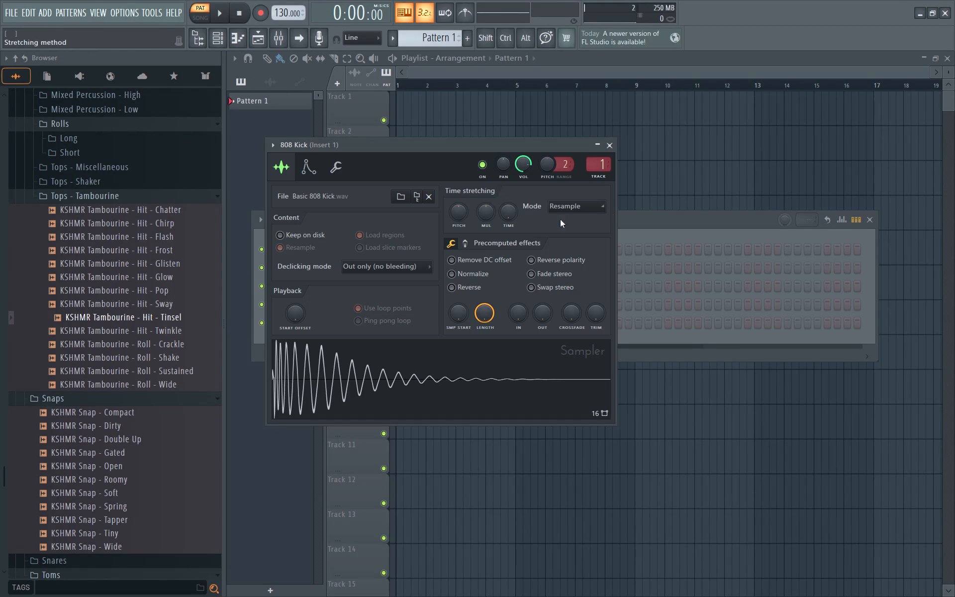
{"action": "double_click", "coordinate": [398, 359]}
{"action": "triple_click", "coordinate": [398, 359]}
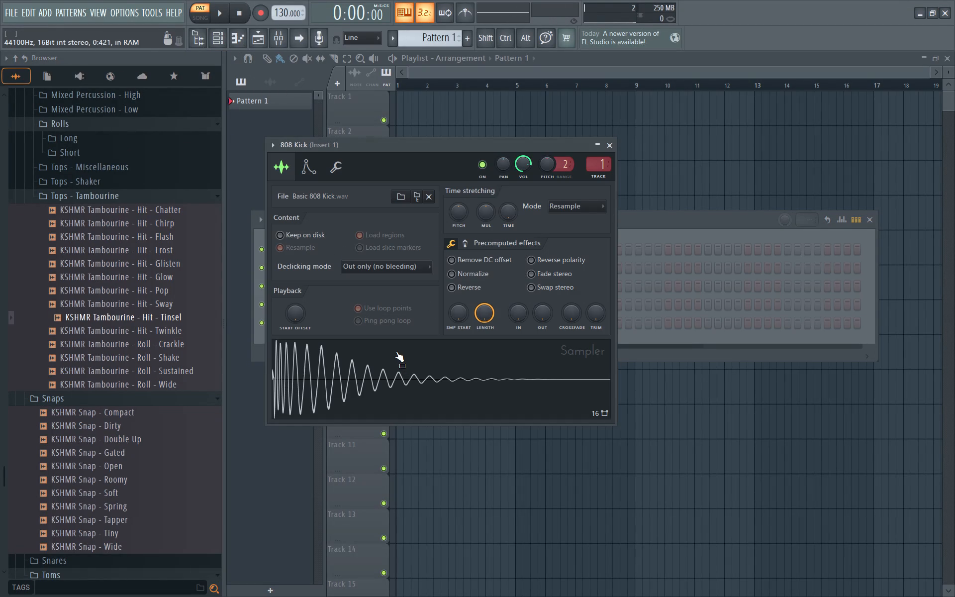
{"action": "left_click", "coordinate": [394, 353]}
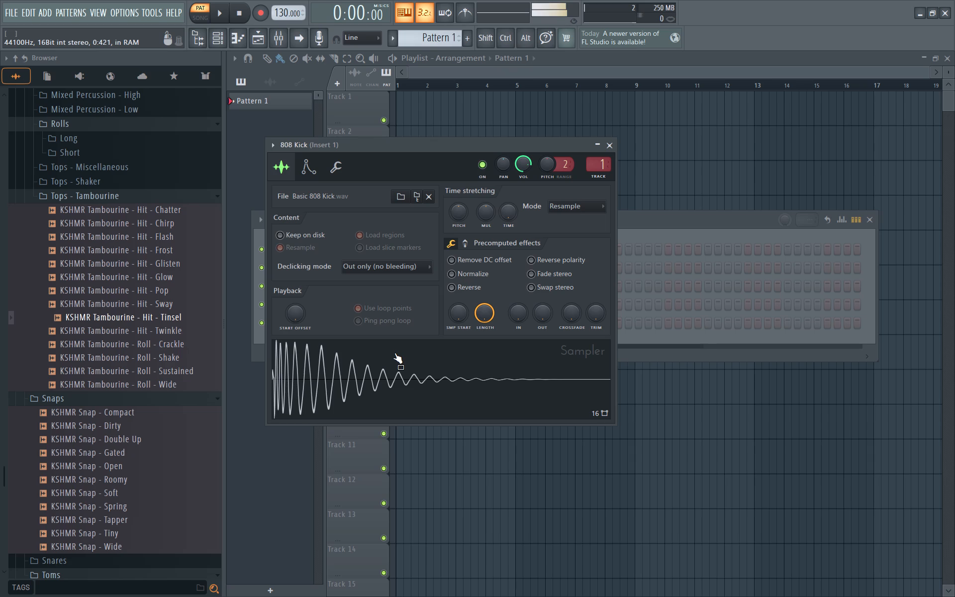
{"action": "triple_click", "coordinate": [394, 353]}
{"action": "triple_click", "coordinate": [394, 385]}
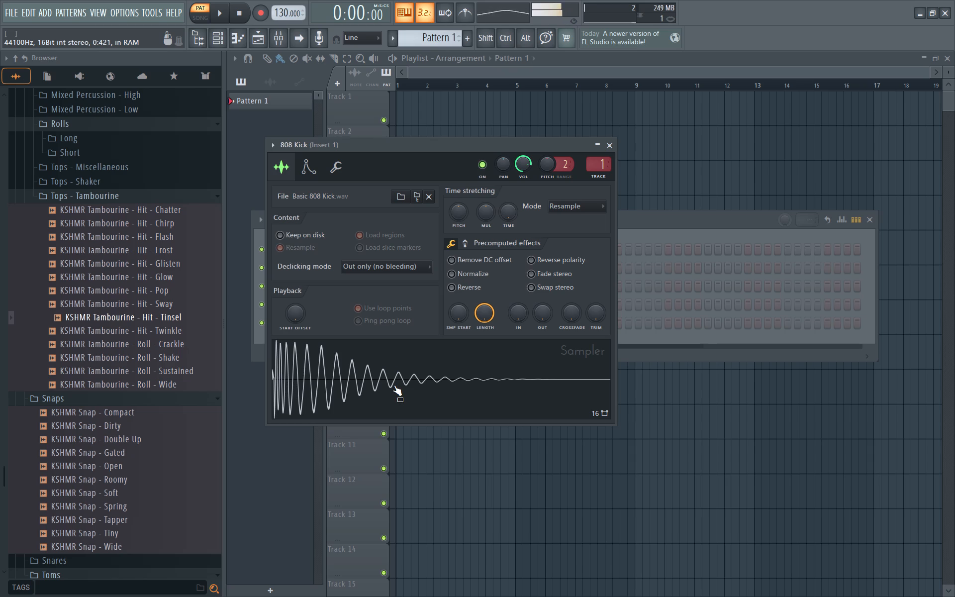
{"action": "double_click", "coordinate": [394, 385]}
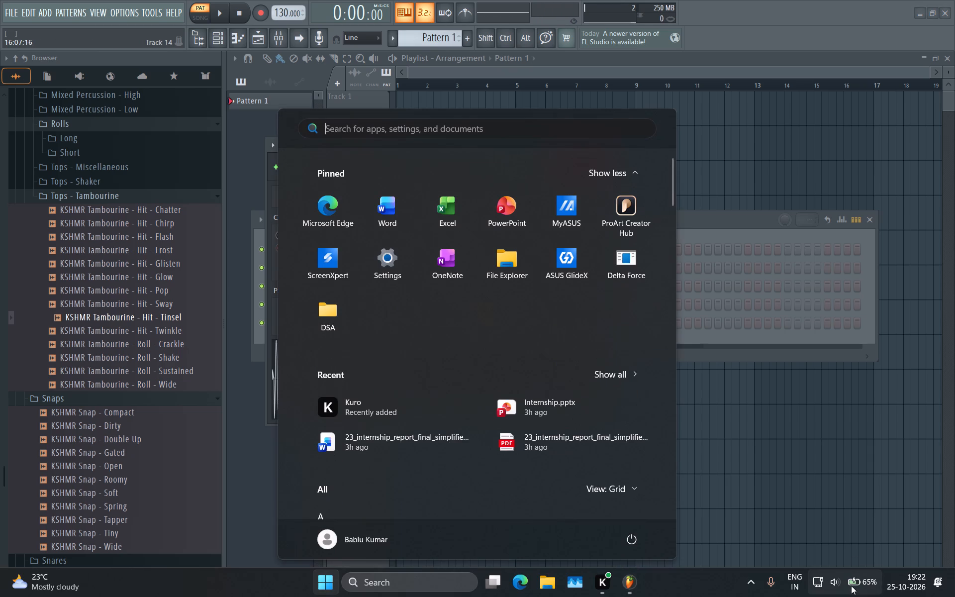
Set the system volume to 24 and return to the playlist.
{"action": "left_click", "coordinate": [851, 586]}
{"action": "left_click", "coordinate": [797, 510]}
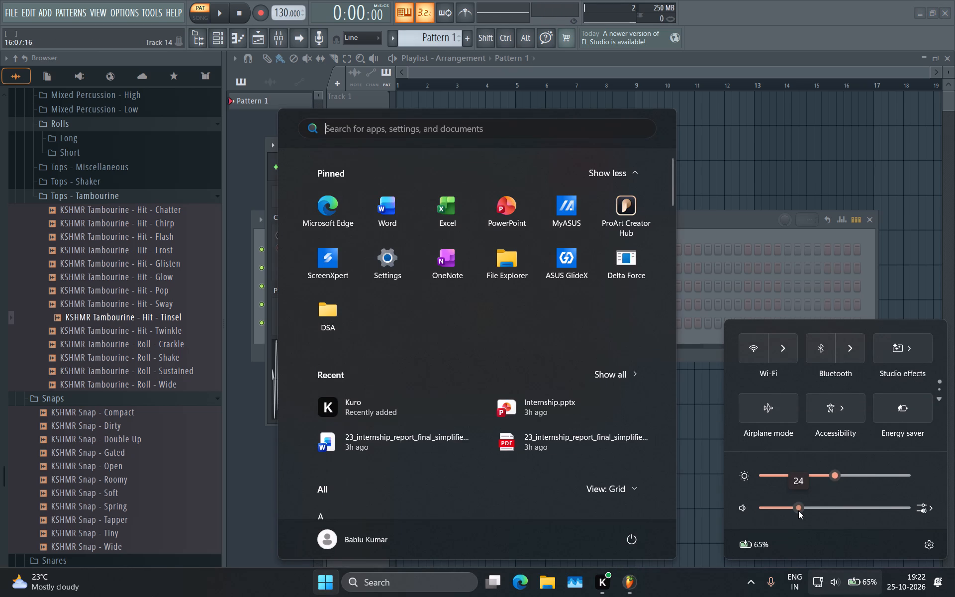
{"action": "left_click", "coordinate": [694, 62]}
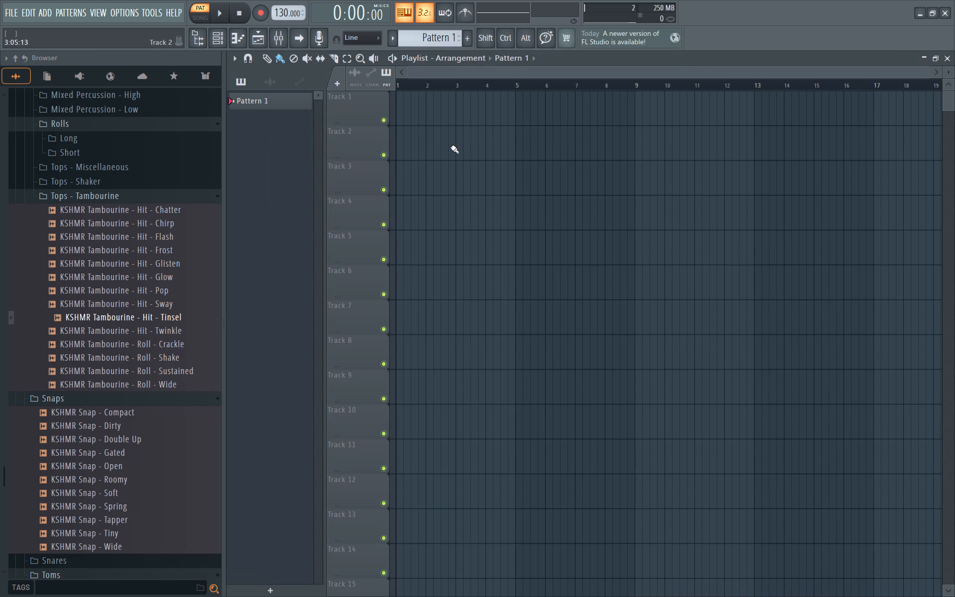
{"action": "left_click", "coordinate": [446, 147]}
{"action": "right_click", "coordinate": [463, 144]}
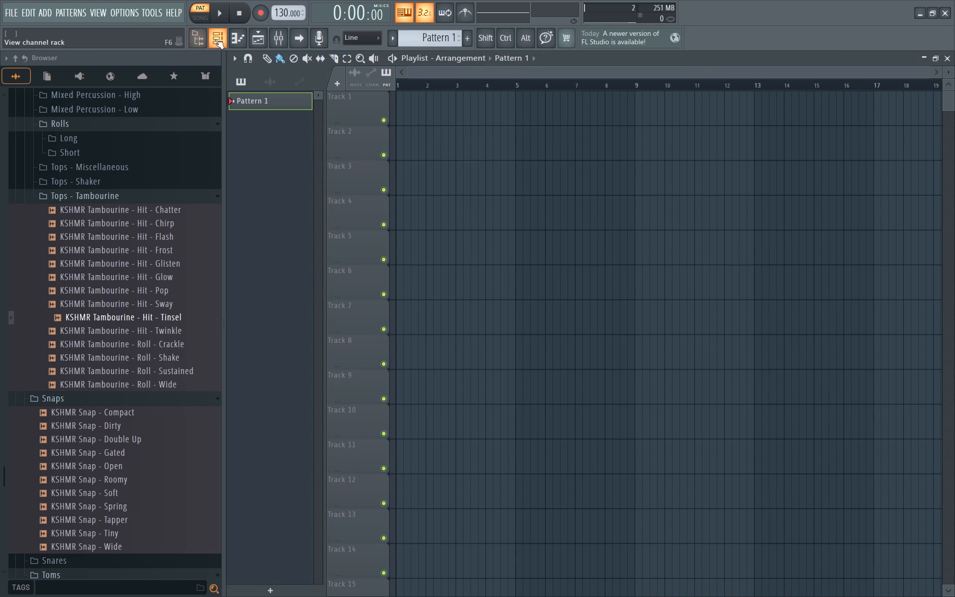
Reopen the channel rack and collapse the Tops - Tambourine folder in the browser.
{"action": "left_click", "coordinate": [215, 39]}
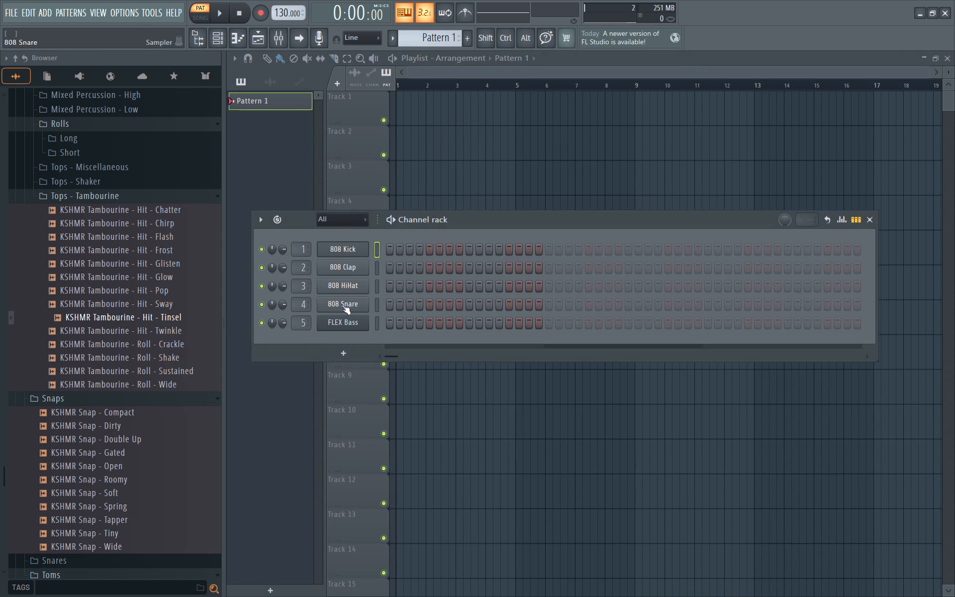
{"action": "left_click", "coordinate": [149, 213]}
{"action": "left_click", "coordinate": [118, 193]}
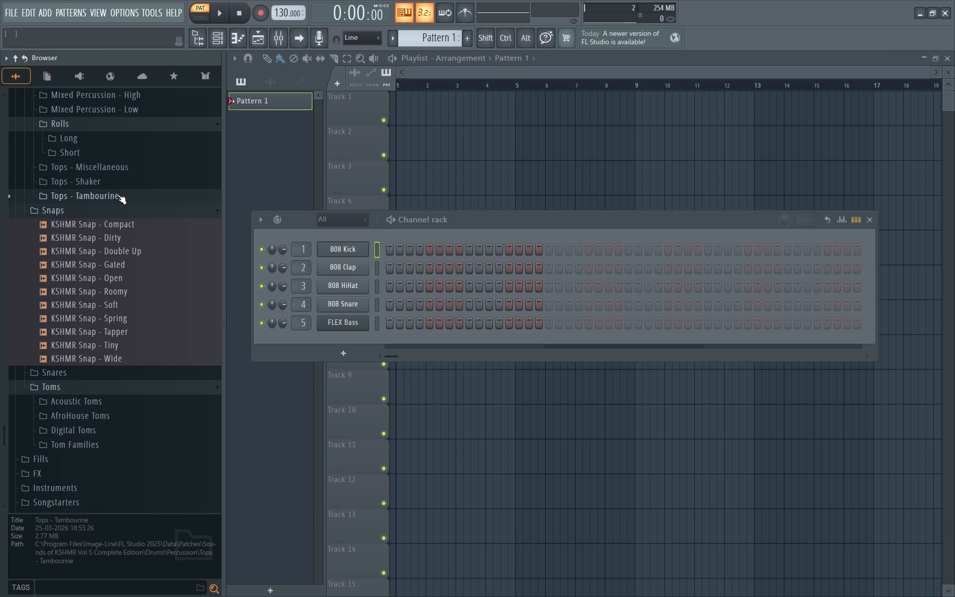
Expand the Acoustic Kicks folder under Kicks and audition its KSHMR Big kick samples.
{"action": "scroll", "coordinate": [117, 195], "scroll_direction": "up", "scroll_amount": 2}
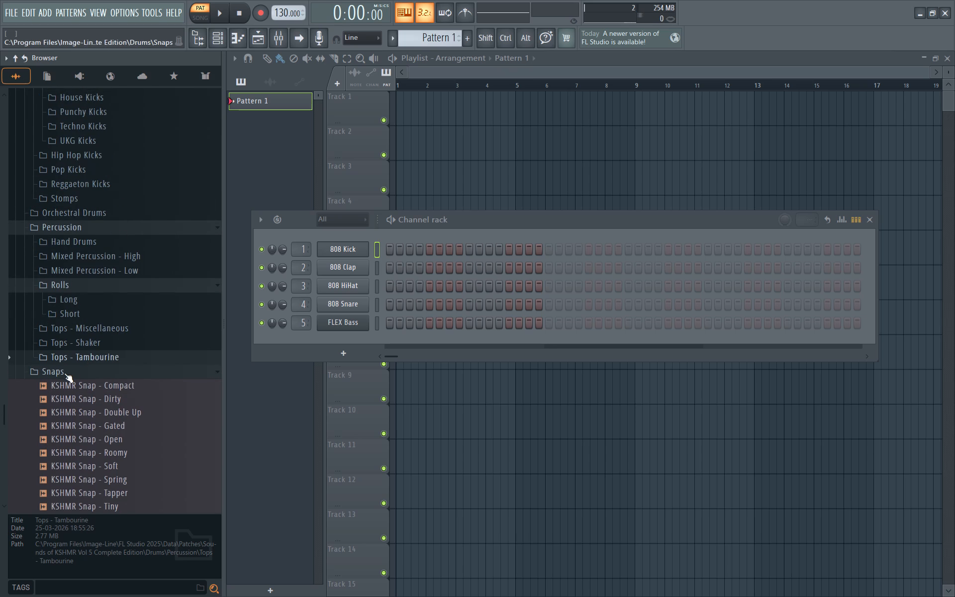
{"action": "scroll", "coordinate": [91, 329], "scroll_direction": "up", "scroll_amount": 3}
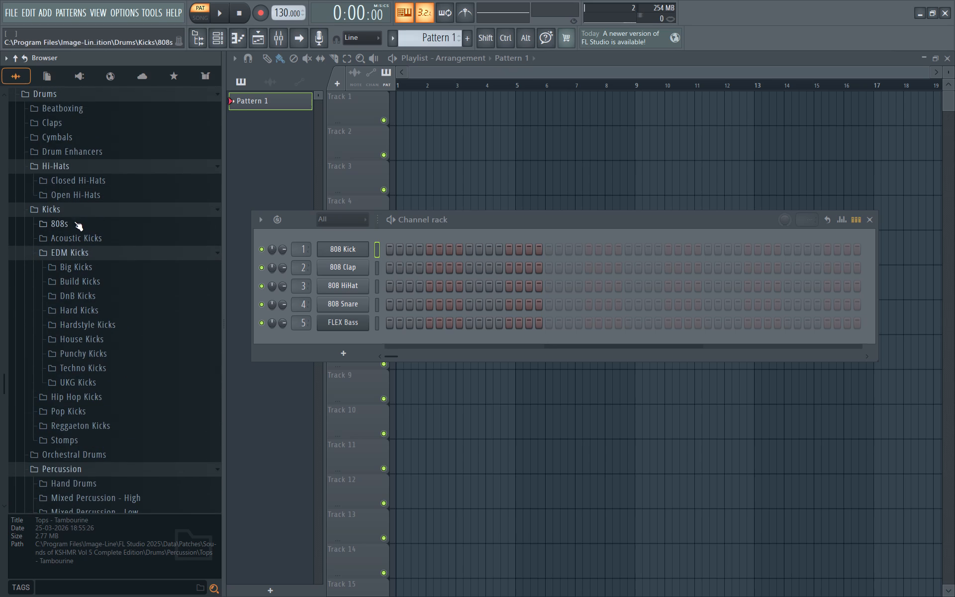
{"action": "left_click", "coordinate": [74, 233]}
{"action": "left_click", "coordinate": [81, 255]}
{"action": "left_click", "coordinate": [92, 286]}
{"action": "left_click", "coordinate": [115, 304]}
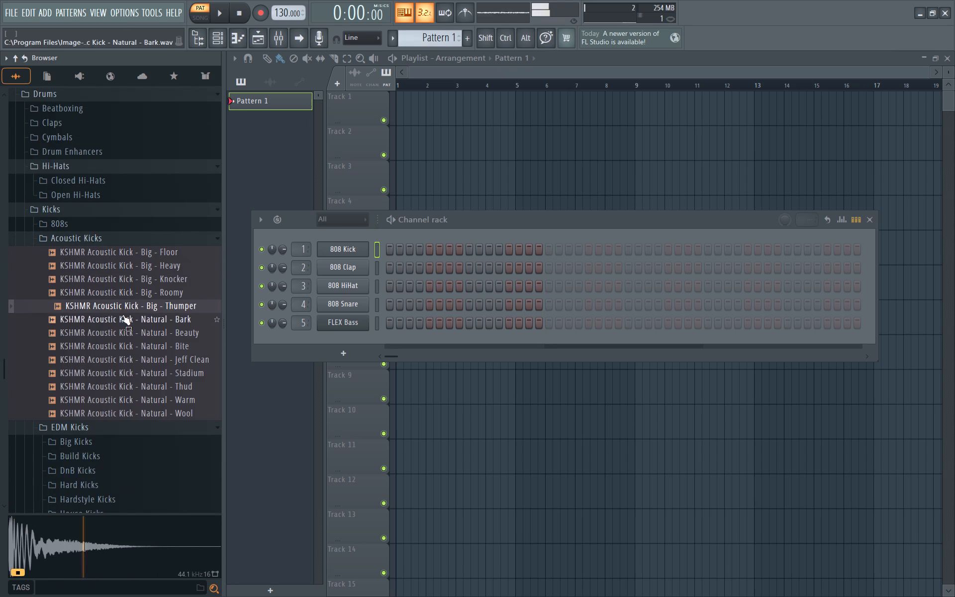
{"action": "left_click", "coordinate": [138, 298]}
{"action": "left_click", "coordinate": [146, 298]}
{"action": "left_click", "coordinate": [151, 275]}
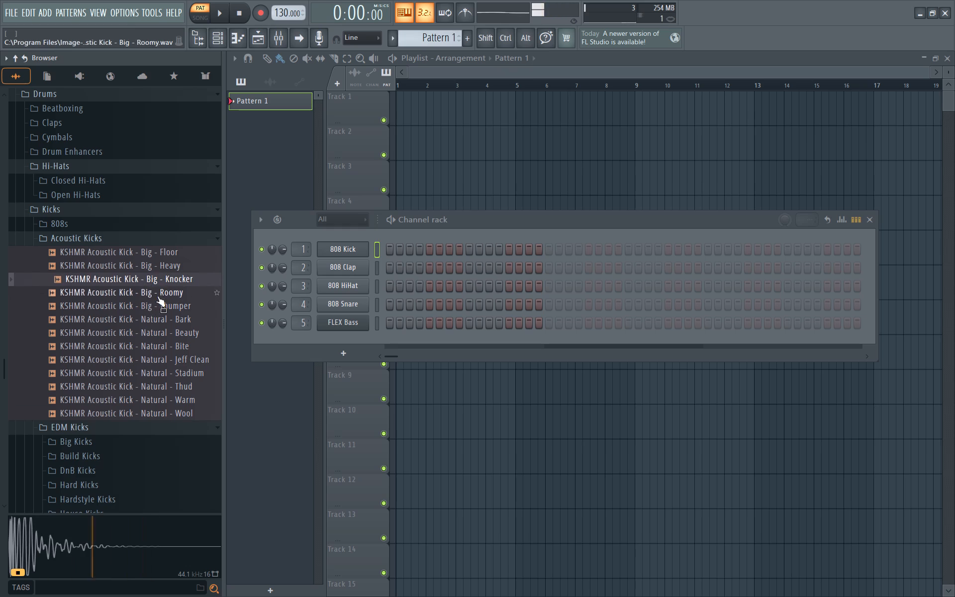
Audition the KSHMR Acoustic Kick - Natural samples, from Bark through Wool, to compare their sounds.
{"action": "left_click", "coordinate": [160, 325]}
{"action": "left_click", "coordinate": [162, 331]}
{"action": "left_click", "coordinate": [165, 326]}
{"action": "triple_click", "coordinate": [165, 320]}
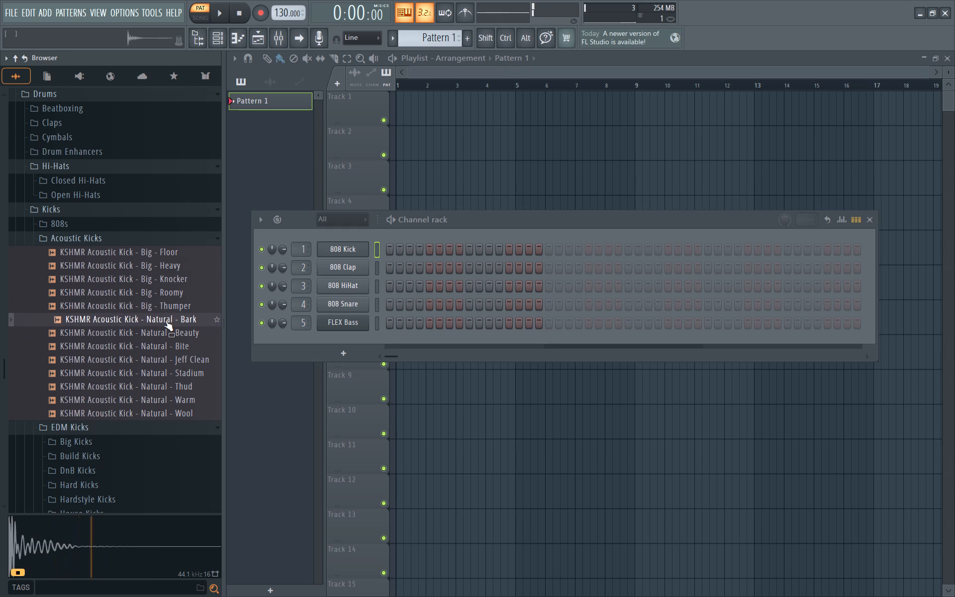
{"action": "left_click", "coordinate": [165, 320]}
{"action": "left_click", "coordinate": [172, 352]}
{"action": "left_click", "coordinate": [173, 358]}
{"action": "left_click", "coordinate": [173, 366]}
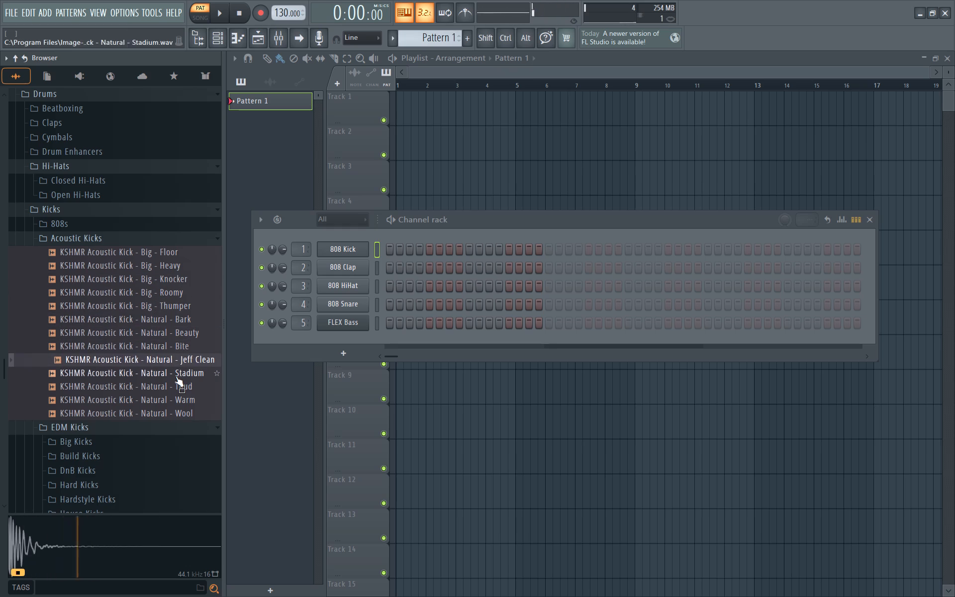
{"action": "left_click", "coordinate": [176, 376]}
{"action": "left_click", "coordinate": [176, 376]}
{"action": "left_click", "coordinate": [176, 382]}
{"action": "left_click", "coordinate": [173, 395]}
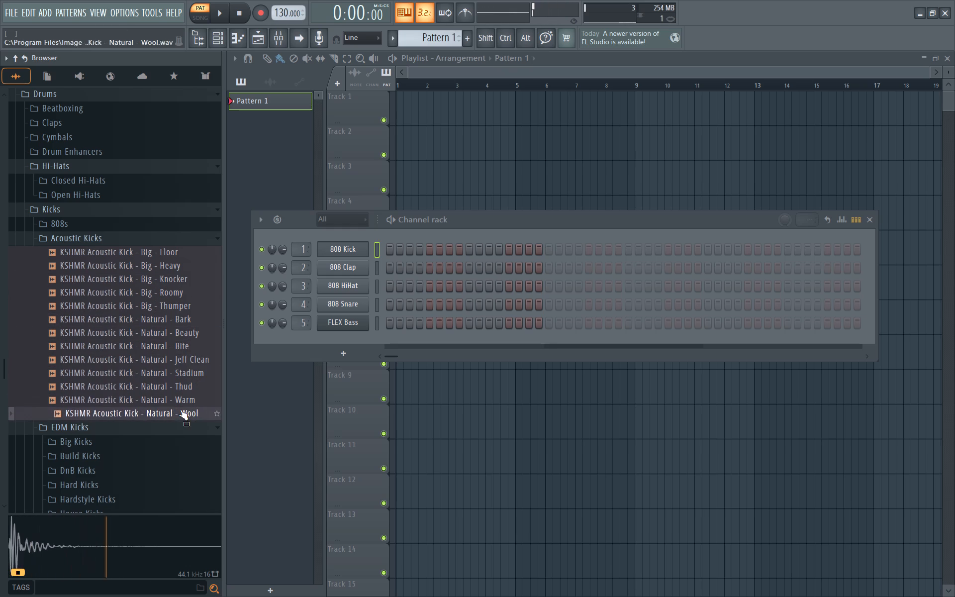
{"action": "left_click", "coordinate": [180, 409]}
{"action": "left_click", "coordinate": [181, 337]}
Replace the 808 Kick channel's sample with KSHMR Acoustic Kick - Natural - Bark.
{"action": "double_click", "coordinate": [179, 316]}
{"action": "left_click_drag", "start_coordinate": [172, 315], "coordinate": [248, 305]}
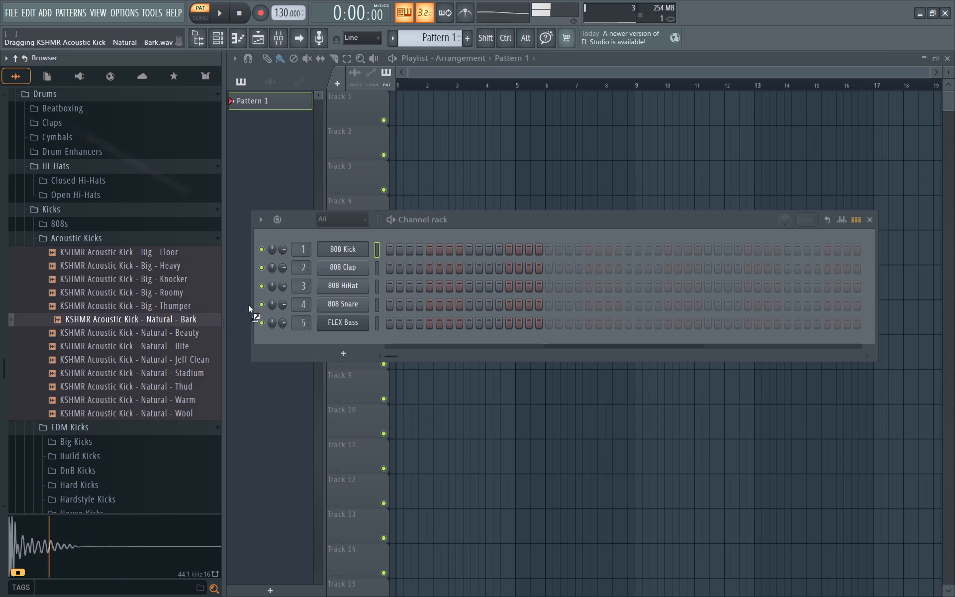
{"action": "left_click_drag", "start_coordinate": [248, 305], "coordinate": [339, 249]}
{"action": "left_click", "coordinate": [351, 245]}
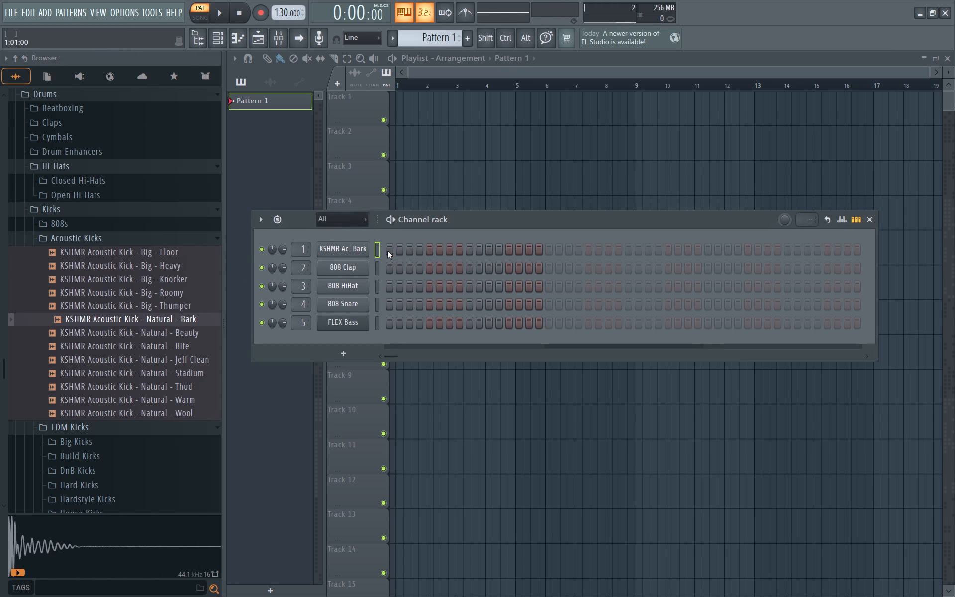
Tap in a project tempo of 130 BPM with the Tempo tapper and close it.
{"action": "left_click", "coordinate": [281, 9]}
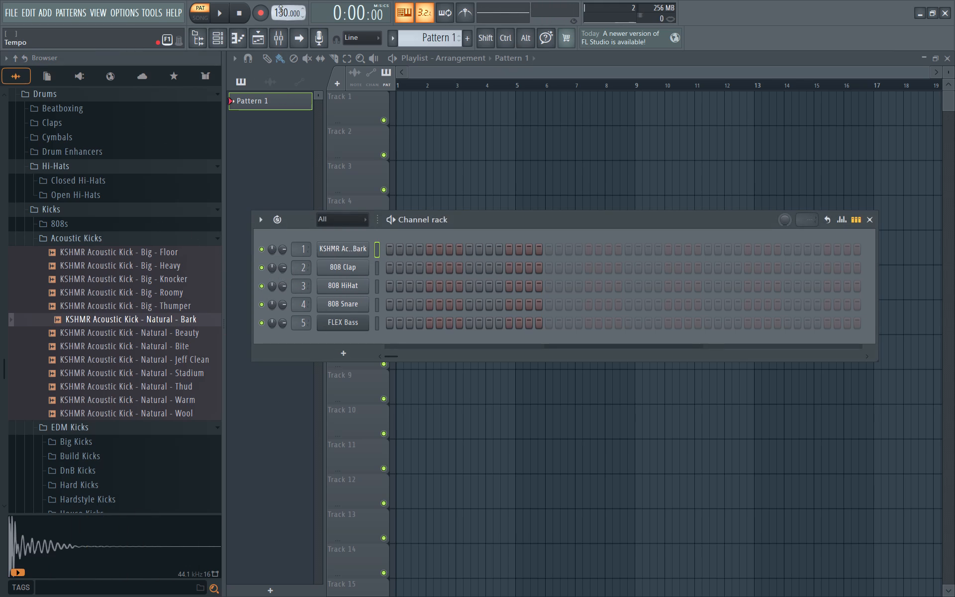
{"action": "right_click", "coordinate": [278, 13]}
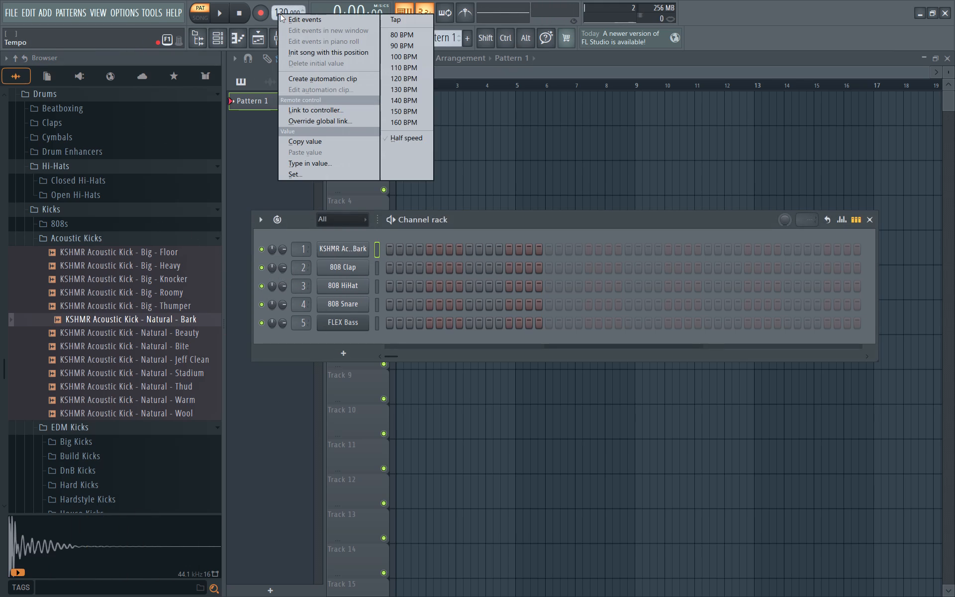
{"action": "left_click", "coordinate": [400, 18]}
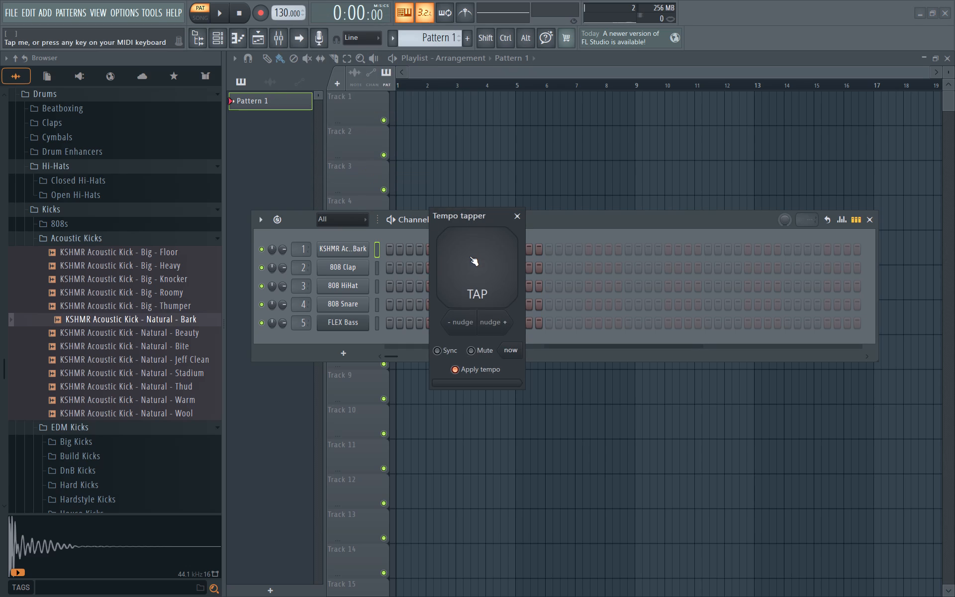
{"action": "left_click", "coordinate": [470, 256]}
{"action": "left_click", "coordinate": [470, 256]}
{"action": "left_click", "coordinate": [470, 256]}
{"action": "left_click", "coordinate": [470, 256]}
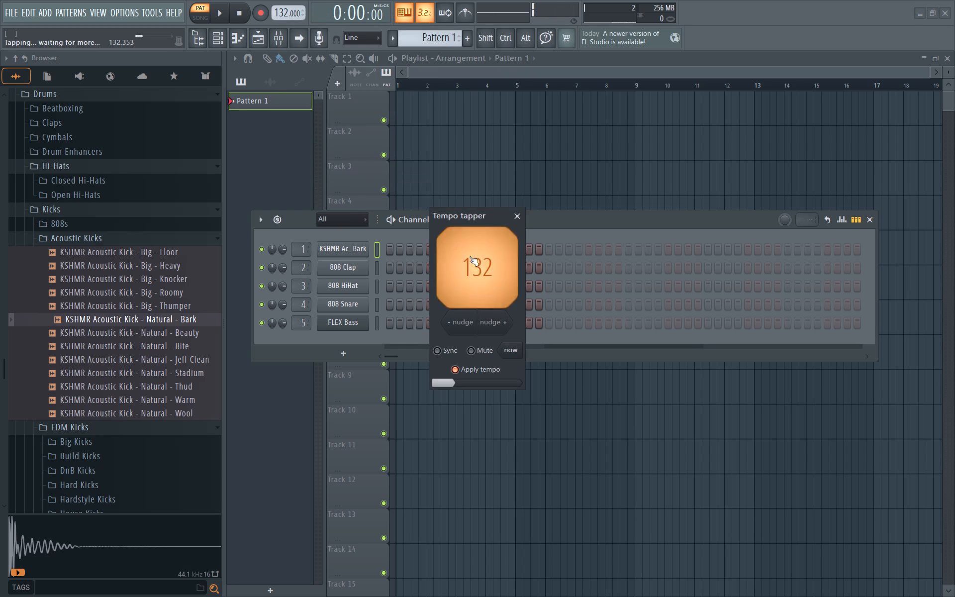
{"action": "left_click", "coordinate": [470, 256]}
{"action": "left_click", "coordinate": [470, 256]}
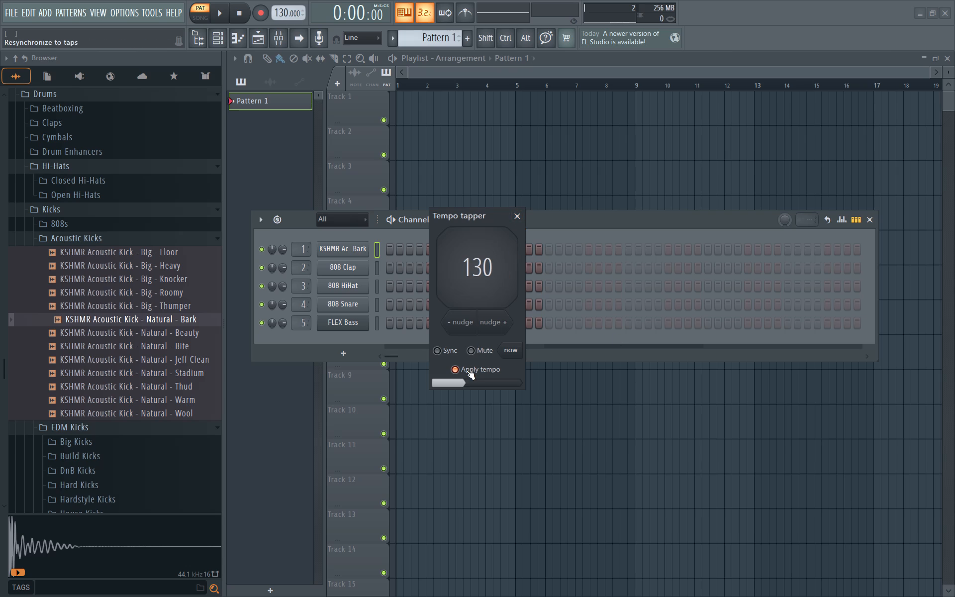
{"action": "left_click", "coordinate": [520, 218]}
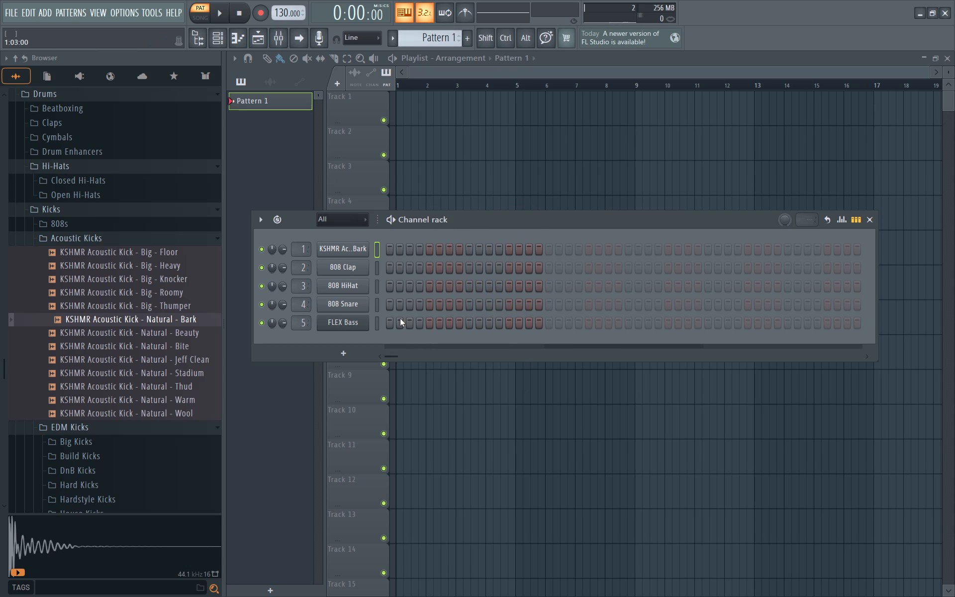
Program the Bark kick on every fourth step across two bars of Pattern 1, from step 1 to step 29.
{"action": "left_click", "coordinate": [389, 251]}
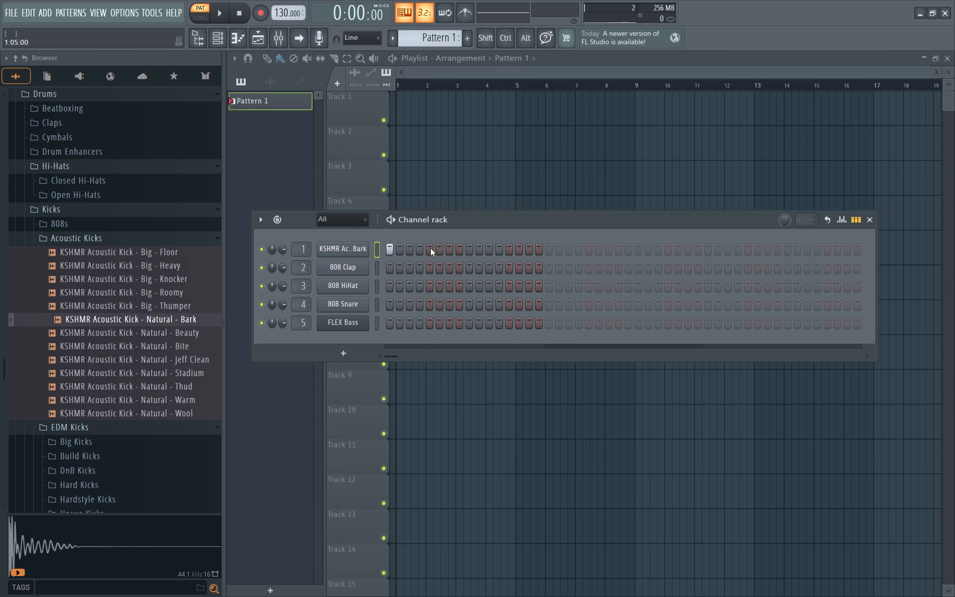
{"action": "left_click", "coordinate": [430, 248]}
{"action": "left_click", "coordinate": [468, 249]}
{"action": "left_click", "coordinate": [508, 253]}
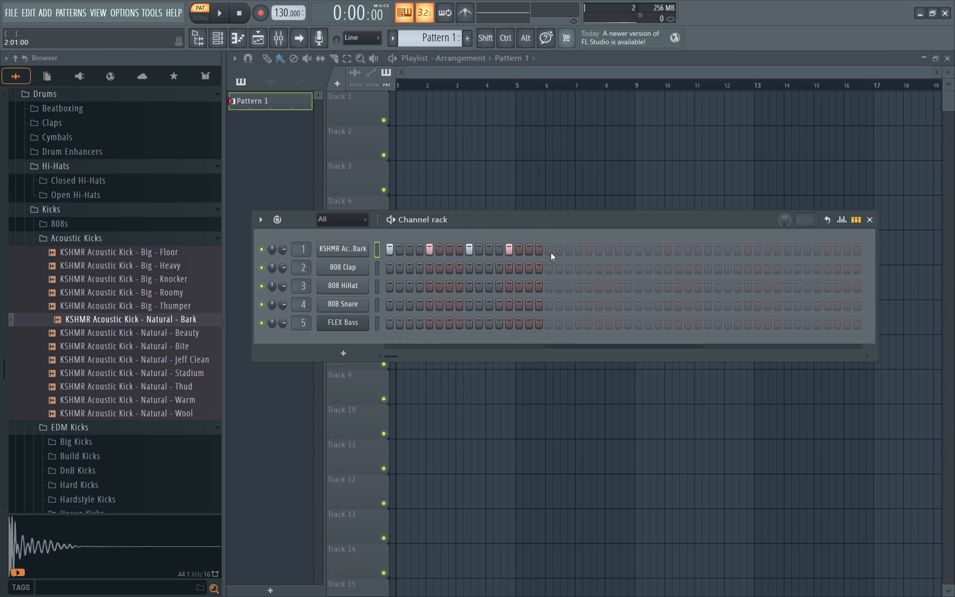
{"action": "left_click", "coordinate": [548, 252]}
{"action": "left_click", "coordinate": [590, 254]}
{"action": "left_click", "coordinate": [632, 252]}
{"action": "left_click", "coordinate": [669, 250]}
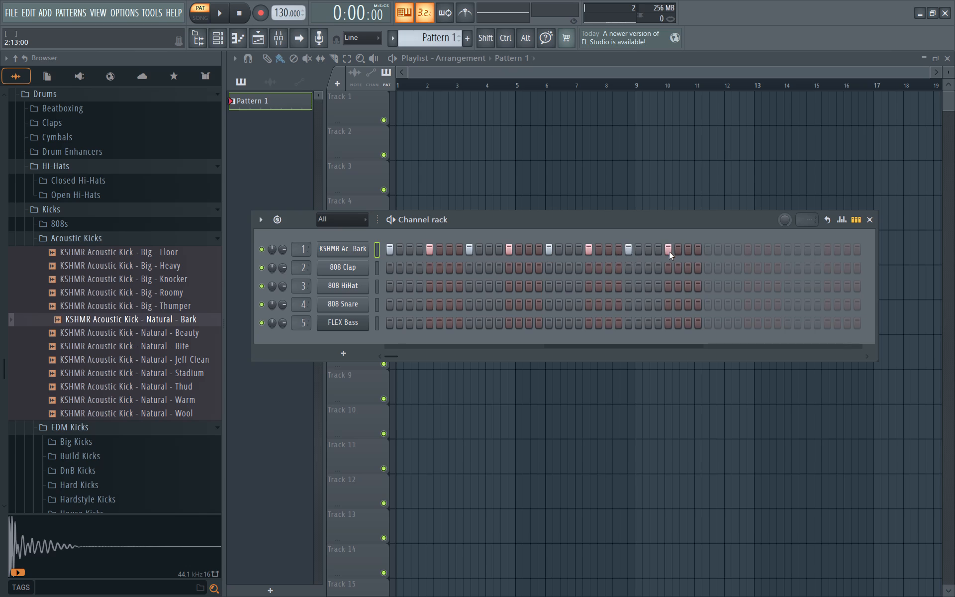
Play back the kick pattern, moving the channel rack up over the first playlist tracks, and stop playback.
{"action": "key", "text": "space"}
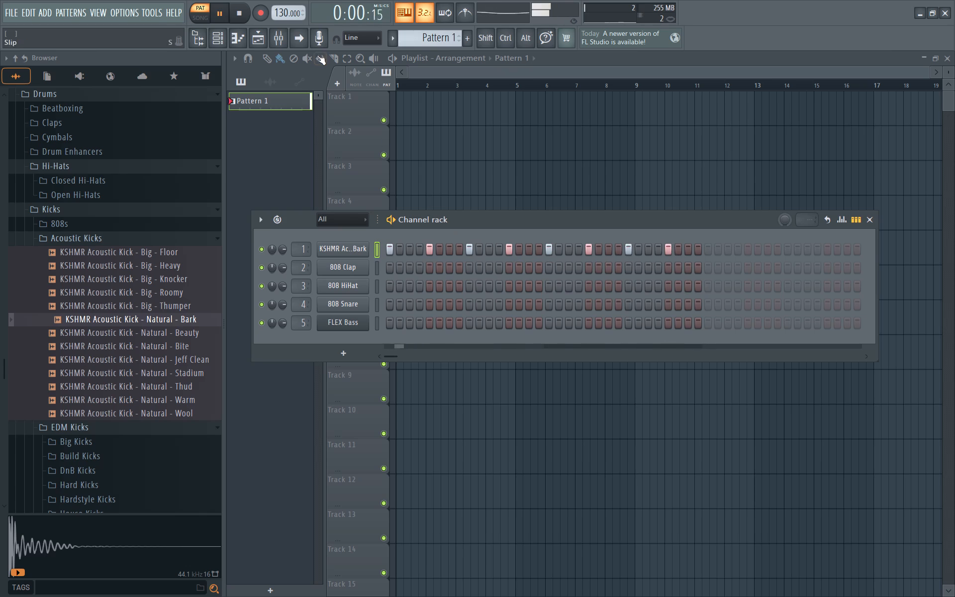
{"action": "left_click_drag", "start_coordinate": [470, 216], "coordinate": [467, 91]}
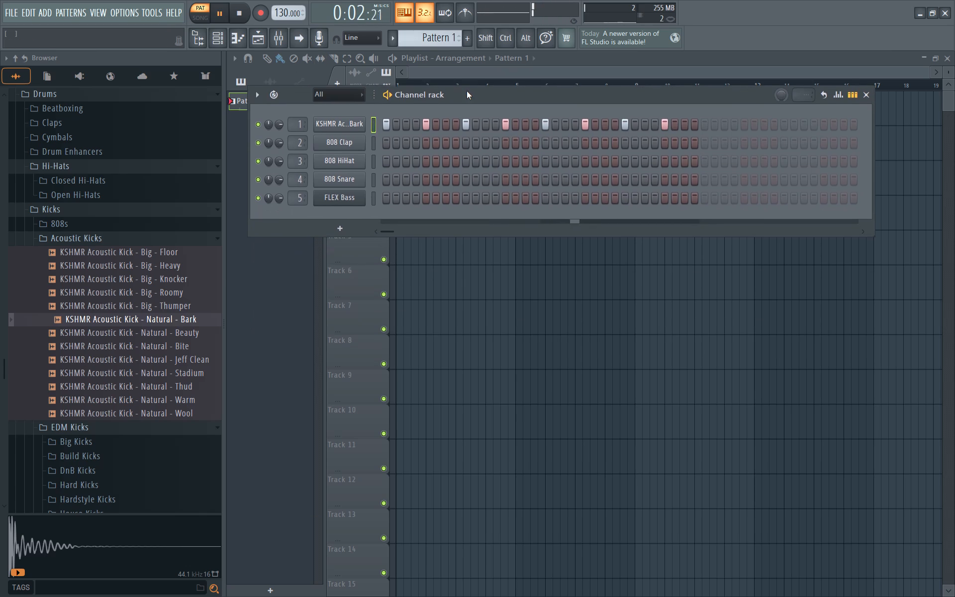
{"action": "left_click_drag", "start_coordinate": [467, 91], "coordinate": [467, 90]}
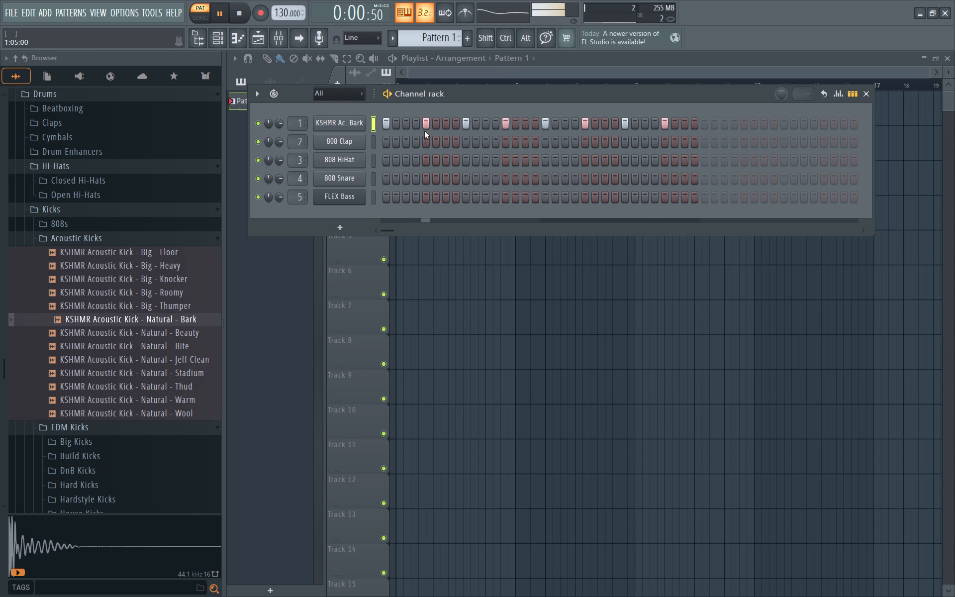
{"action": "key", "text": "space"}
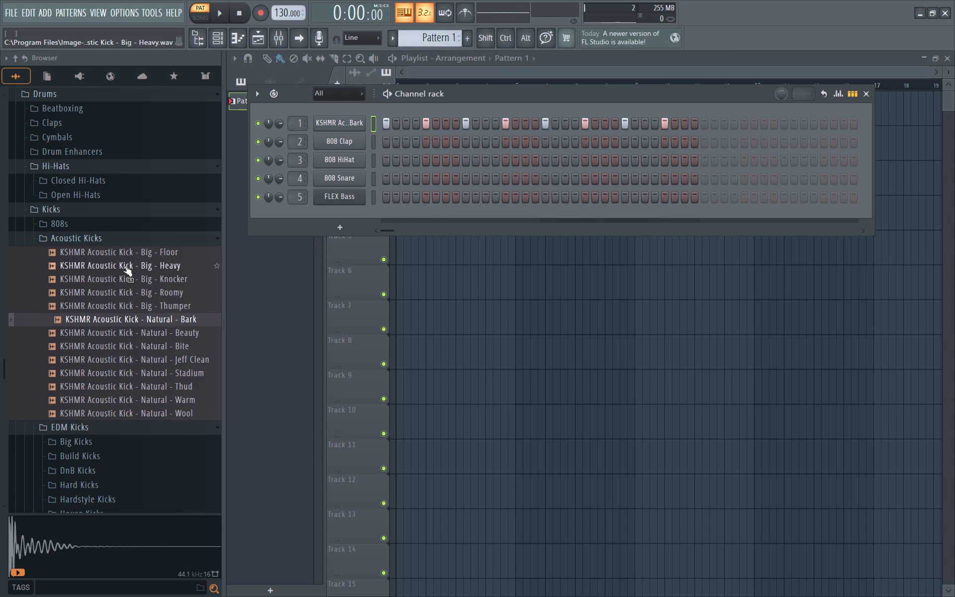
Audition the clean 808 samples in the KSHMR 808s folder and add KSHMR 808 - Clean - Oof (C) as a new channel below the kick.
{"action": "left_click", "coordinate": [105, 240]}
{"action": "left_click", "coordinate": [105, 227]}
{"action": "left_click", "coordinate": [112, 259]}
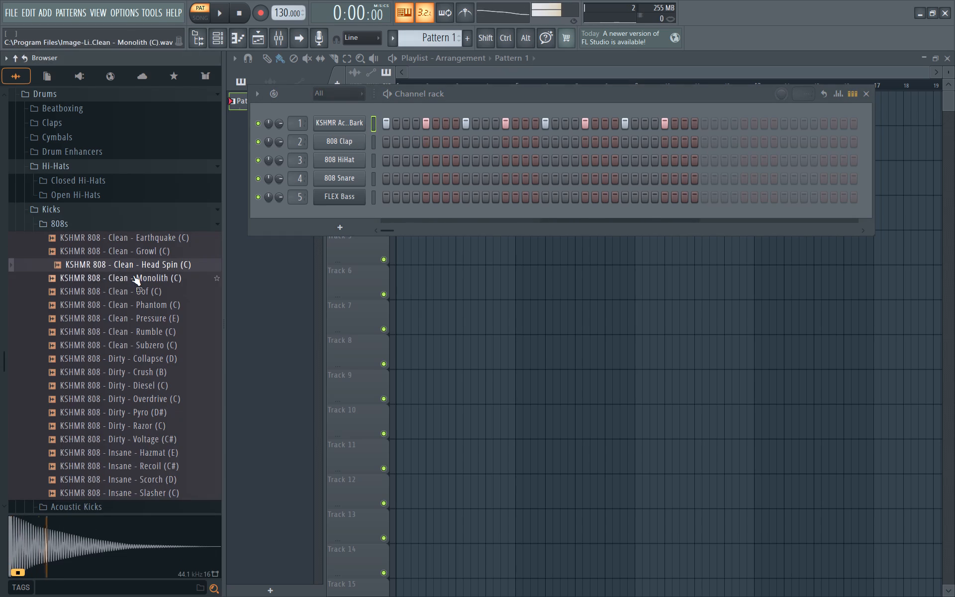
{"action": "left_click", "coordinate": [133, 275]}
{"action": "left_click", "coordinate": [154, 295]}
{"action": "left_click", "coordinate": [163, 305]}
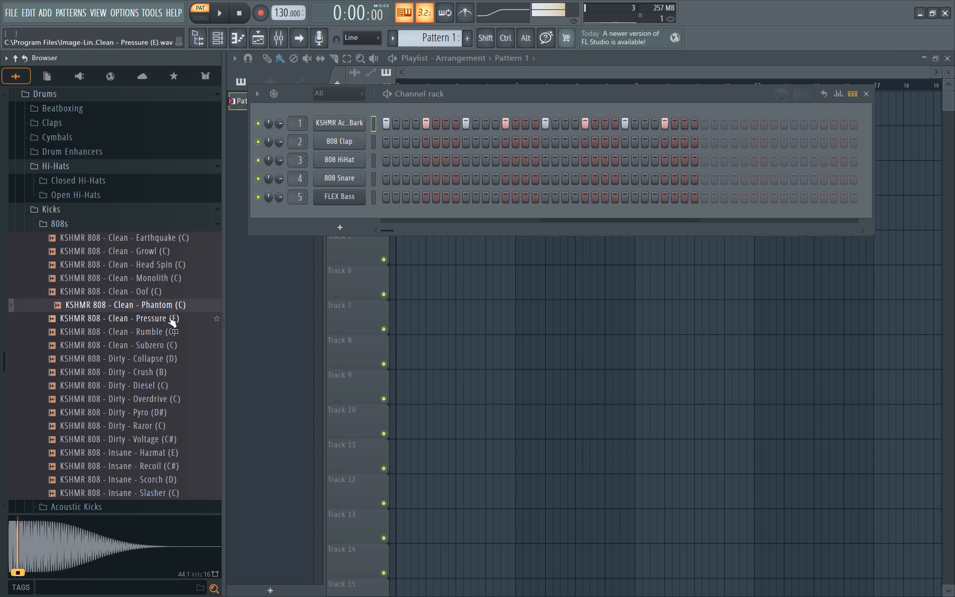
{"action": "left_click", "coordinate": [169, 317]}
{"action": "left_click", "coordinate": [174, 295]}
{"action": "left_click_drag", "start_coordinate": [174, 293], "coordinate": [344, 133]}
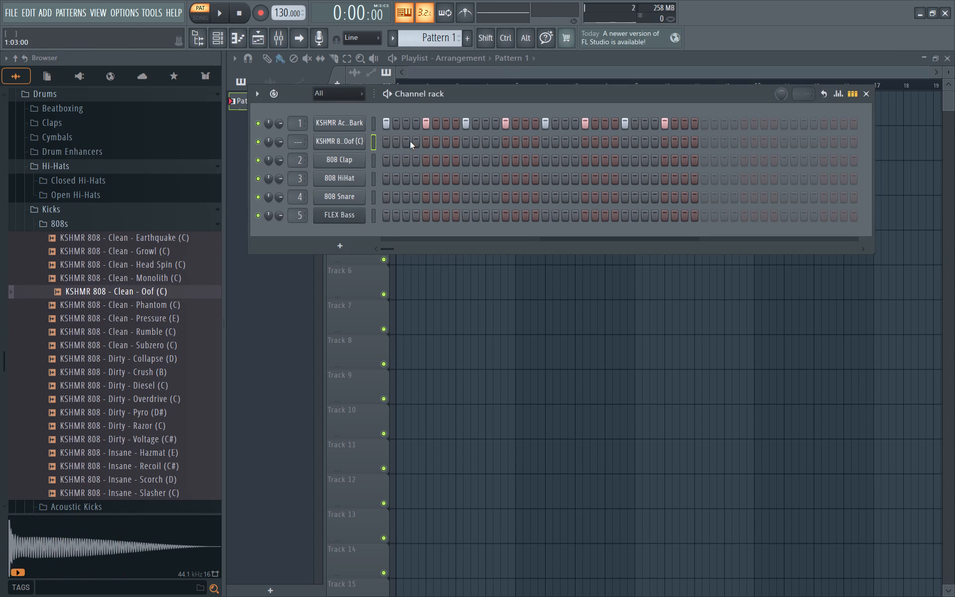
Program the Oof 808 on steps 3, 19 and 31, checking the pattern with playback, and close the 808s sample folder.
{"action": "left_click", "coordinate": [410, 141]}
{"action": "key", "text": "space"}
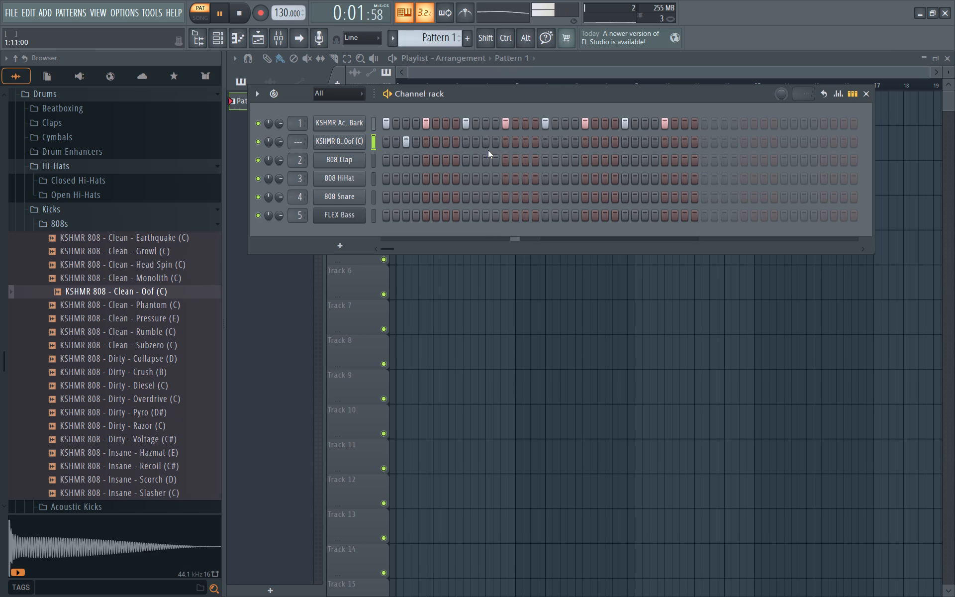
{"action": "key", "text": "space"}
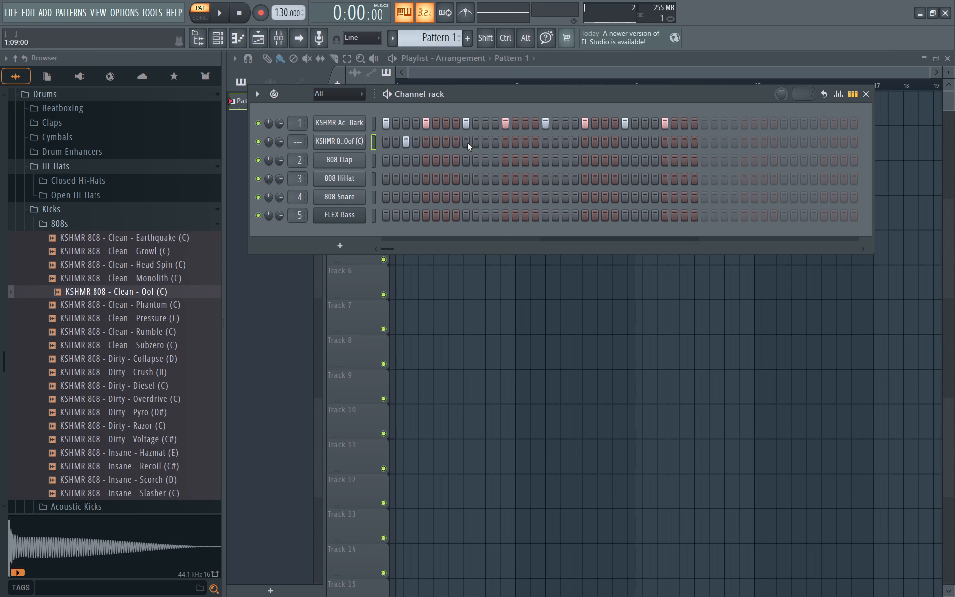
{"action": "key", "text": "space"}
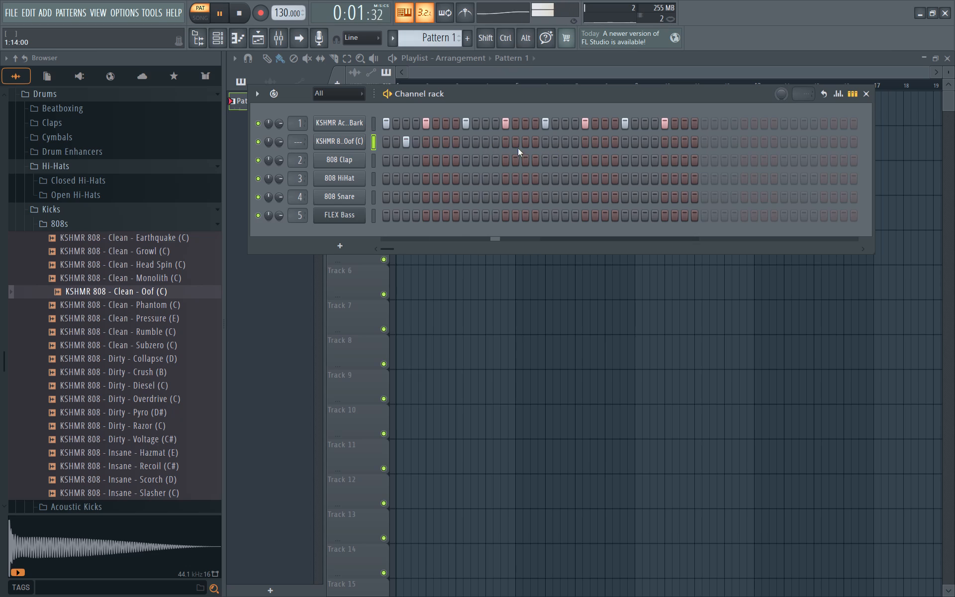
{"action": "key", "text": "space"}
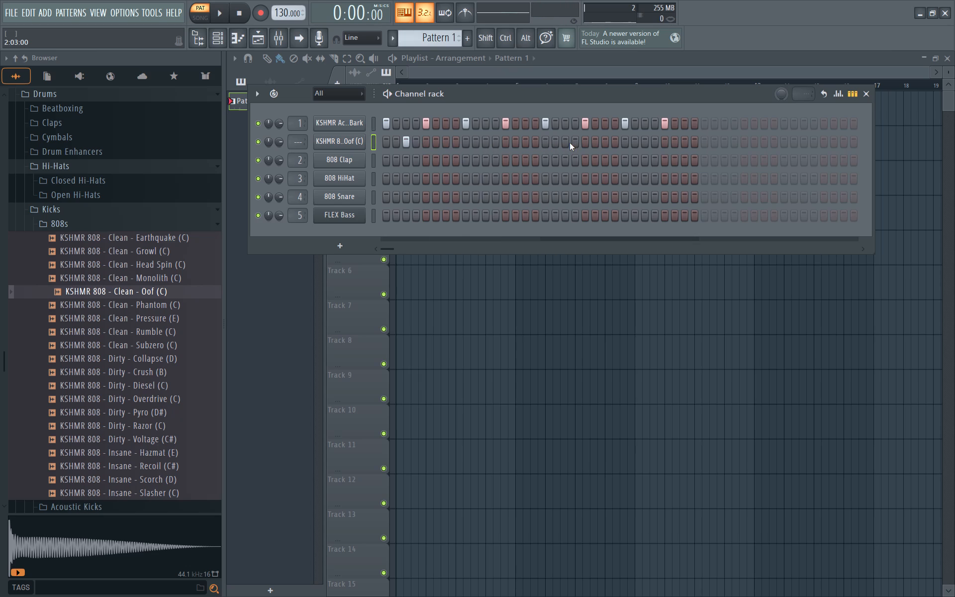
{"action": "left_click", "coordinate": [567, 143]}
{"action": "key", "text": "space"}
{"action": "left_click", "coordinate": [683, 146]}
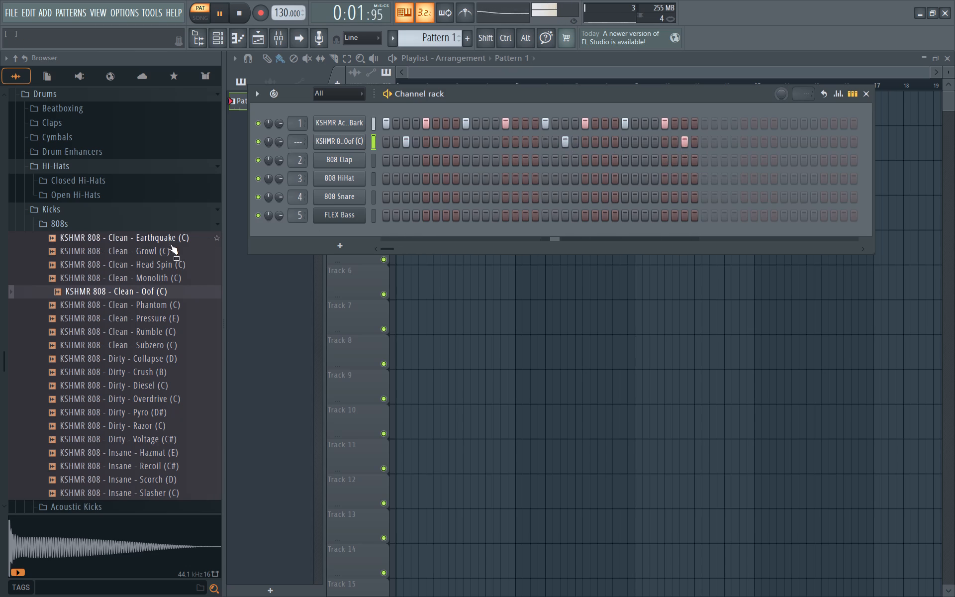
{"action": "left_click", "coordinate": [113, 220]}
{"action": "key", "text": "space"}
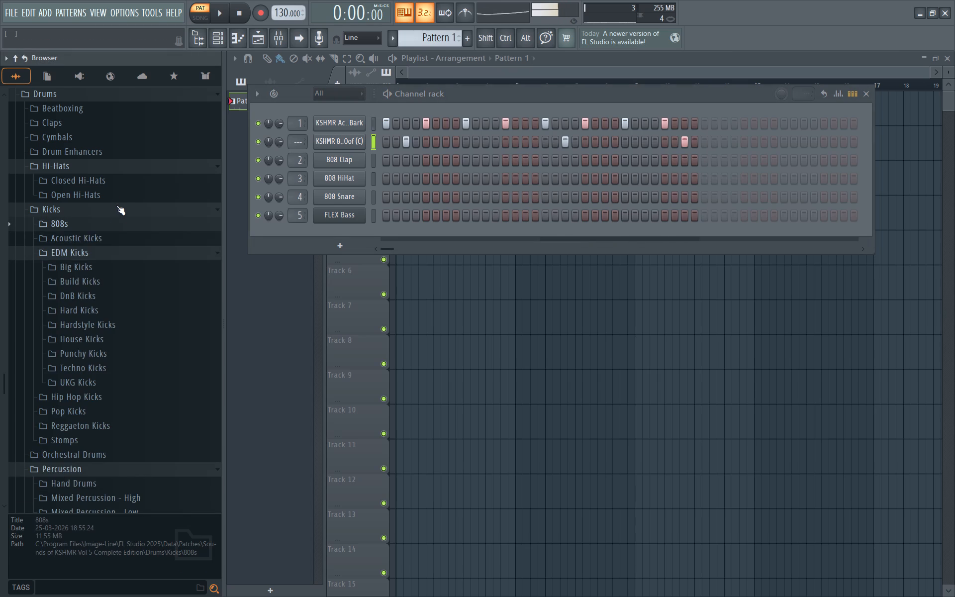
Audition the acoustic samples in the KSHMR Closed Hi-Hats folder, from Skim through Top, after checking the Open Hi-Hats folder.
{"action": "left_click", "coordinate": [110, 195]}
{"action": "left_click", "coordinate": [107, 206]}
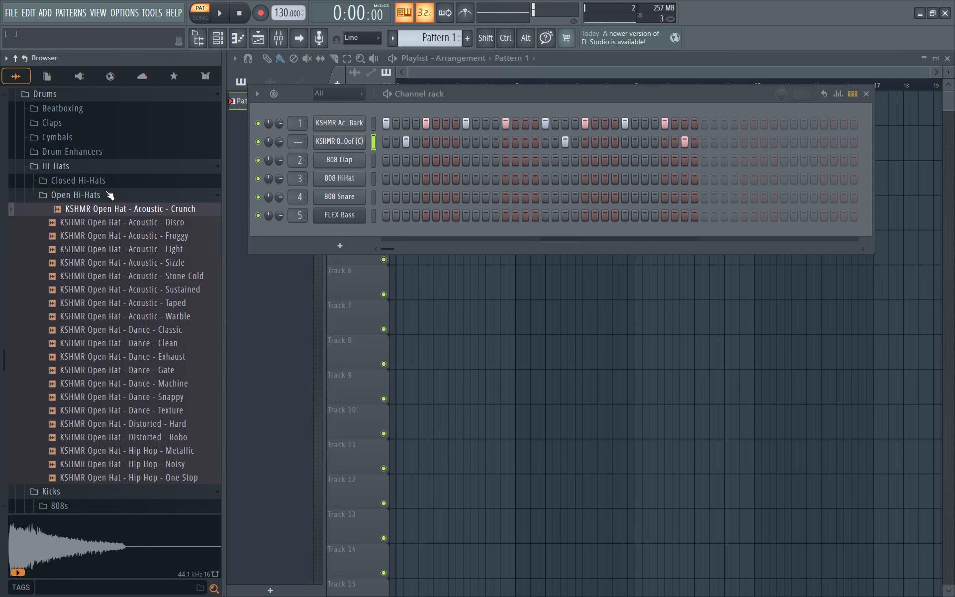
{"action": "left_click", "coordinate": [105, 191]}
{"action": "left_click", "coordinate": [109, 180]}
{"action": "left_click", "coordinate": [155, 227]}
{"action": "left_click", "coordinate": [166, 202]}
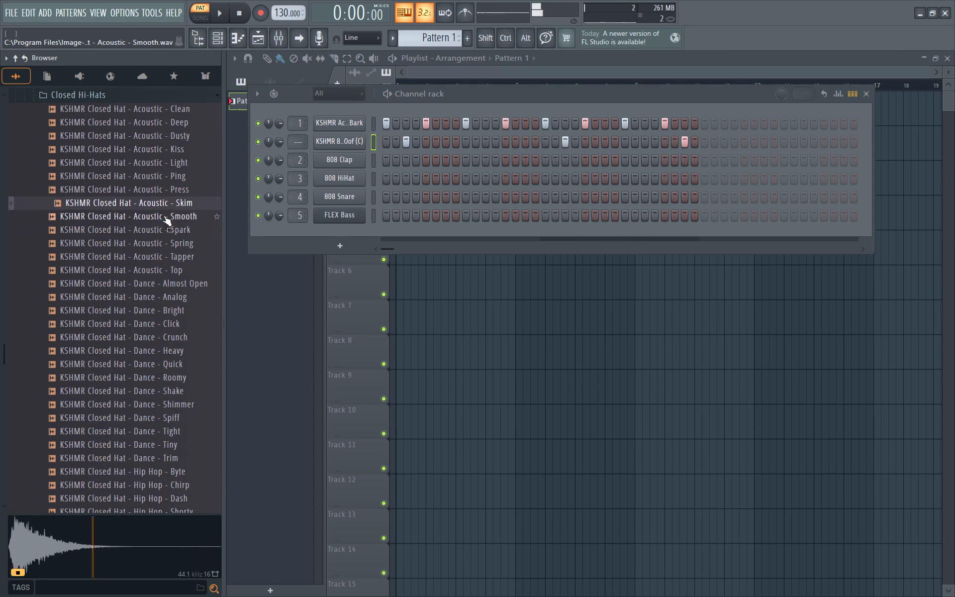
{"action": "left_click", "coordinate": [164, 215]}
{"action": "left_click", "coordinate": [164, 226]}
{"action": "left_click", "coordinate": [164, 241]}
{"action": "left_click", "coordinate": [169, 244]}
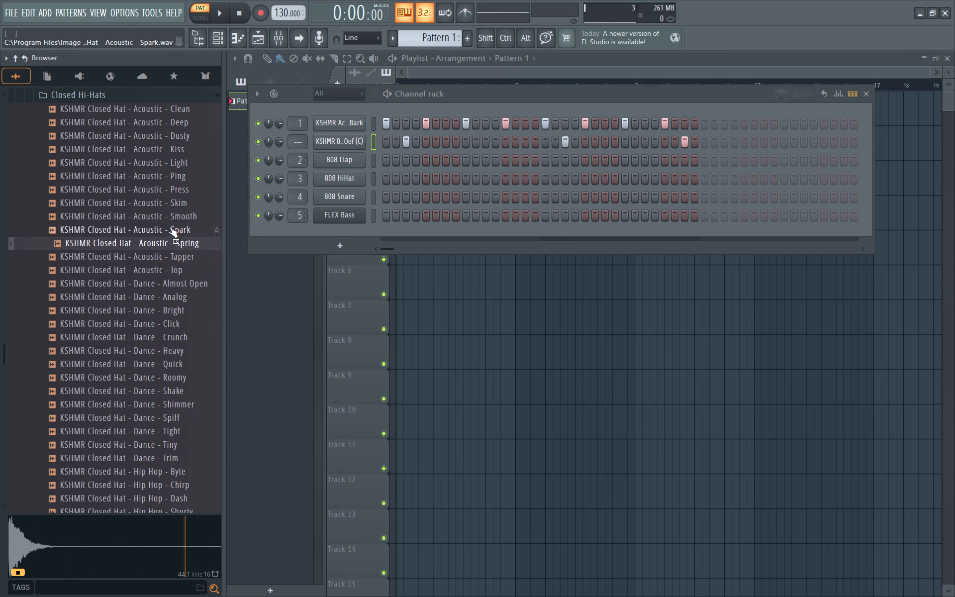
{"action": "left_click", "coordinate": [170, 227]}
{"action": "left_click", "coordinate": [170, 242]}
{"action": "left_click", "coordinate": [170, 255]}
{"action": "left_click", "coordinate": [170, 270]}
{"action": "left_click", "coordinate": [180, 253]}
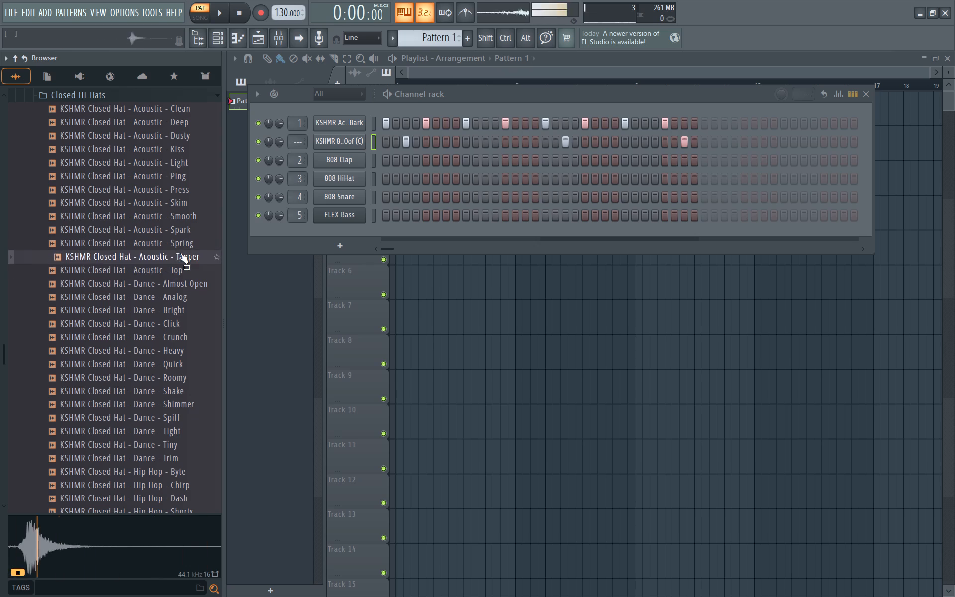
{"action": "triple_click", "coordinate": [185, 241]}
{"action": "left_click", "coordinate": [185, 241]}
{"action": "left_click", "coordinate": [181, 259]}
Audition the dance closed hats and replace the 808 HiHat channel's sample with KSHMR Closed Hat - Dance - Click.
{"action": "left_click", "coordinate": [173, 290]}
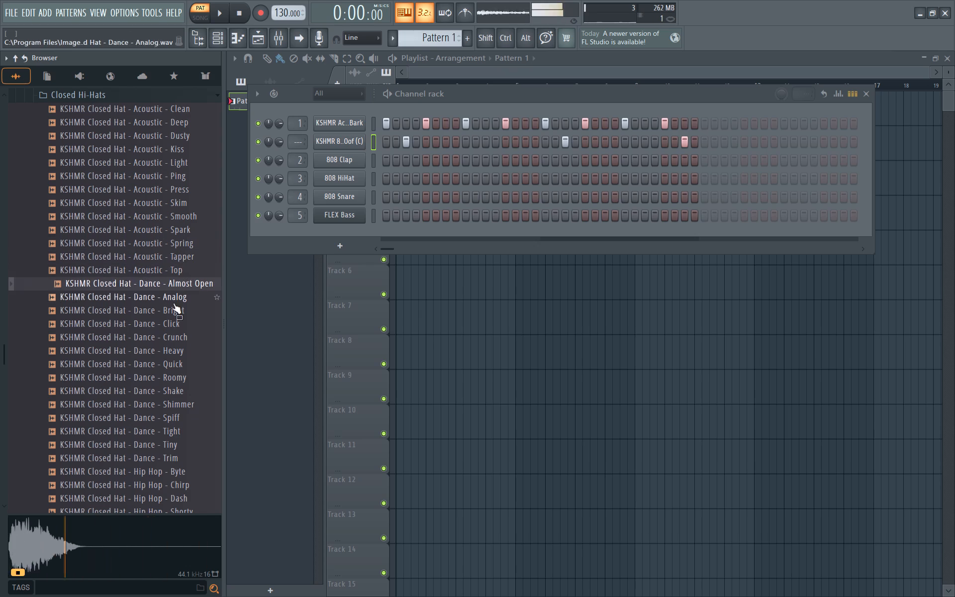
{"action": "left_click", "coordinate": [176, 311]}
{"action": "triple_click", "coordinate": [163, 319]}
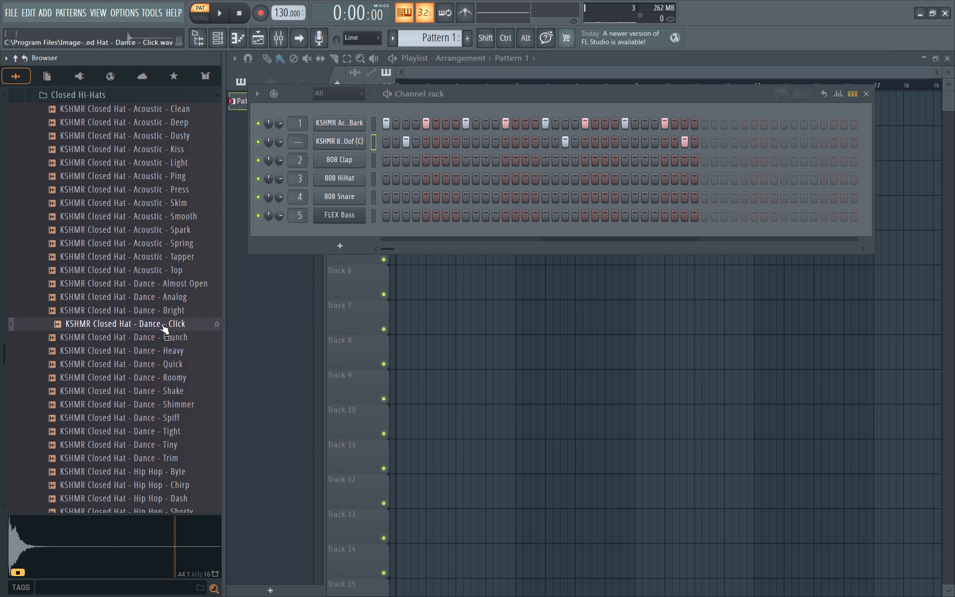
{"action": "left_click_drag", "start_coordinate": [161, 324], "coordinate": [341, 180]}
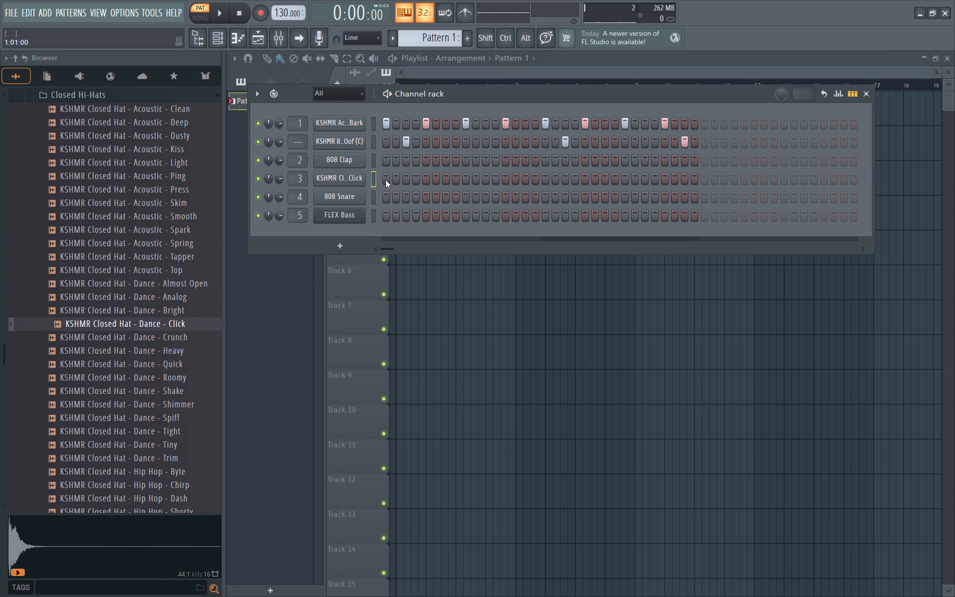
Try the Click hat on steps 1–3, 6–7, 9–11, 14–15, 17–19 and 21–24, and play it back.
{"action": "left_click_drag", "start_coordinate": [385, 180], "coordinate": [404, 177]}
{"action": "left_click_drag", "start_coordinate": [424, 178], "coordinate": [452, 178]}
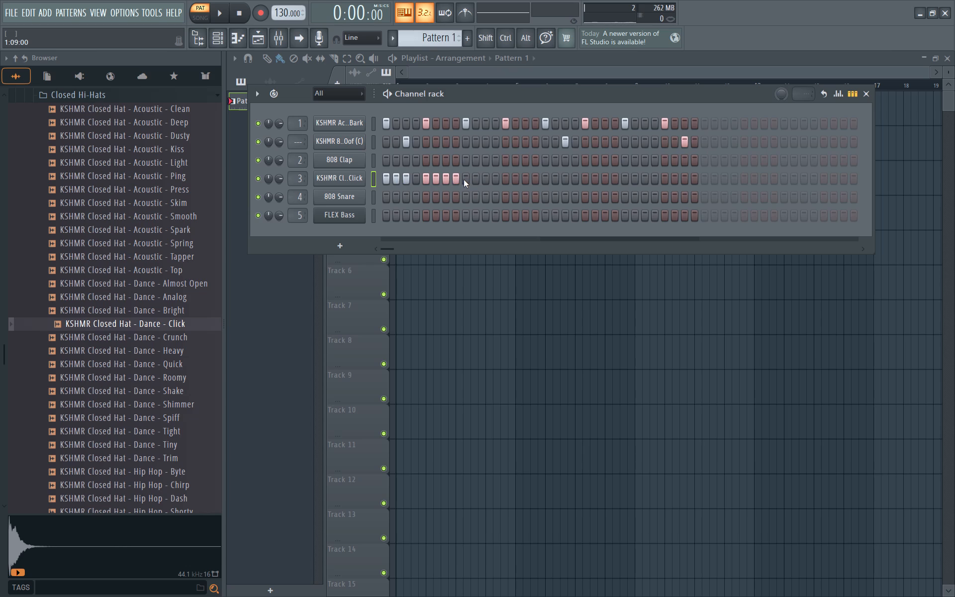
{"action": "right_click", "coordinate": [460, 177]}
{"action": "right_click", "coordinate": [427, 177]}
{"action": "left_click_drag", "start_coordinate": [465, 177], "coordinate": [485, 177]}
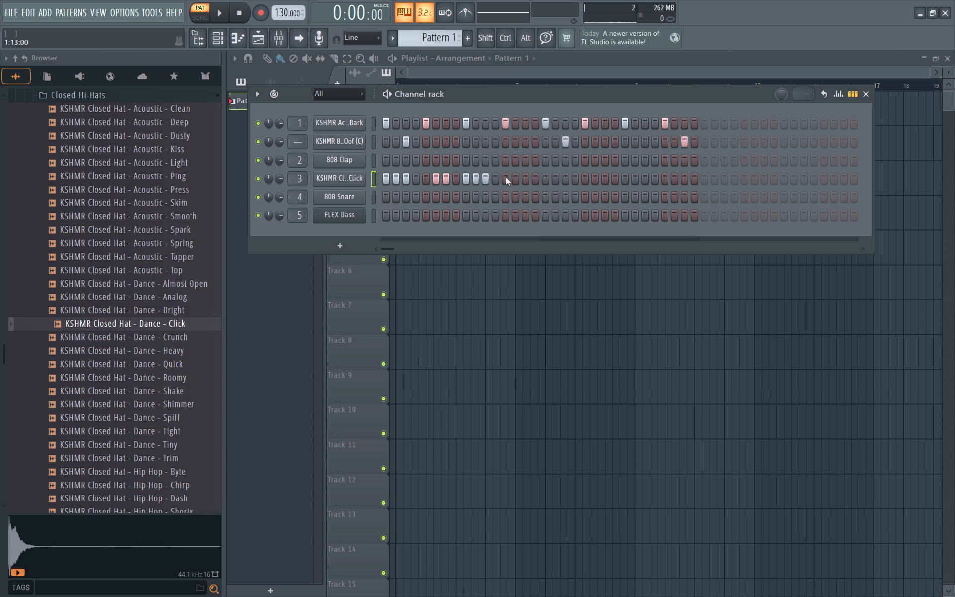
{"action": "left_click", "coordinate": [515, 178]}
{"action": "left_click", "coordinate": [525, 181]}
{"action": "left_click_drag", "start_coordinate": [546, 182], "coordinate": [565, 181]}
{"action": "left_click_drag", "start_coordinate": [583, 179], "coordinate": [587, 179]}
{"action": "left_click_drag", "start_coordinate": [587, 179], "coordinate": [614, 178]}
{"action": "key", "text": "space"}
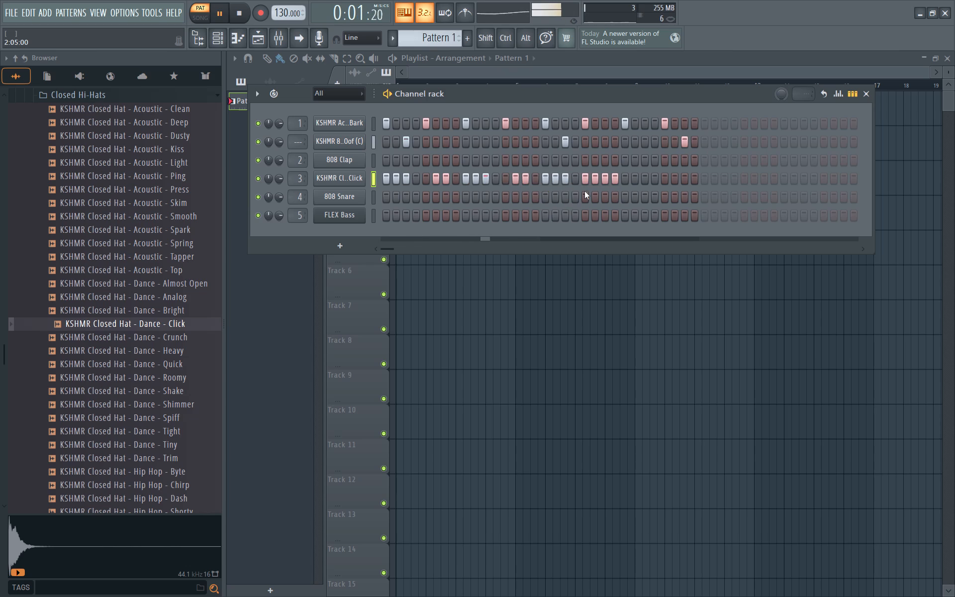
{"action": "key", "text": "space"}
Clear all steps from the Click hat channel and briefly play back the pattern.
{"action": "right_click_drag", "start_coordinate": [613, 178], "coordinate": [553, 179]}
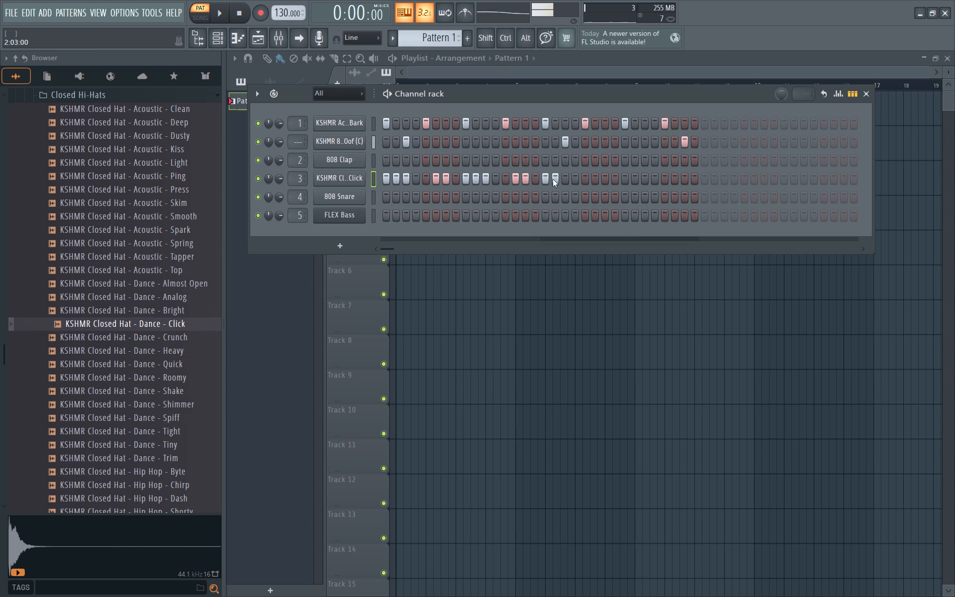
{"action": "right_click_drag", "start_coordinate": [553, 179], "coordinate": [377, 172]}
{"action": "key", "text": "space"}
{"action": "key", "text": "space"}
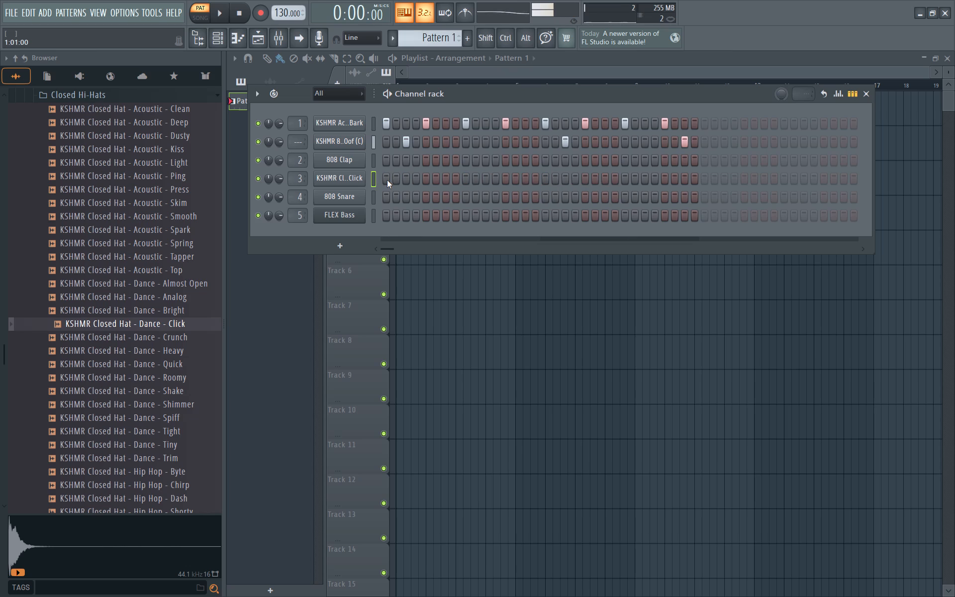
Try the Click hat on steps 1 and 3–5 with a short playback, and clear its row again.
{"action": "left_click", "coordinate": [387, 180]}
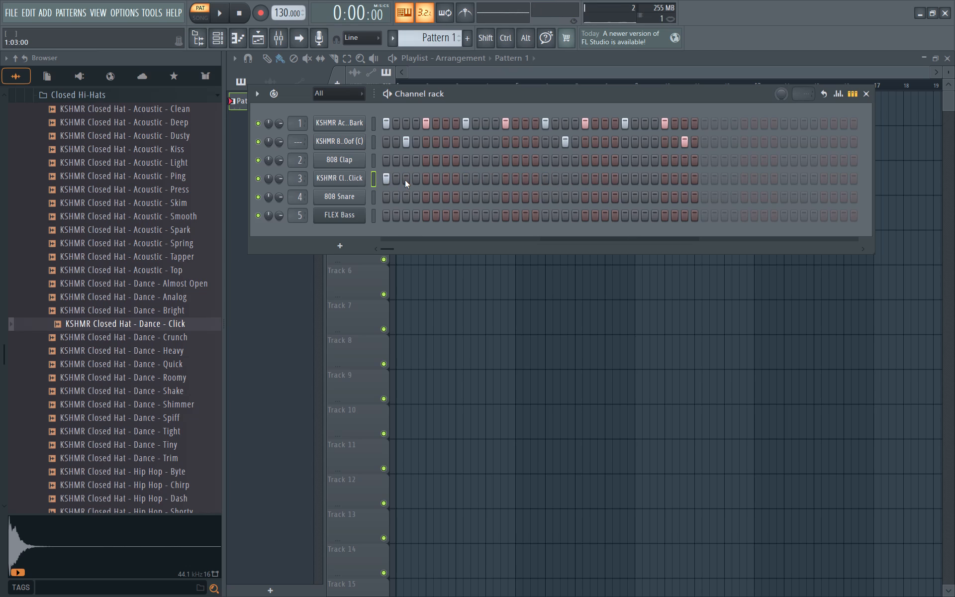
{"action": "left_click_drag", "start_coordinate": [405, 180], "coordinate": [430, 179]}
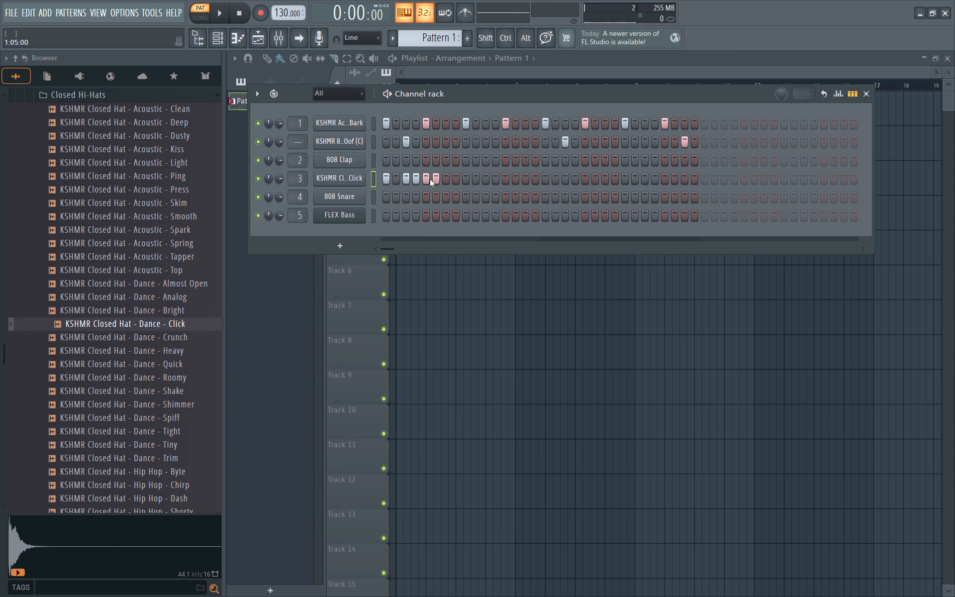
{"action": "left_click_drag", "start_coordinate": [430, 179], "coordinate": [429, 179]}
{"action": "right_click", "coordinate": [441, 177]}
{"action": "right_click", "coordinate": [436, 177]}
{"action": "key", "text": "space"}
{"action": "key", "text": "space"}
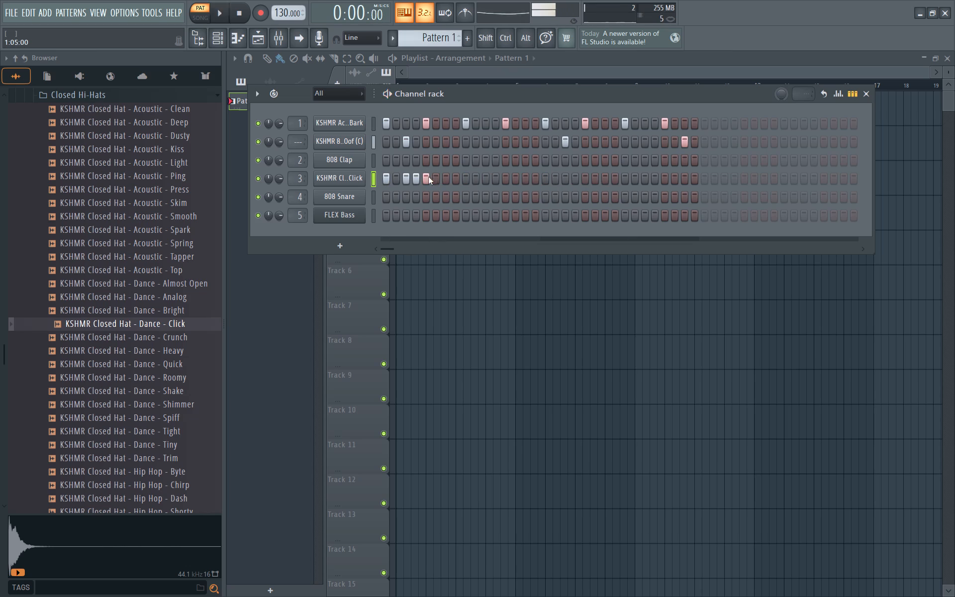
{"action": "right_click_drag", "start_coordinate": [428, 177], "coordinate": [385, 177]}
Program the Click hat's first bar on steps 1, 5–6, 9–11 and 13–16, and play it back.
{"action": "left_click", "coordinate": [385, 177]}
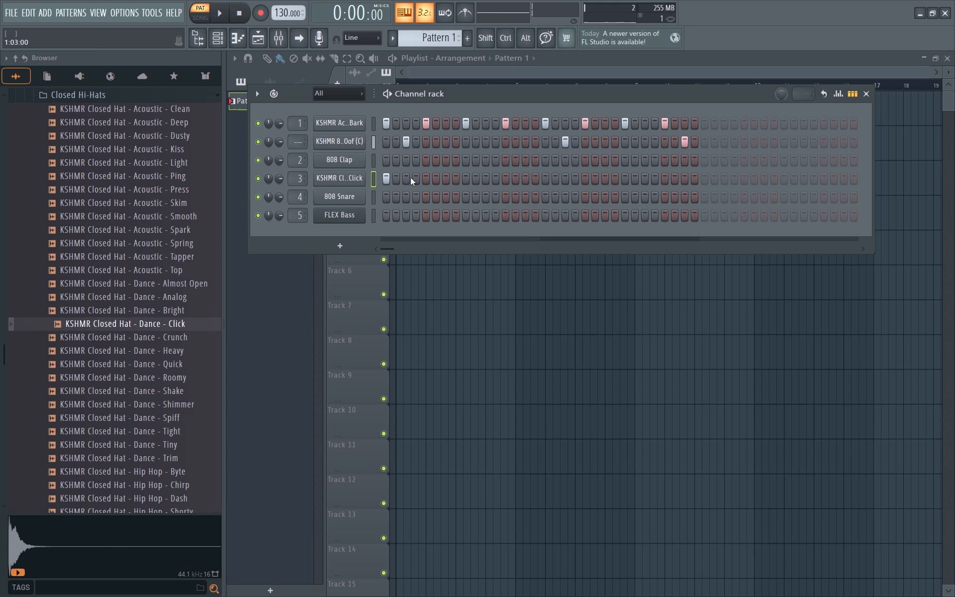
{"action": "left_click_drag", "start_coordinate": [422, 179], "coordinate": [438, 176]}
{"action": "left_click_drag", "start_coordinate": [464, 175], "coordinate": [476, 175]}
{"action": "left_click_drag", "start_coordinate": [476, 175], "coordinate": [485, 175]}
{"action": "left_click_drag", "start_coordinate": [505, 179], "coordinate": [527, 179]}
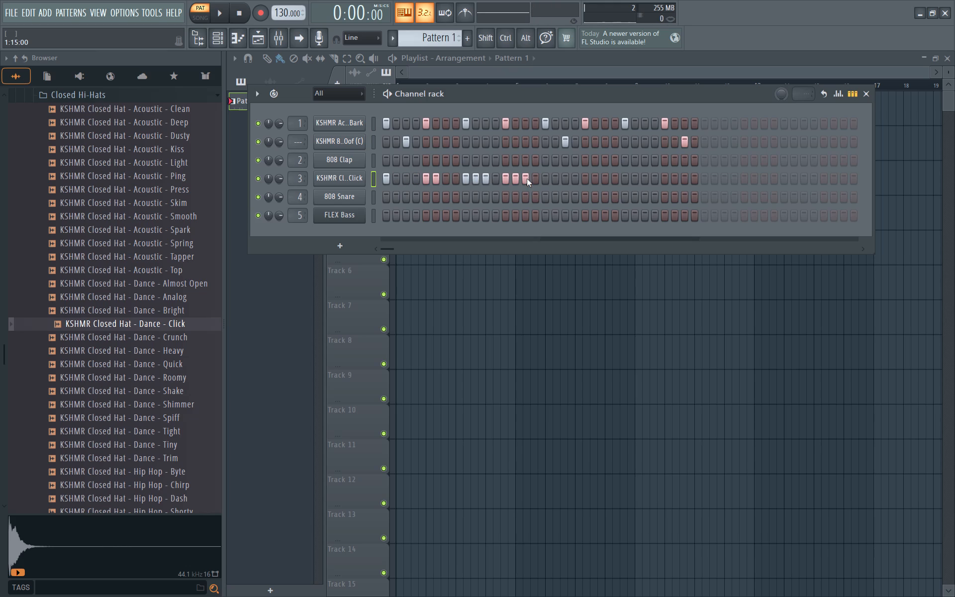
{"action": "left_click_drag", "start_coordinate": [527, 179], "coordinate": [535, 179]}
{"action": "key", "text": "space"}
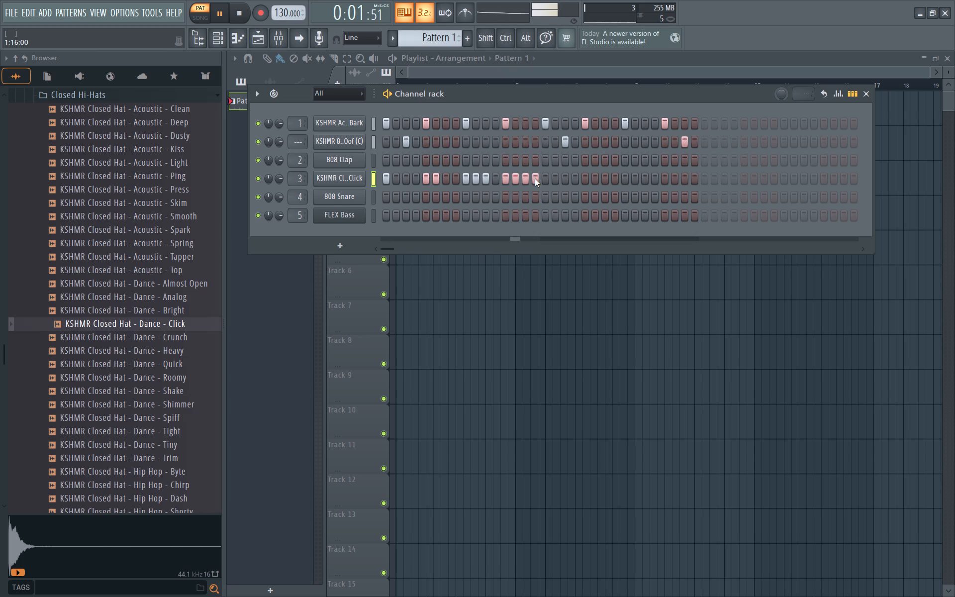
{"action": "key", "text": "space"}
Program the Click hat's second bar on steps 17, 21–22, 25–27 and 29–32, and play back the pattern.
{"action": "left_click", "coordinate": [547, 180]}
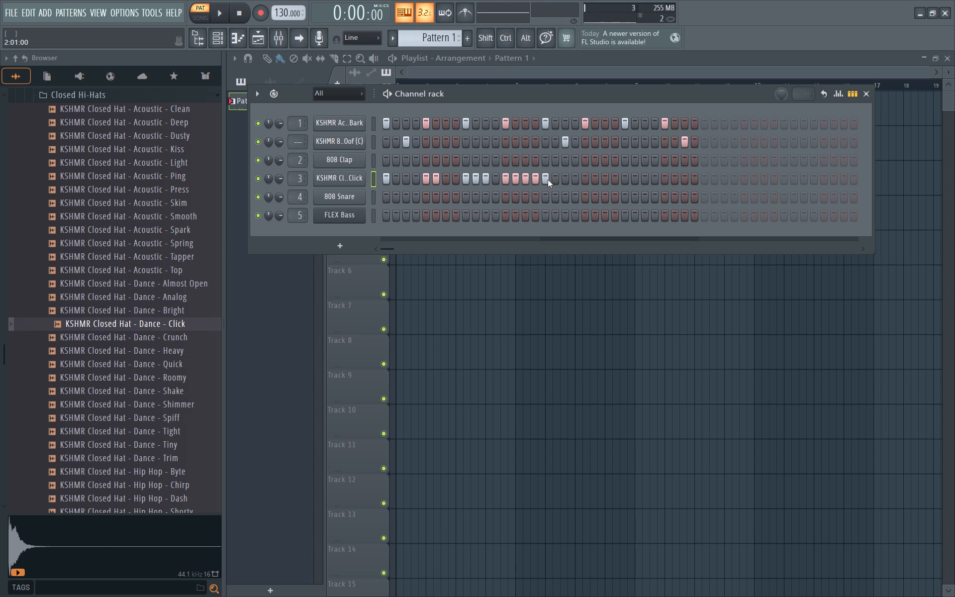
{"action": "left_click_drag", "start_coordinate": [582, 179], "coordinate": [592, 179]}
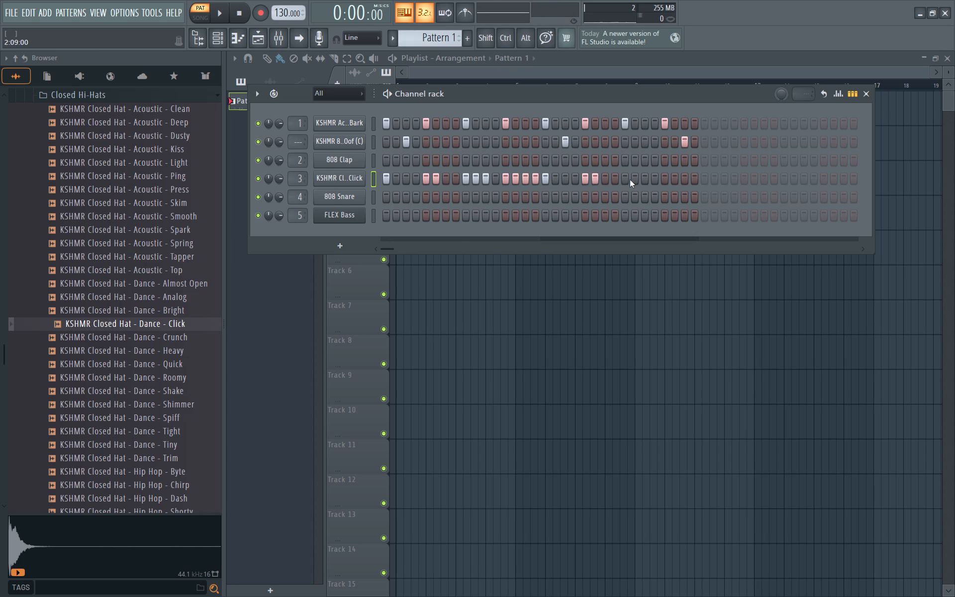
{"action": "left_click", "coordinate": [630, 180]}
{"action": "left_click", "coordinate": [627, 180]}
{"action": "left_click", "coordinate": [644, 182]}
{"action": "left_click_drag", "start_coordinate": [663, 182], "coordinate": [684, 180]}
{"action": "left_click_drag", "start_coordinate": [684, 180], "coordinate": [693, 179]}
{"action": "key", "text": "space"}
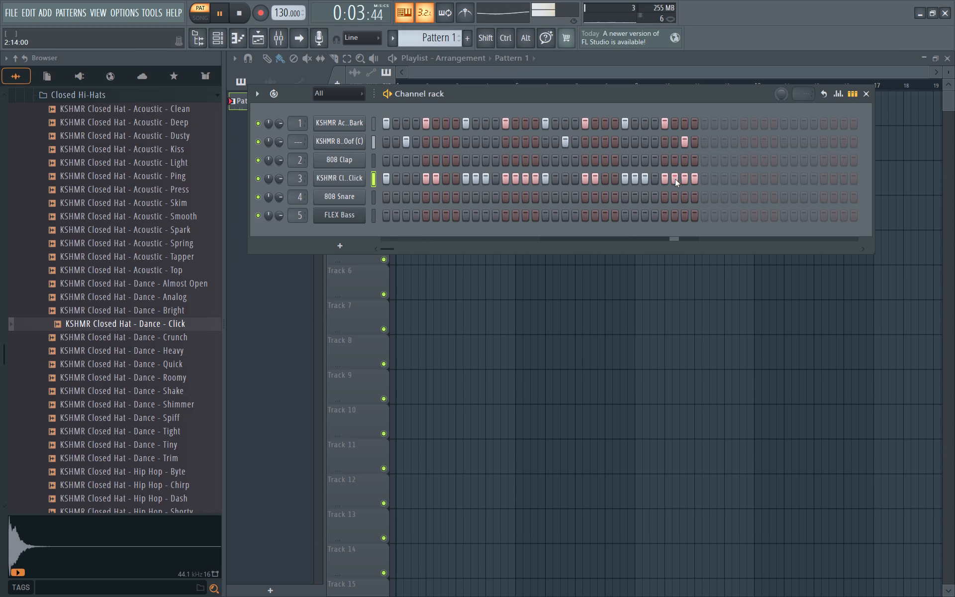
{"action": "key", "text": "space"}
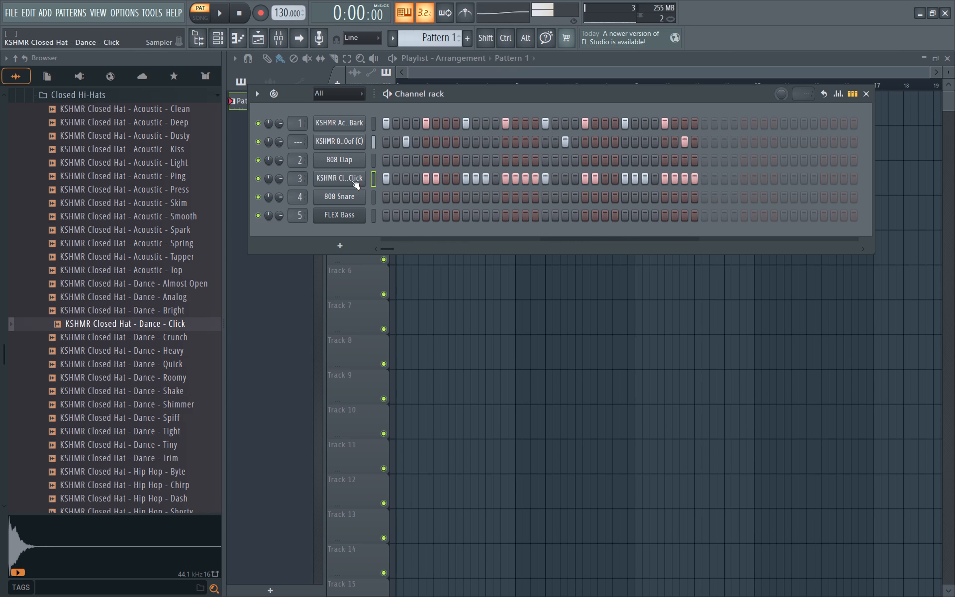
In the Click hat's piano roll, add five evenly spaced short C5 notes between step 16 and bar 2, and play back.
{"action": "right_click", "coordinate": [351, 180]}
{"action": "left_click", "coordinate": [382, 177]}
{"action": "scroll", "coordinate": [438, 304], "scroll_direction": "up", "scroll_amount": 2}
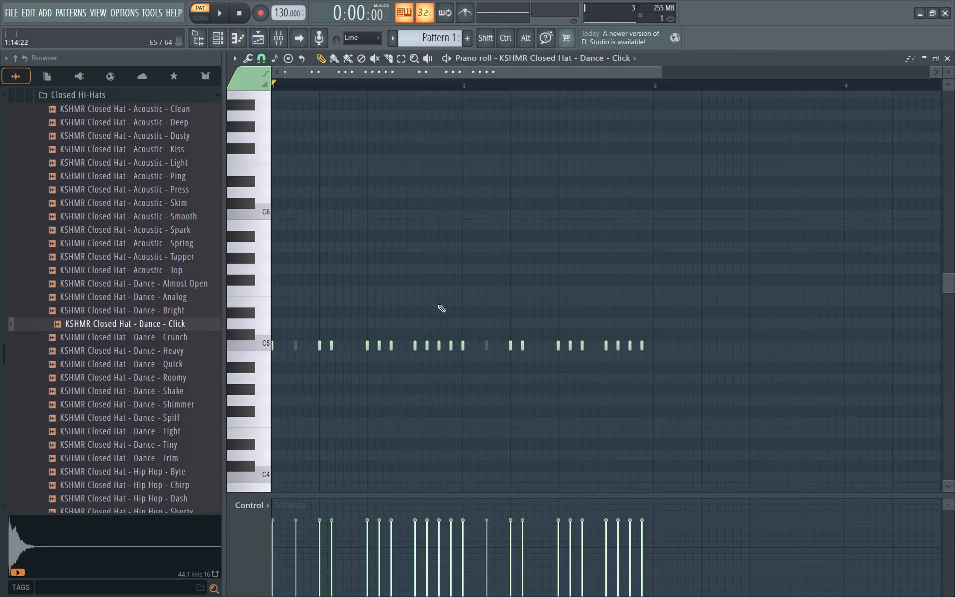
{"action": "scroll", "coordinate": [438, 304], "scroll_direction": "down", "scroll_amount": 3}
{"action": "scroll", "coordinate": [372, 303], "scroll_direction": "up", "scroll_amount": 17, "text": "ctrl"}
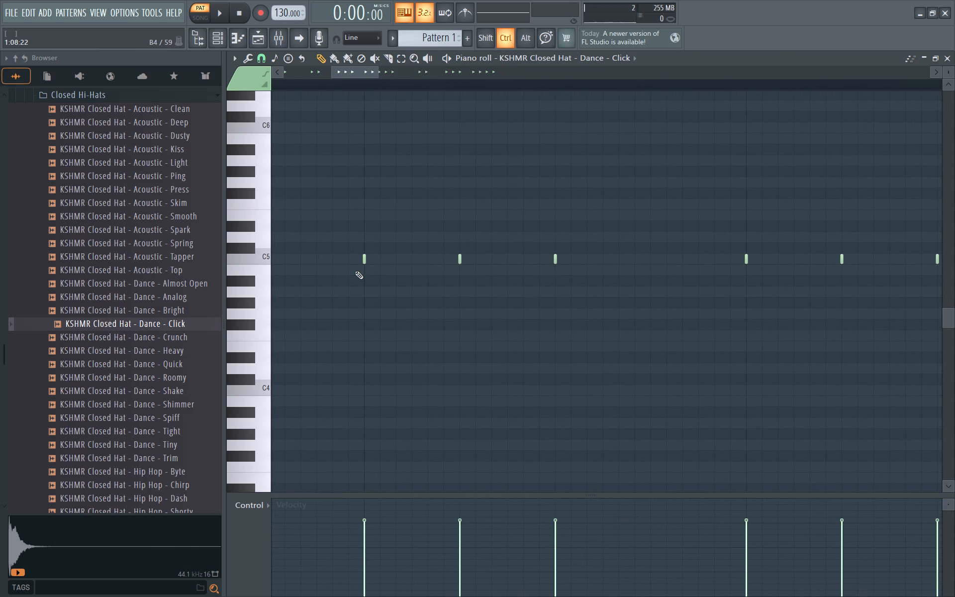
{"action": "scroll", "coordinate": [355, 271], "scroll_direction": "up", "scroll_amount": 2, "text": "ctrl"}
{"action": "scroll", "coordinate": [361, 264], "scroll_direction": "down", "scroll_amount": 9, "text": "ctrl"}
{"action": "scroll", "coordinate": [363, 264], "scroll_direction": "up", "scroll_amount": 1, "text": "ctrl"}
{"action": "scroll", "coordinate": [364, 264], "scroll_direction": "down", "scroll_amount": 7, "text": "ctrl"}
{"action": "scroll", "coordinate": [364, 264], "scroll_direction": "up", "scroll_amount": 4, "text": "ctrl"}
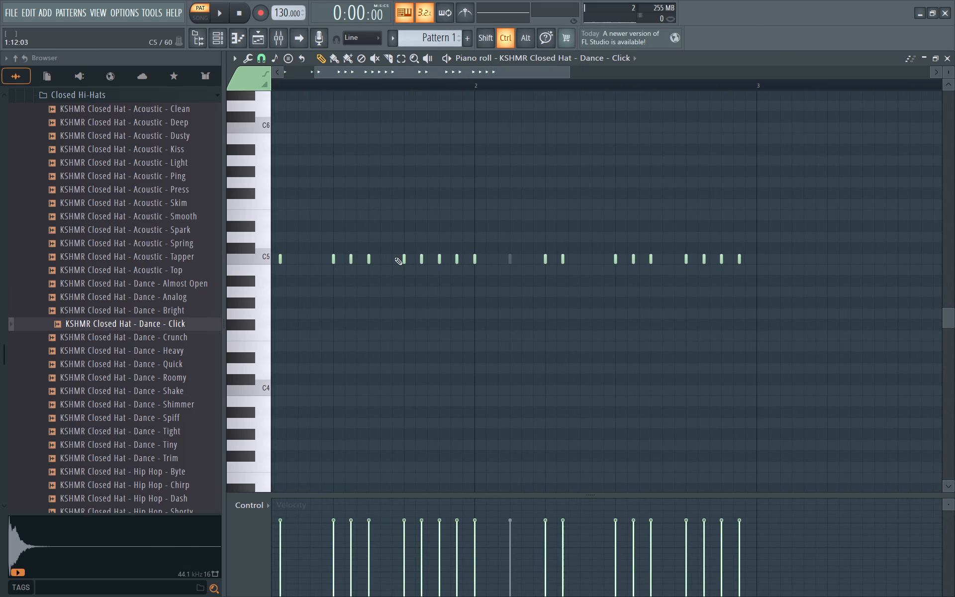
{"action": "scroll", "coordinate": [446, 260], "scroll_direction": "up", "scroll_amount": 7, "text": "ctrl"}
{"action": "left_click", "coordinate": [477, 259]}
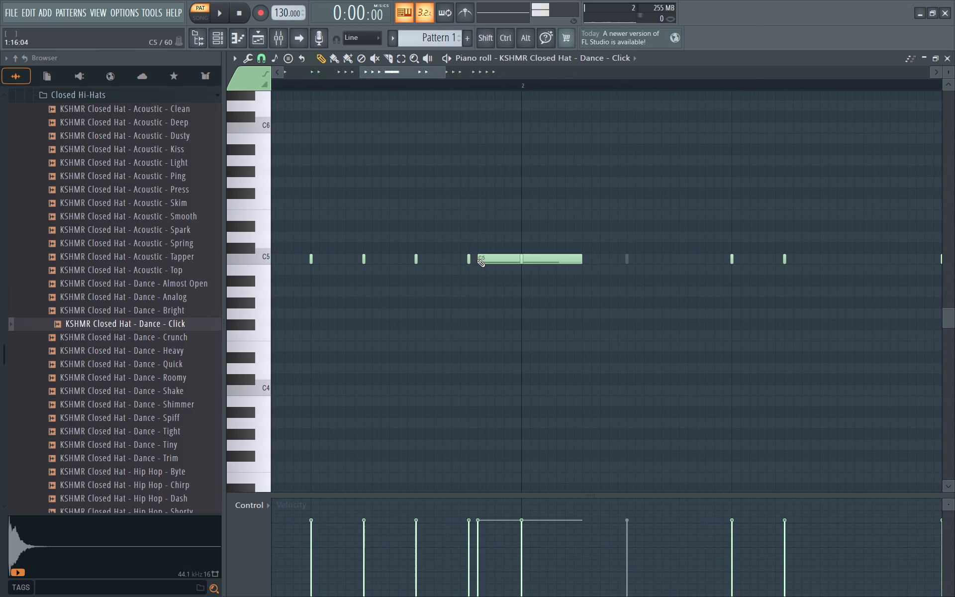
{"action": "right_click", "coordinate": [482, 259]}
{"action": "left_click", "coordinate": [470, 259]}
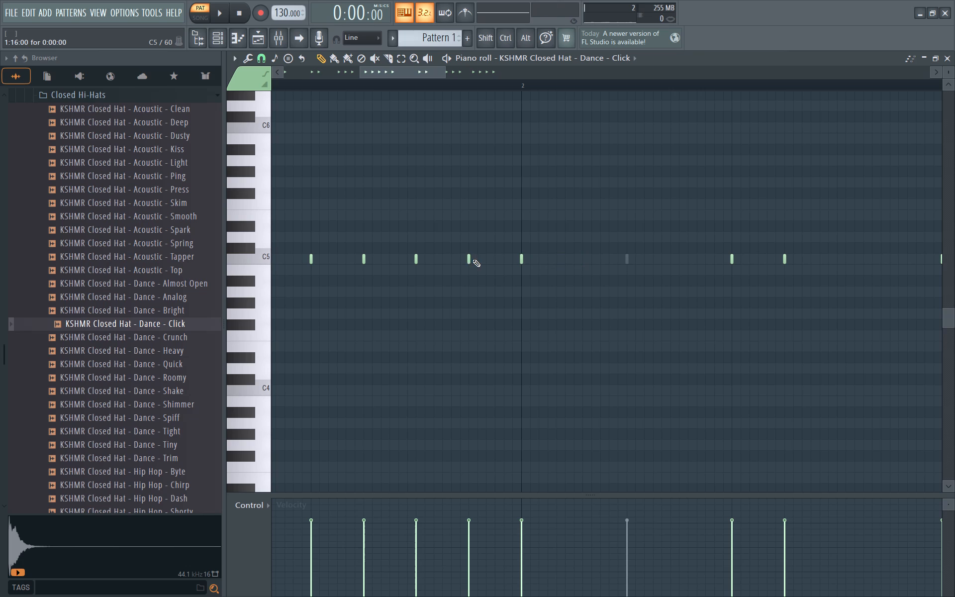
{"action": "left_click", "coordinate": [474, 259]}
{"action": "left_click", "coordinate": [477, 259]}
{"action": "left_click", "coordinate": [485, 259]}
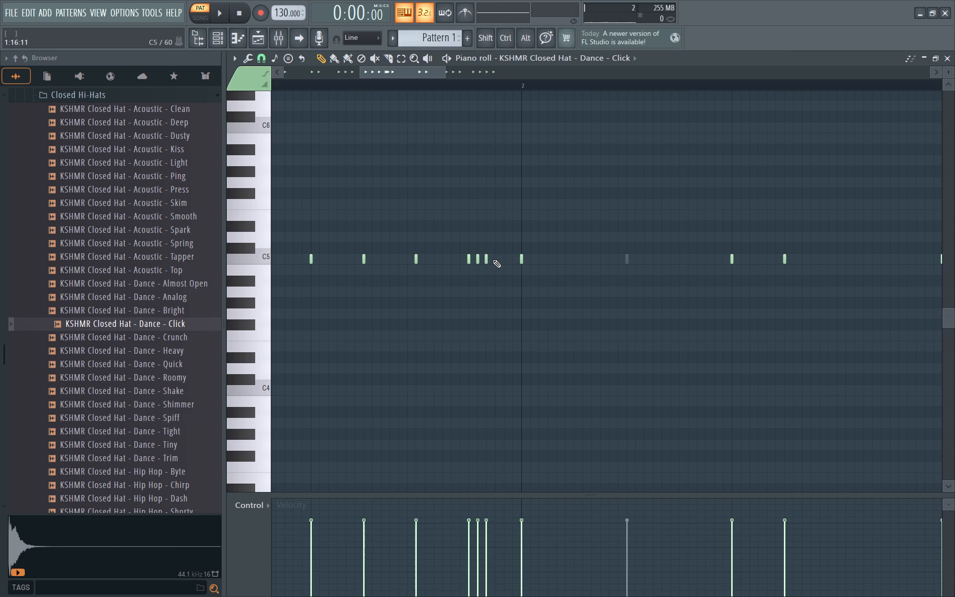
{"action": "left_click", "coordinate": [495, 260]}
{"action": "left_click", "coordinate": [503, 260]}
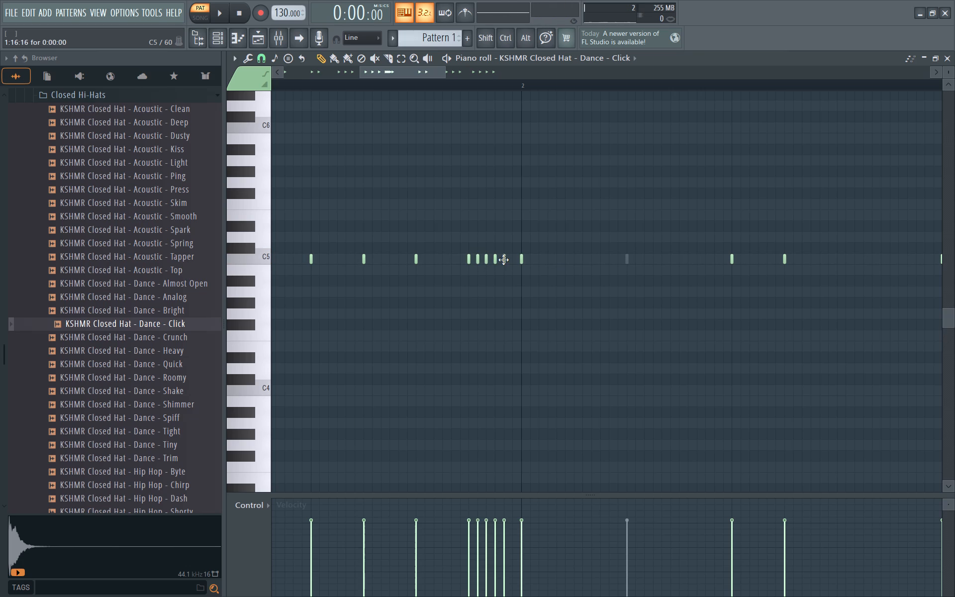
{"action": "left_click", "coordinate": [511, 259]}
{"action": "key", "text": "space"}
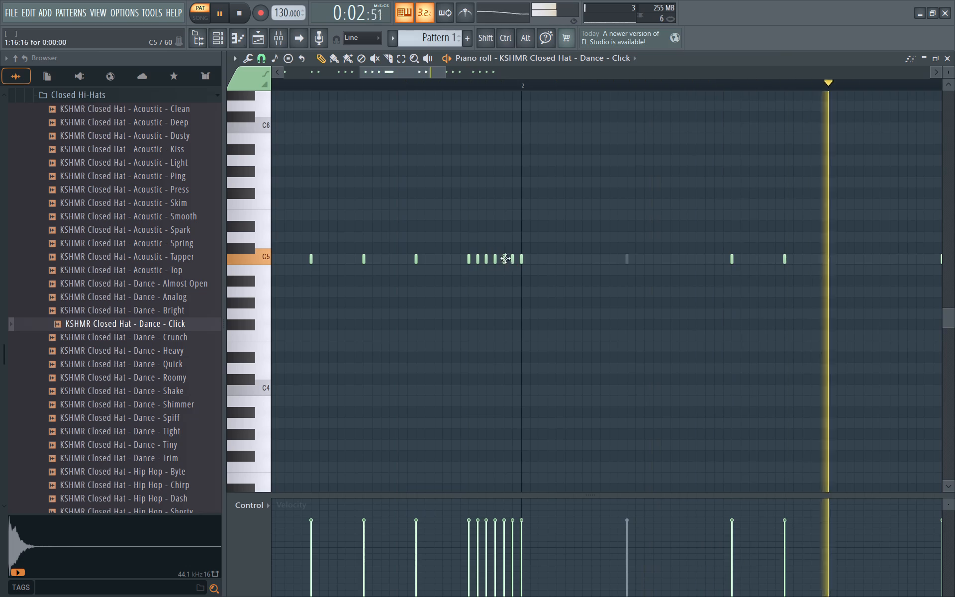
Add a short C5 hat note halfway between steps 31 and 32 near the end of bar 2, listening during playback.
{"action": "scroll", "coordinate": [490, 261], "scroll_direction": "down", "scroll_amount": 11, "text": "ctrl"}
{"action": "scroll", "coordinate": [599, 275], "scroll_direction": "up", "scroll_amount": 5, "text": "ctrl"}
{"action": "scroll", "coordinate": [642, 258], "scroll_direction": "up", "scroll_amount": 2, "text": "ctrl"}
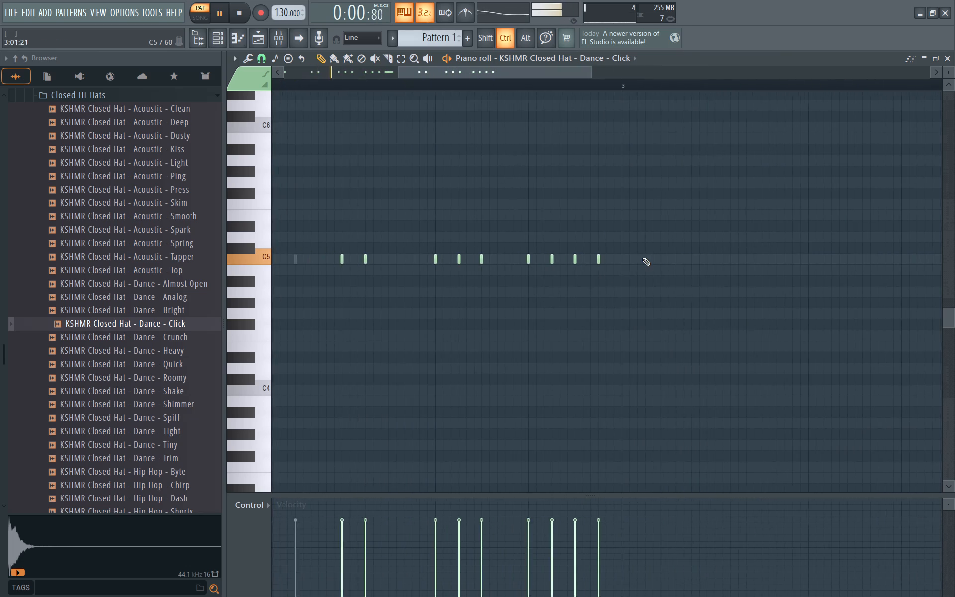
{"action": "scroll", "coordinate": [642, 258], "scroll_direction": "up", "scroll_amount": 1, "text": "ctrl"}
{"action": "scroll", "coordinate": [569, 262], "scroll_direction": "up", "scroll_amount": 3, "text": "ctrl"}
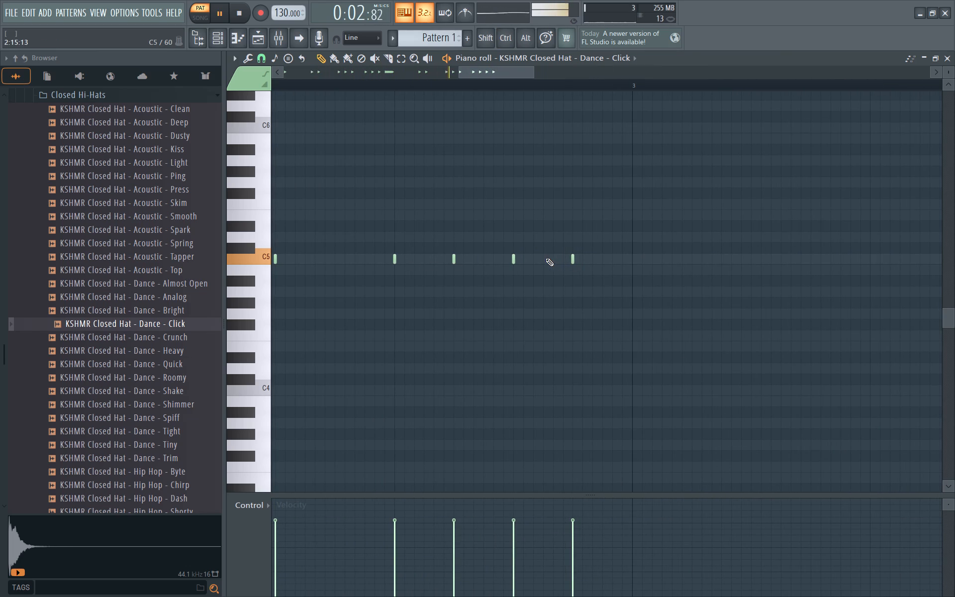
{"action": "left_click", "coordinate": [545, 258]}
{"action": "left_click", "coordinate": [552, 258]}
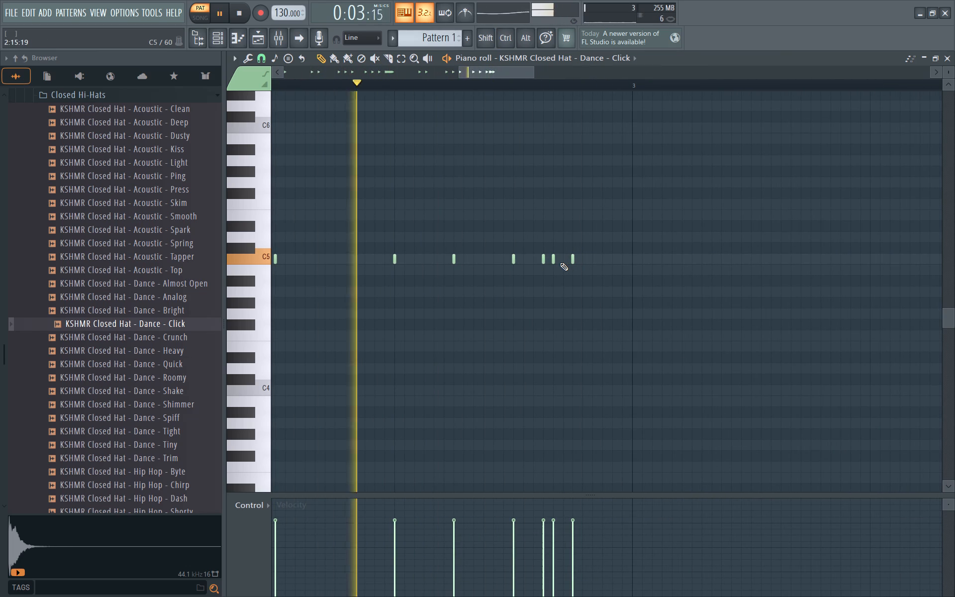
{"action": "right_click", "coordinate": [552, 259]}
{"action": "scroll", "coordinate": [463, 271], "scroll_direction": "down", "scroll_amount": 2, "text": "ctrl"}
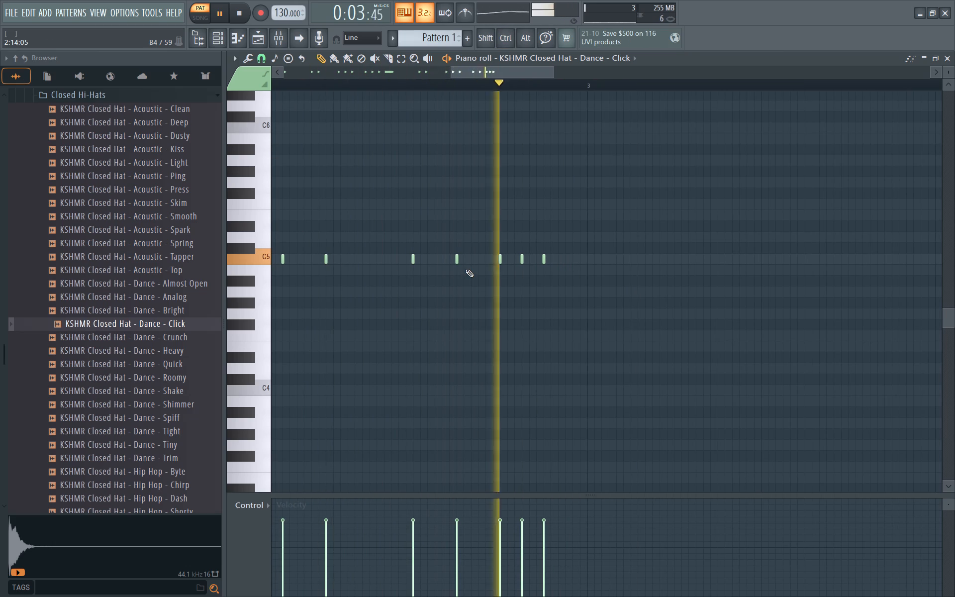
{"action": "key", "text": "space"}
Add a short C5 hat note about a third of a step after bar 1's first note, and play back the pattern.
{"action": "scroll", "coordinate": [467, 266], "scroll_direction": "down", "scroll_amount": 6}
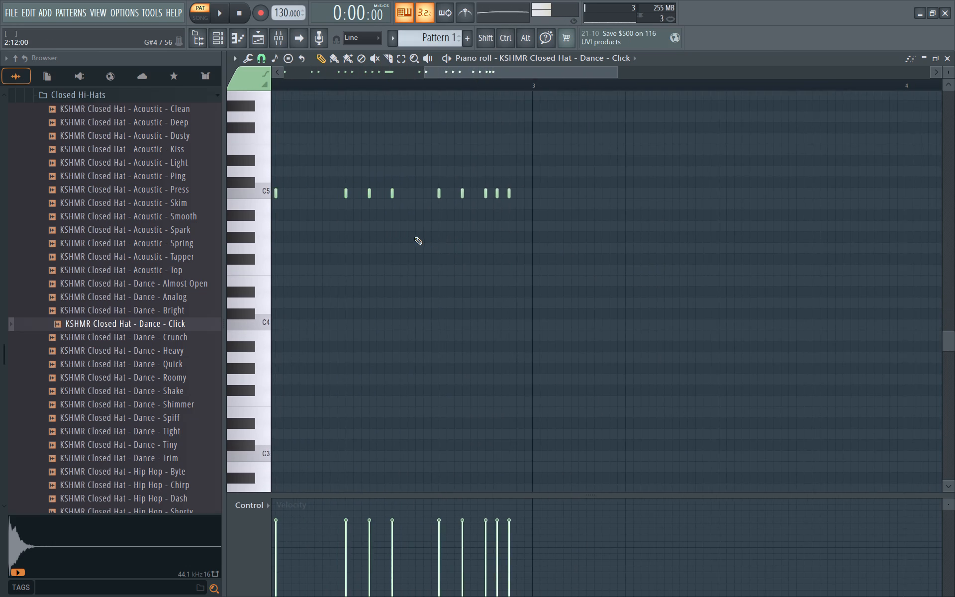
{"action": "middle_click_drag", "start_coordinate": [413, 237], "coordinate": [890, 276]}
{"action": "middle_click_drag", "start_coordinate": [559, 283], "coordinate": [702, 285]}
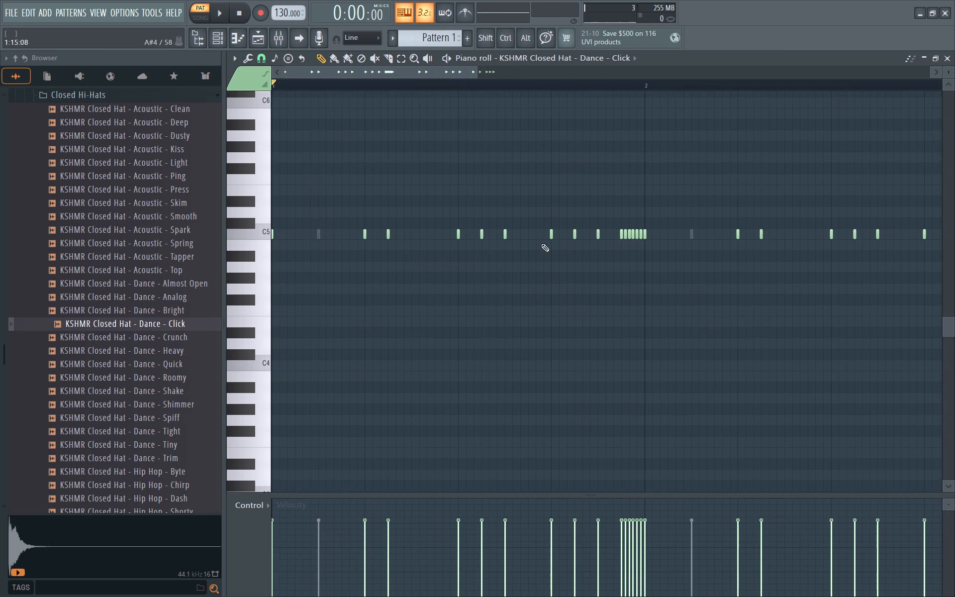
{"action": "scroll", "coordinate": [277, 236], "scroll_direction": "up", "scroll_amount": 2, "text": "ctrl"}
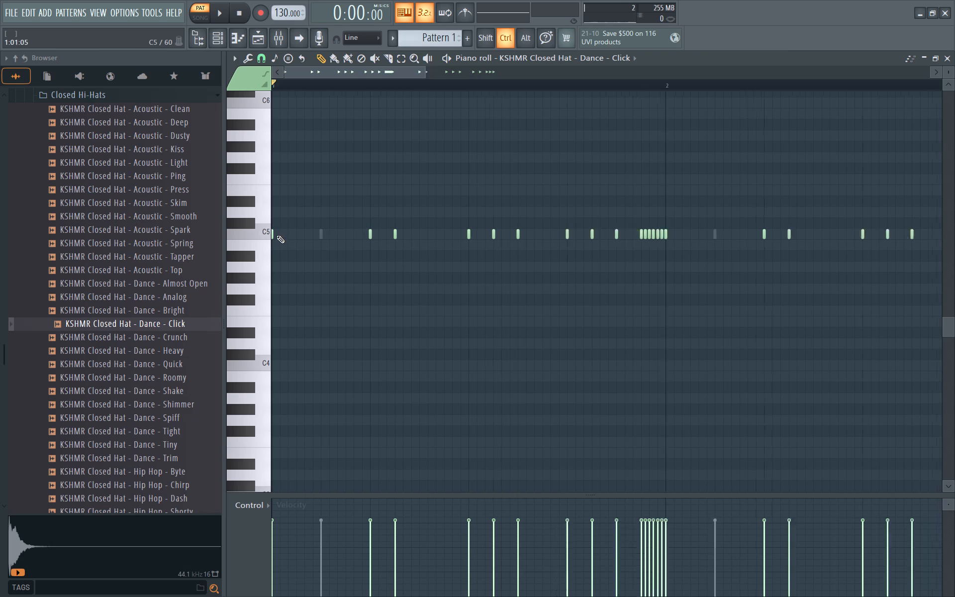
{"action": "scroll", "coordinate": [277, 235], "scroll_direction": "up", "scroll_amount": 2, "text": "ctrl"}
{"action": "middle_click_drag", "start_coordinate": [288, 235], "coordinate": [335, 233]}
{"action": "left_click", "coordinate": [279, 233]}
{"action": "left_click", "coordinate": [284, 233]}
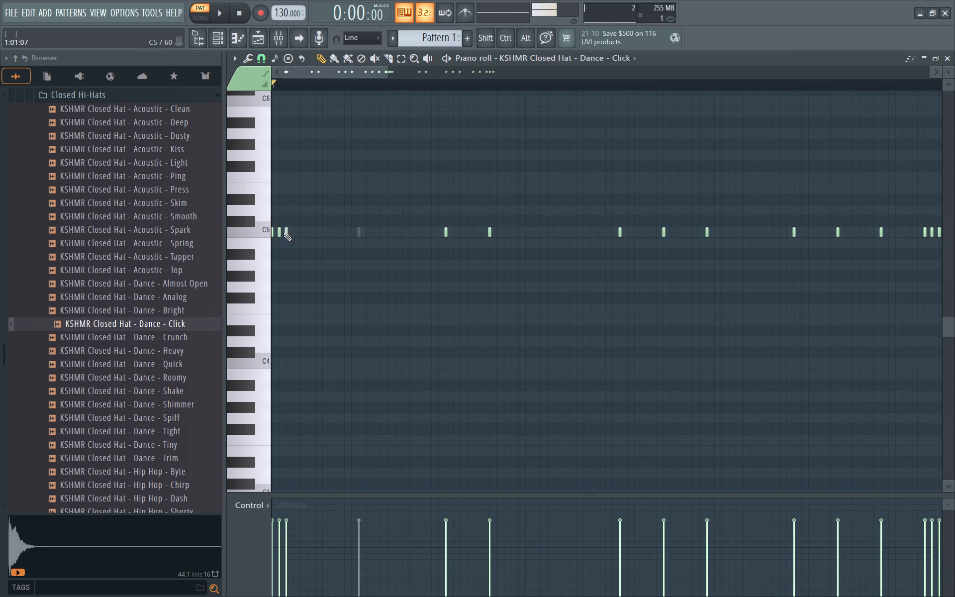
{"action": "key", "text": "space"}
{"action": "key", "text": "space"}
{"action": "right_click", "coordinate": [281, 232]}
{"action": "key", "text": "space"}
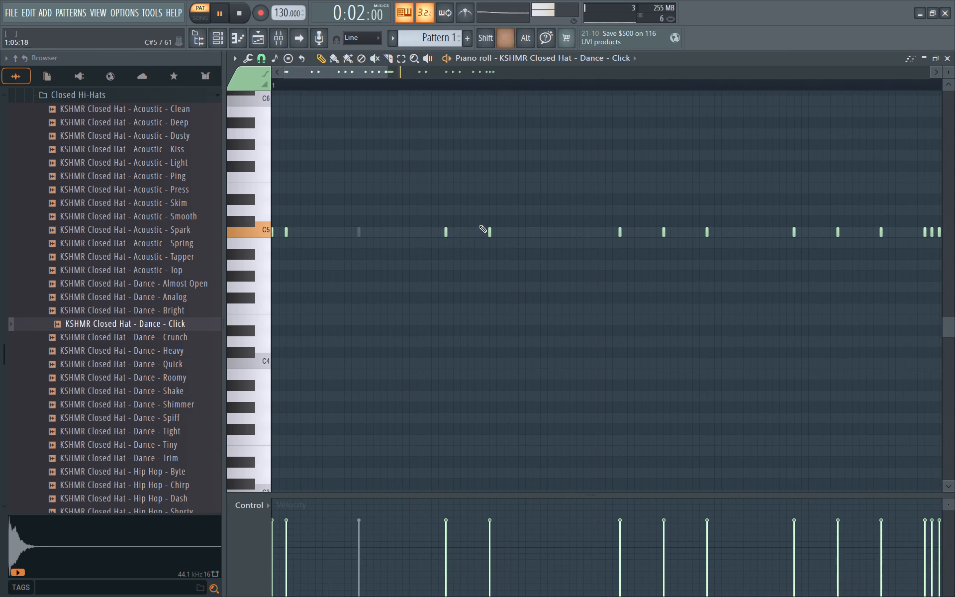
{"action": "scroll", "coordinate": [479, 225], "scroll_direction": "down", "scroll_amount": 4, "text": "ctrl"}
{"action": "scroll", "coordinate": [529, 226], "scroll_direction": "down", "scroll_amount": 6, "text": "ctrl"}
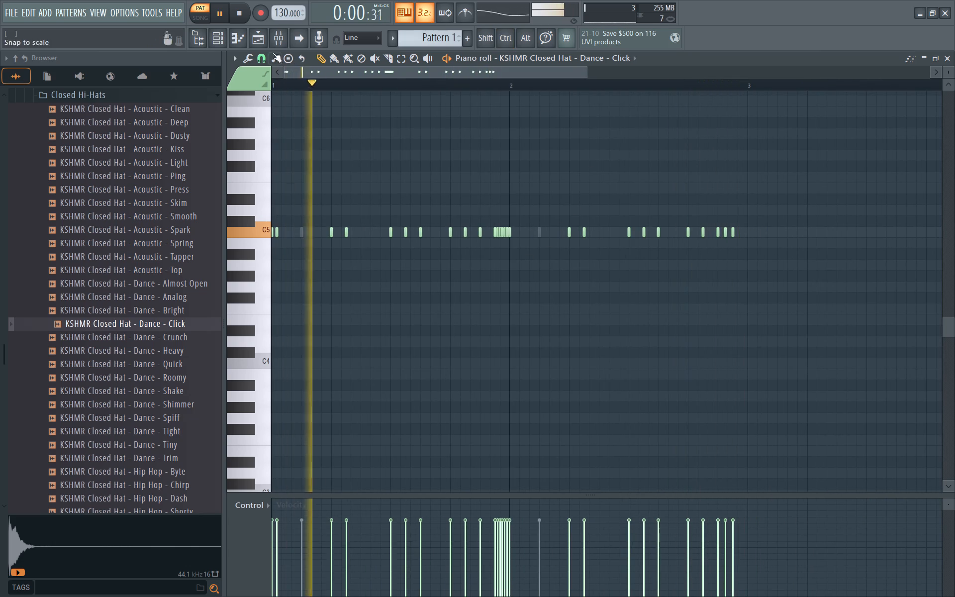
{"action": "key", "text": "space"}
Close the Click hat's piano roll and return to the channel rack over the playlist.
{"action": "left_click", "coordinate": [215, 39]}
{"action": "left_click", "coordinate": [215, 38]}
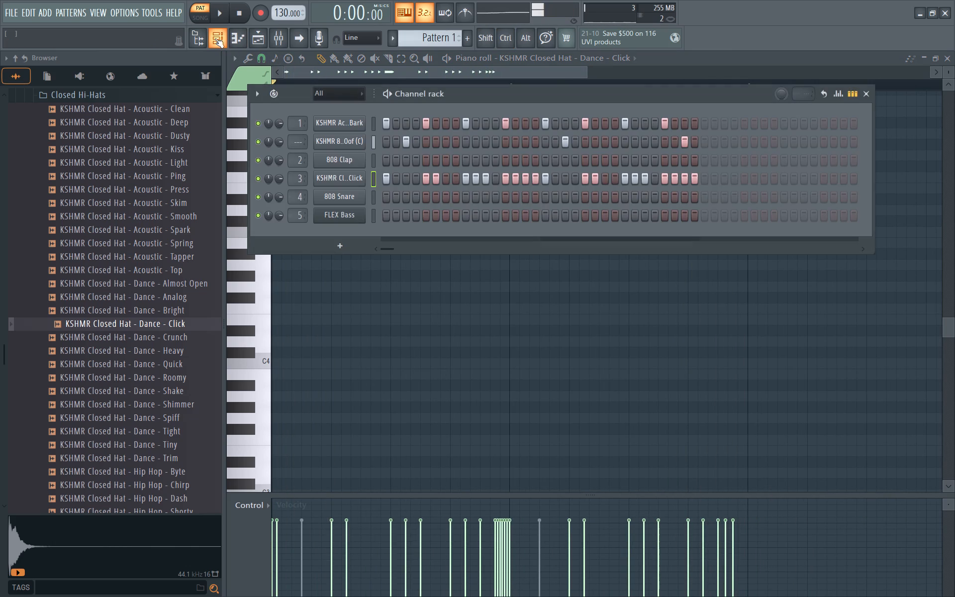
{"action": "left_click", "coordinate": [234, 37]}
{"action": "left_click", "coordinate": [214, 36]}
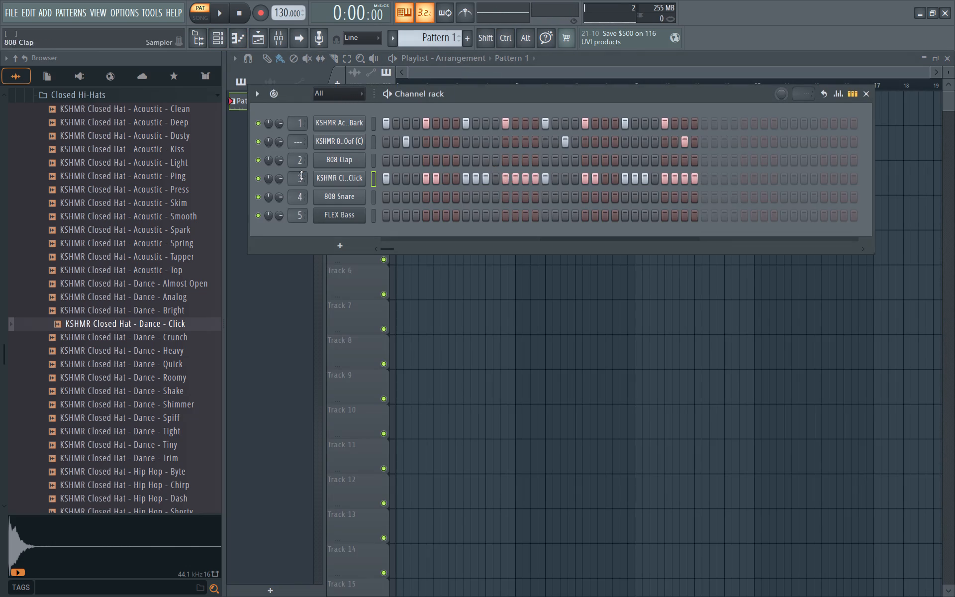
Preview more closed-hat samples, including Dance - Trim, and collapse the Closed Hi-Hats folder.
{"action": "scroll", "coordinate": [149, 287], "scroll_direction": "down", "scroll_amount": 2}
{"action": "double_click", "coordinate": [165, 287]}
{"action": "left_click", "coordinate": [166, 295]}
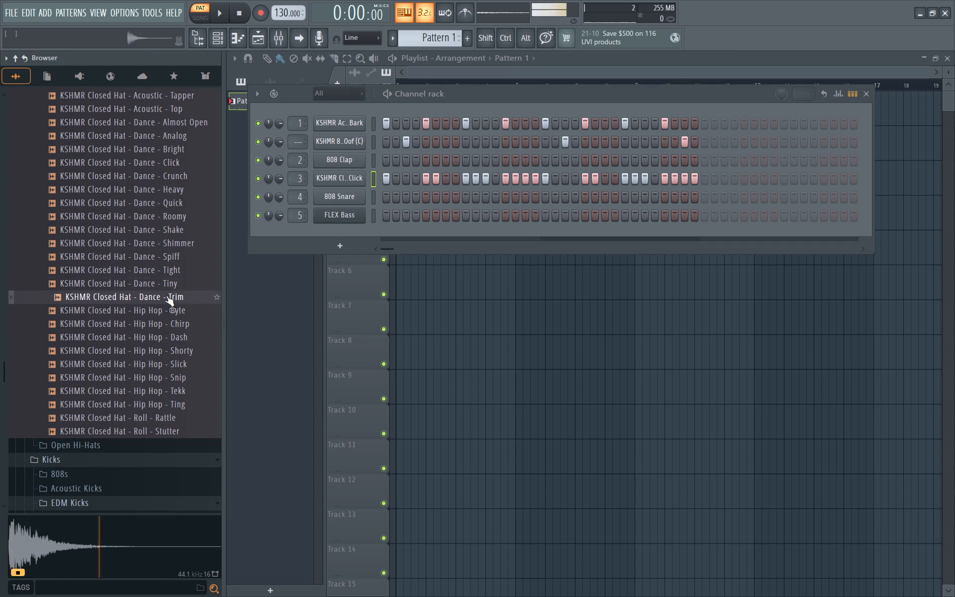
{"action": "left_click", "coordinate": [194, 332]}
{"action": "scroll", "coordinate": [177, 315], "scroll_direction": "up", "scroll_amount": 4}
{"action": "left_click", "coordinate": [96, 253]}
Expand the Tops - Tambourine percussion folder and audition its KSHMR Tambourine Hit and Roll samples.
{"action": "scroll", "coordinate": [99, 246], "scroll_direction": "down", "scroll_amount": 3}
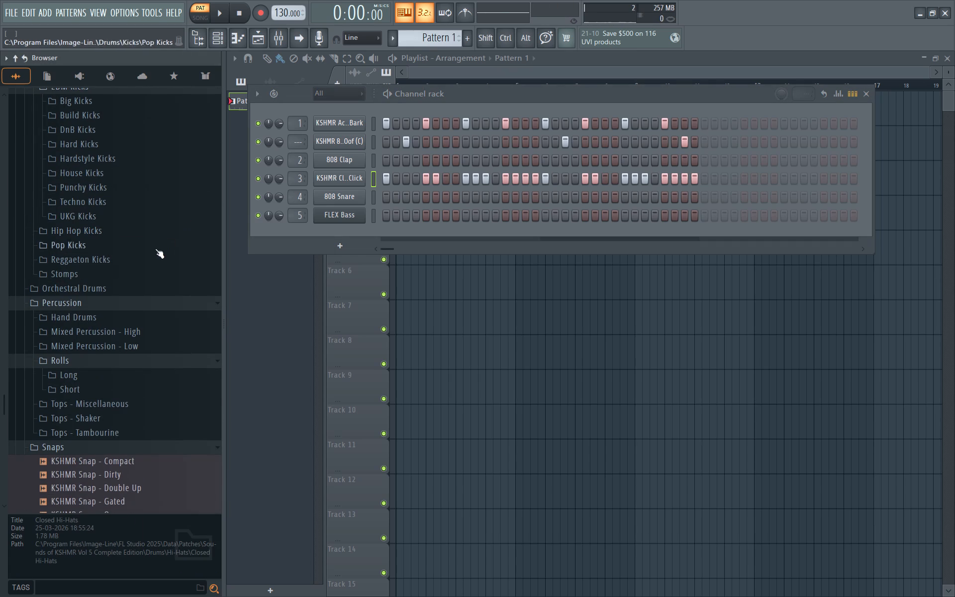
{"action": "scroll", "coordinate": [149, 259], "scroll_direction": "down", "scroll_amount": 2}
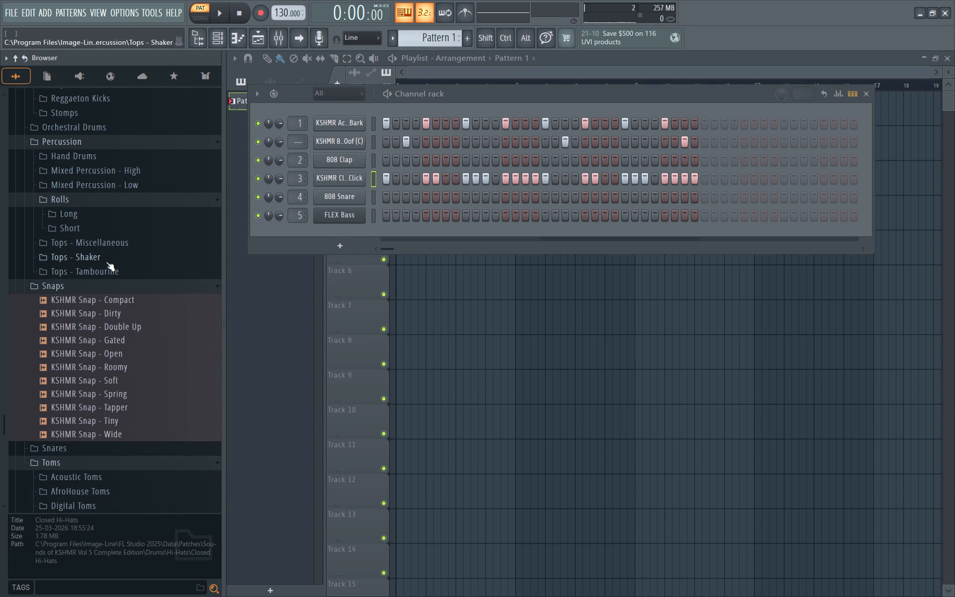
{"action": "left_click", "coordinate": [103, 266]}
{"action": "left_click", "coordinate": [137, 296]}
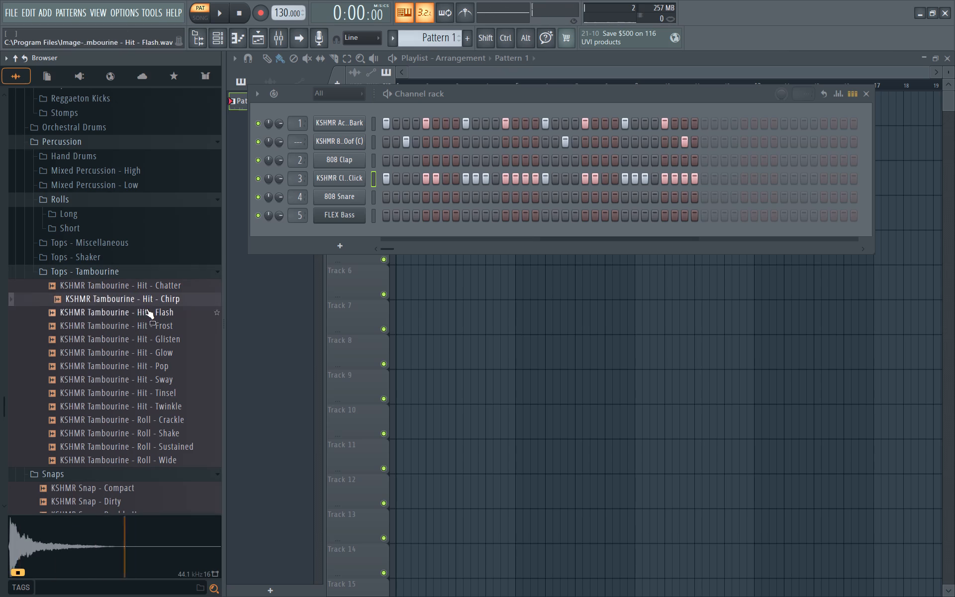
{"action": "left_click", "coordinate": [146, 308]}
{"action": "left_click", "coordinate": [158, 325]}
{"action": "left_click", "coordinate": [171, 341]}
{"action": "left_click", "coordinate": [174, 354]}
{"action": "left_click", "coordinate": [169, 364]}
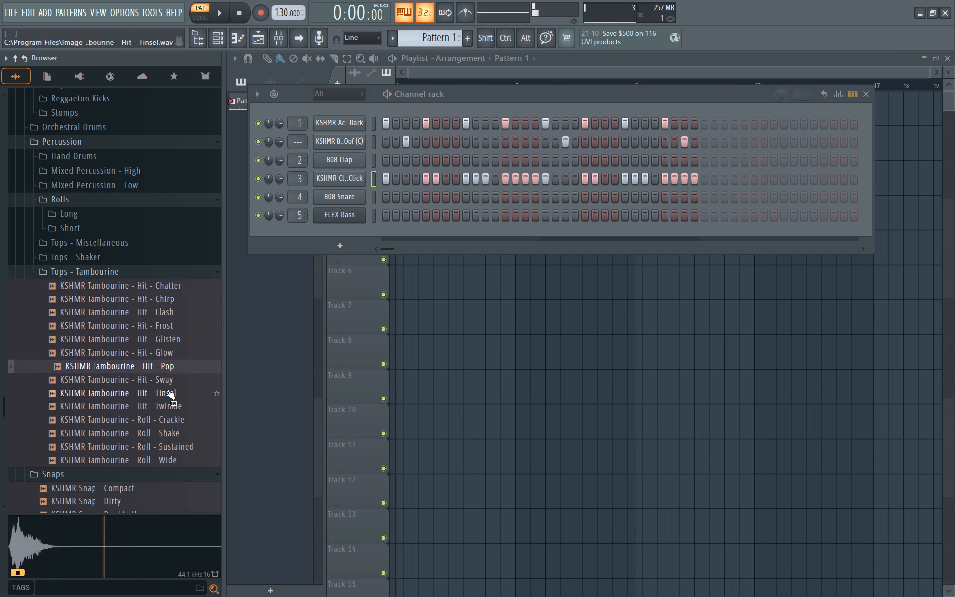
{"action": "left_click", "coordinate": [167, 389]}
{"action": "left_click", "coordinate": [172, 374]}
{"action": "left_click", "coordinate": [182, 395]}
{"action": "left_click", "coordinate": [180, 407]}
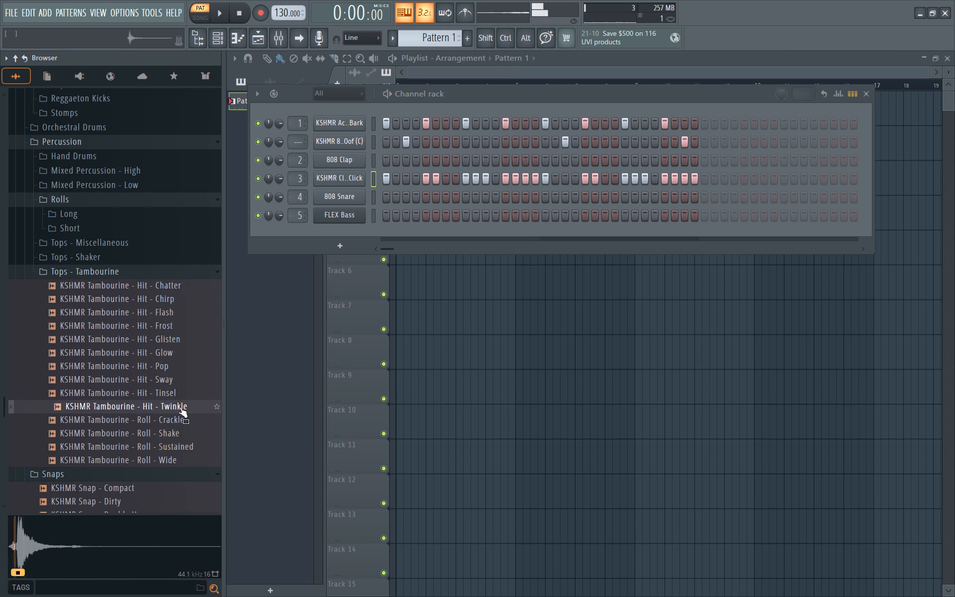
{"action": "left_click", "coordinate": [176, 414]}
{"action": "left_click", "coordinate": [169, 434]}
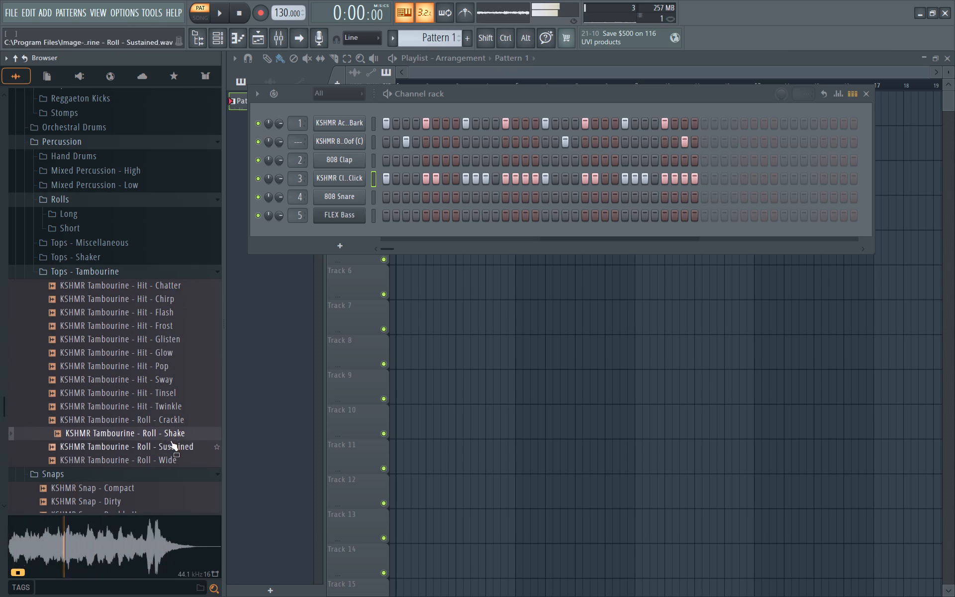
{"action": "left_click", "coordinate": [170, 440]}
{"action": "left_click", "coordinate": [162, 455]}
Audition KSHMR Tambourine - Hit - Pop repeatedly, comparing it with the neighbouring Sway and Glow hits.
{"action": "left_click", "coordinate": [165, 375]}
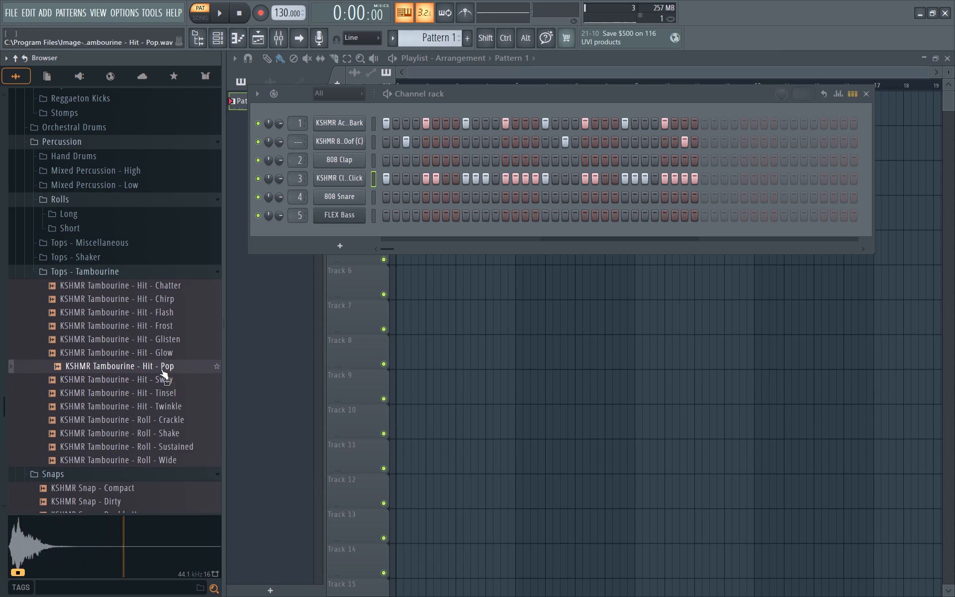
{"action": "left_click", "coordinate": [161, 369]}
{"action": "left_click", "coordinate": [156, 364]}
{"action": "triple_click", "coordinate": [156, 364]}
{"action": "left_click", "coordinate": [138, 361]}
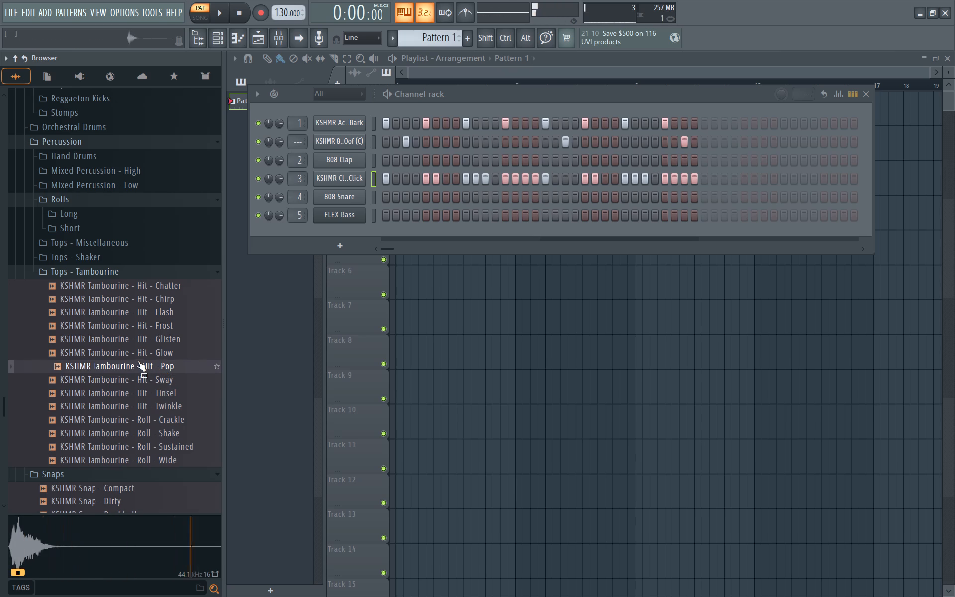
{"action": "left_click", "coordinate": [144, 352]}
{"action": "left_click", "coordinate": [143, 361]}
{"action": "triple_click", "coordinate": [124, 362]}
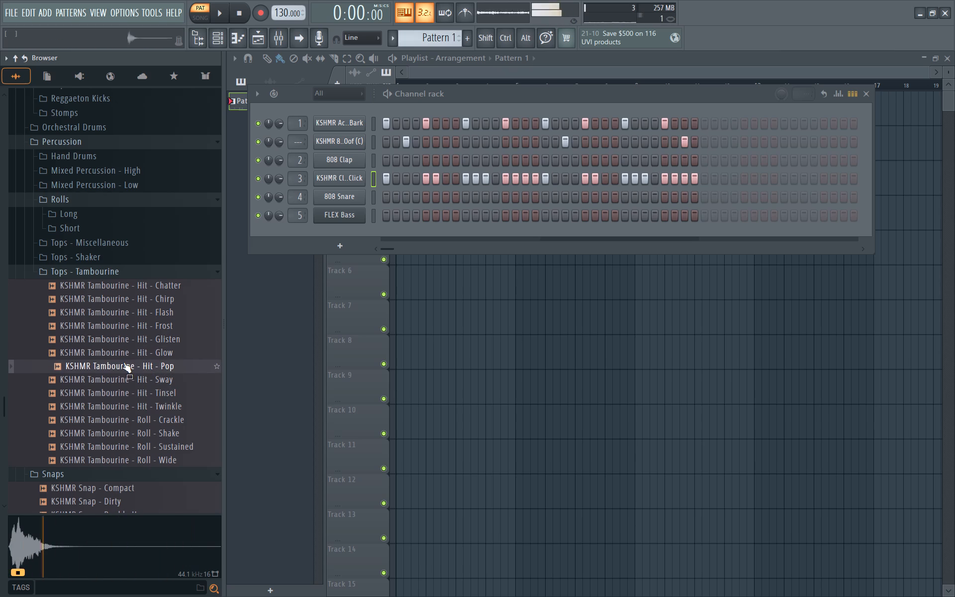
Add KSHMR Tambourine - Hit - Pop as a new channel between the 808 Clap and Click hat, and play the pattern.
{"action": "left_click", "coordinate": [123, 362]}
{"action": "left_click", "coordinate": [123, 362]}
{"action": "left_click", "coordinate": [125, 366]}
{"action": "left_click_drag", "start_coordinate": [125, 366], "coordinate": [126, 366]}
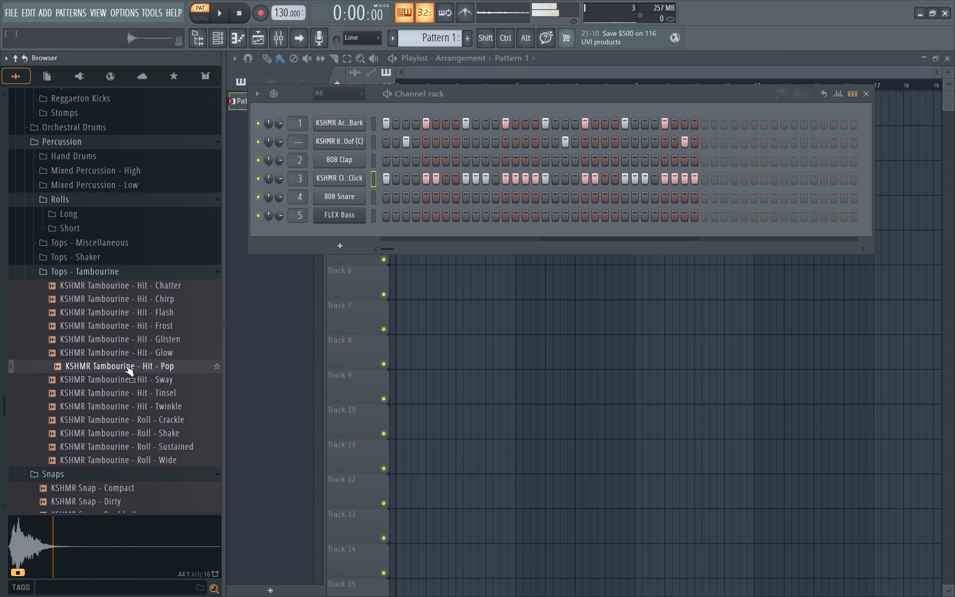
{"action": "left_click_drag", "start_coordinate": [126, 366], "coordinate": [344, 170]}
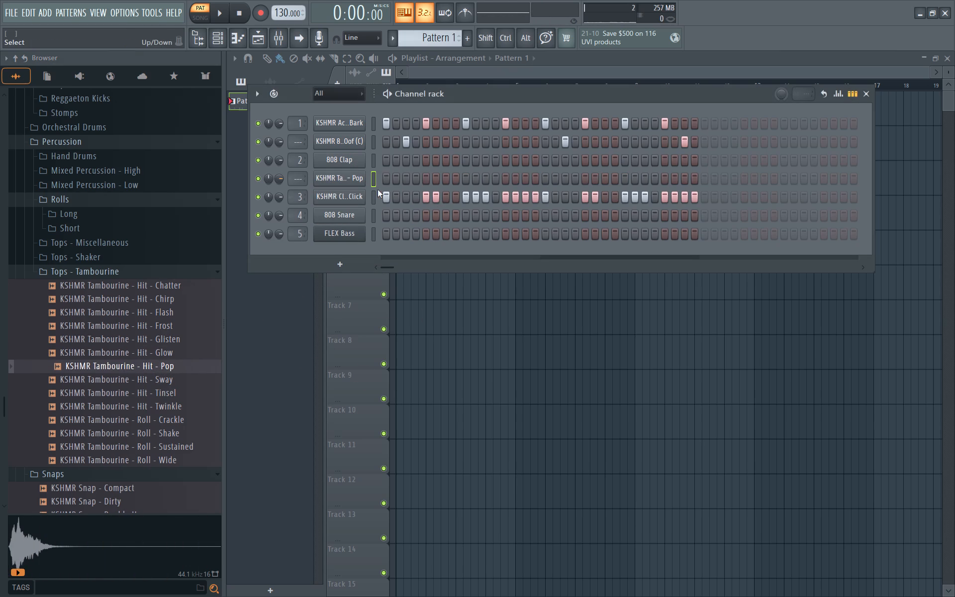
{"action": "key", "text": "space"}
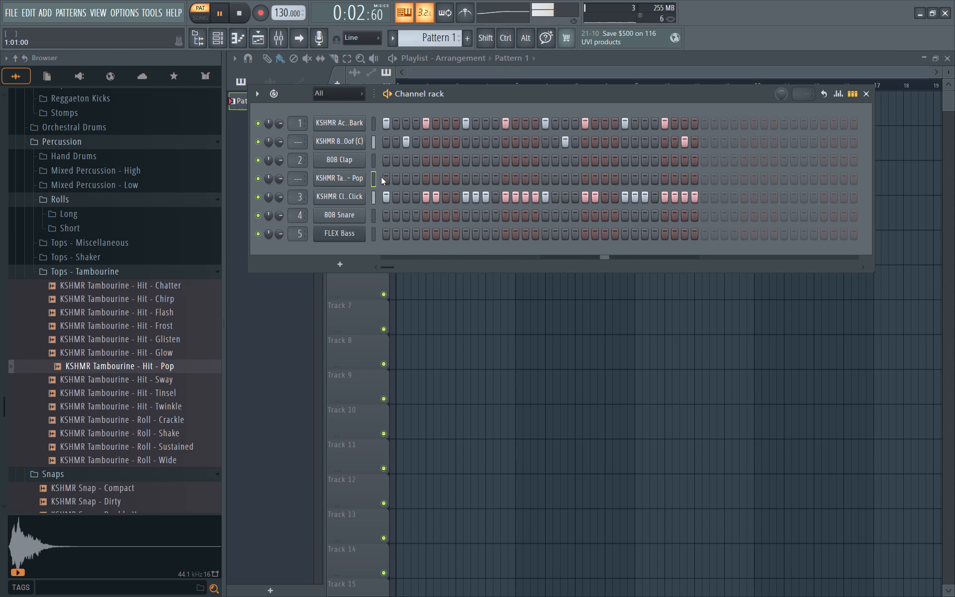
{"action": "key", "text": "space"}
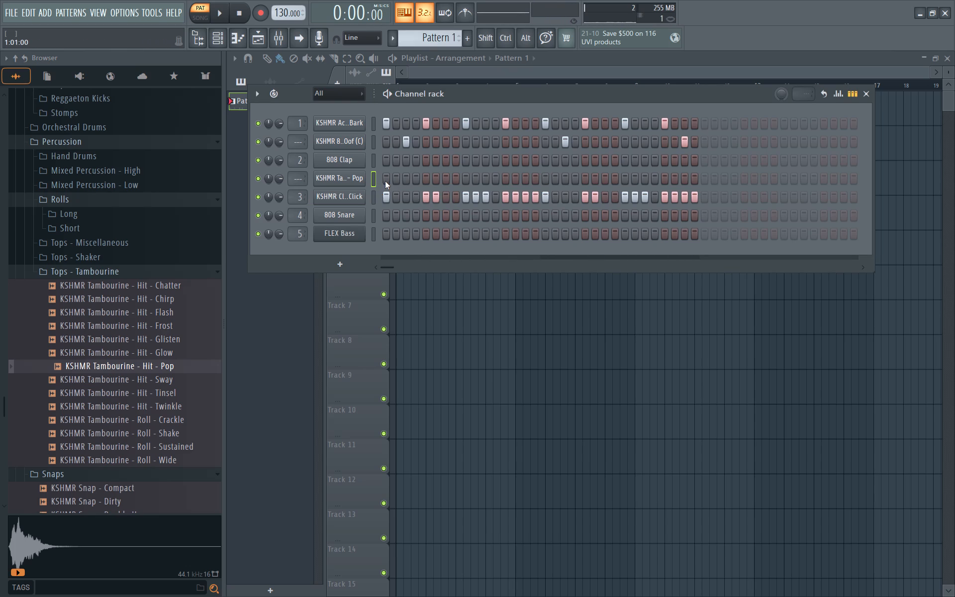
Place tambourine hits on steps 1, 5, 8, 9, 12 and 13, trying and clearing one on step 4.
{"action": "left_click", "coordinate": [384, 181]}
{"action": "left_click", "coordinate": [428, 181]}
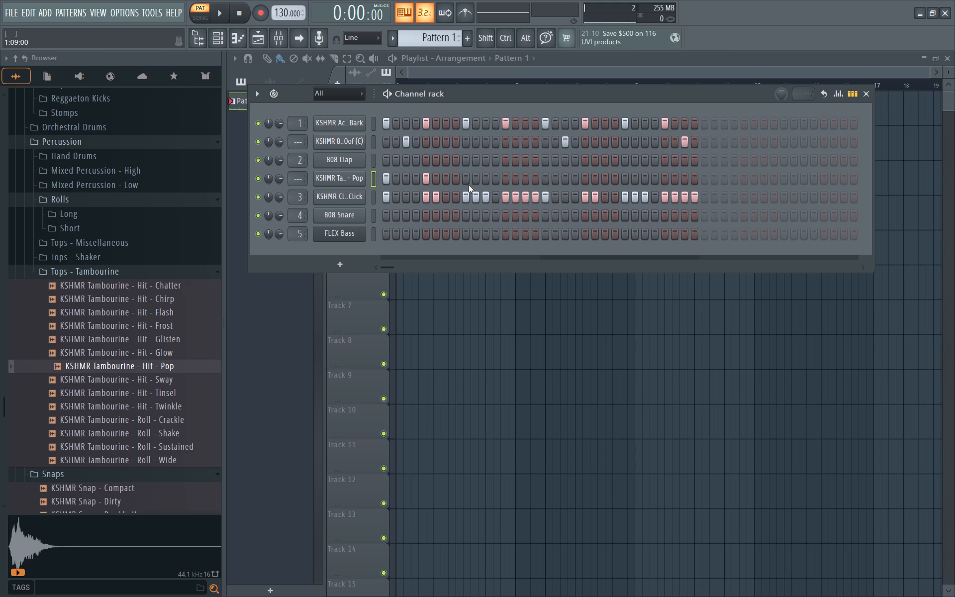
{"action": "left_click", "coordinate": [469, 185]}
{"action": "left_click", "coordinate": [509, 183]}
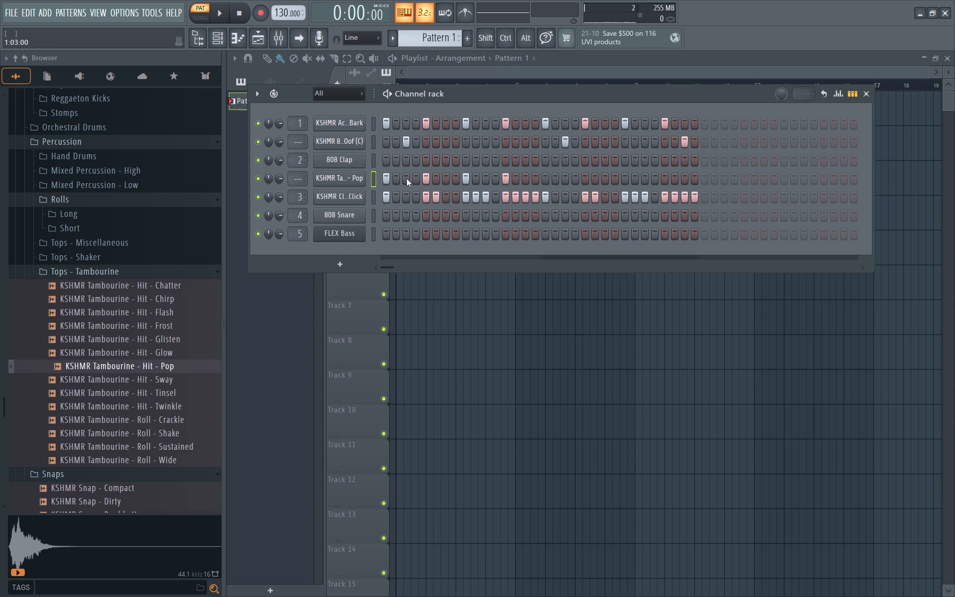
{"action": "left_click", "coordinate": [415, 179]}
{"action": "left_click", "coordinate": [457, 179]}
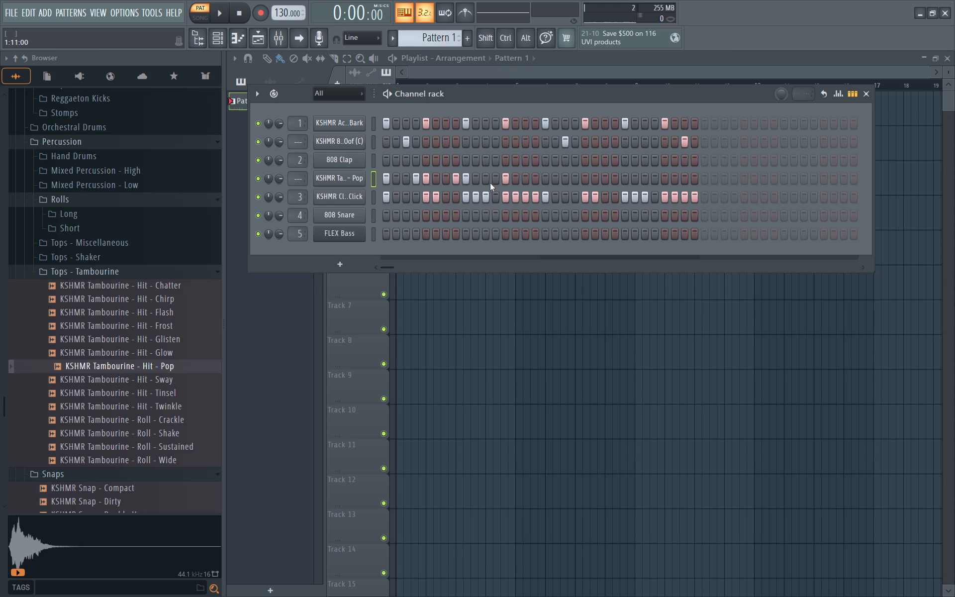
{"action": "left_click", "coordinate": [493, 183]}
{"action": "key", "text": "space"}
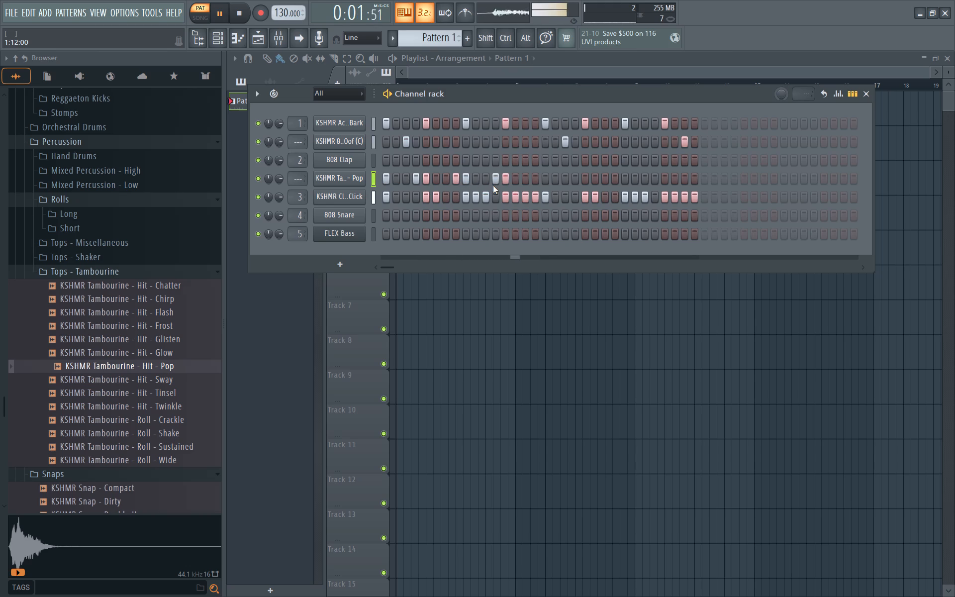
{"action": "key", "text": "space"}
{"action": "right_click", "coordinate": [417, 184]}
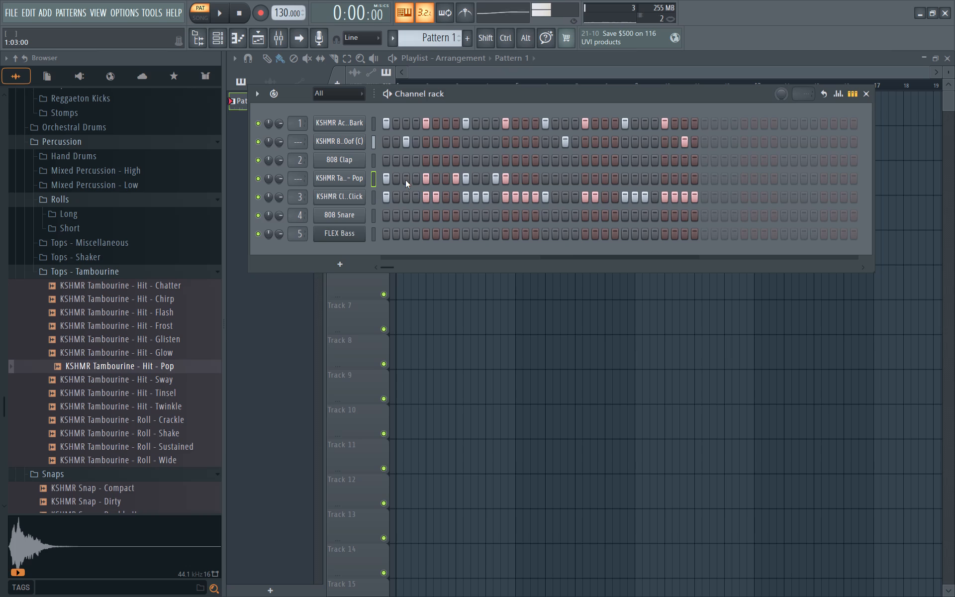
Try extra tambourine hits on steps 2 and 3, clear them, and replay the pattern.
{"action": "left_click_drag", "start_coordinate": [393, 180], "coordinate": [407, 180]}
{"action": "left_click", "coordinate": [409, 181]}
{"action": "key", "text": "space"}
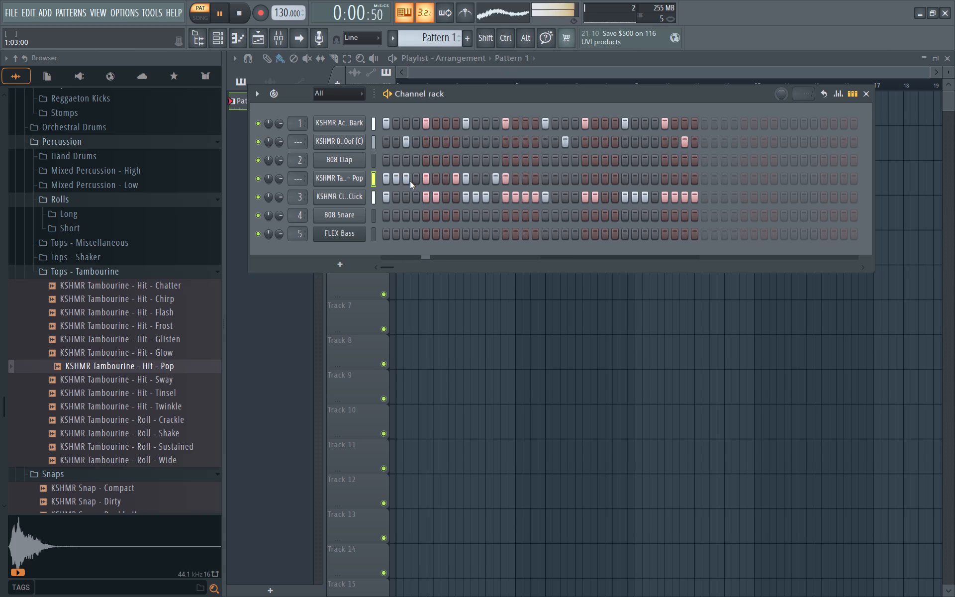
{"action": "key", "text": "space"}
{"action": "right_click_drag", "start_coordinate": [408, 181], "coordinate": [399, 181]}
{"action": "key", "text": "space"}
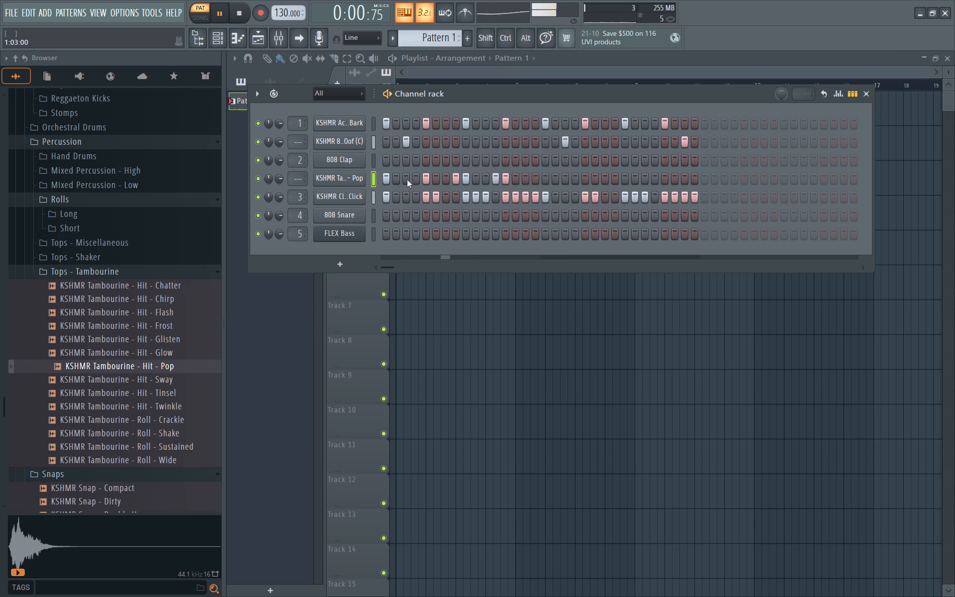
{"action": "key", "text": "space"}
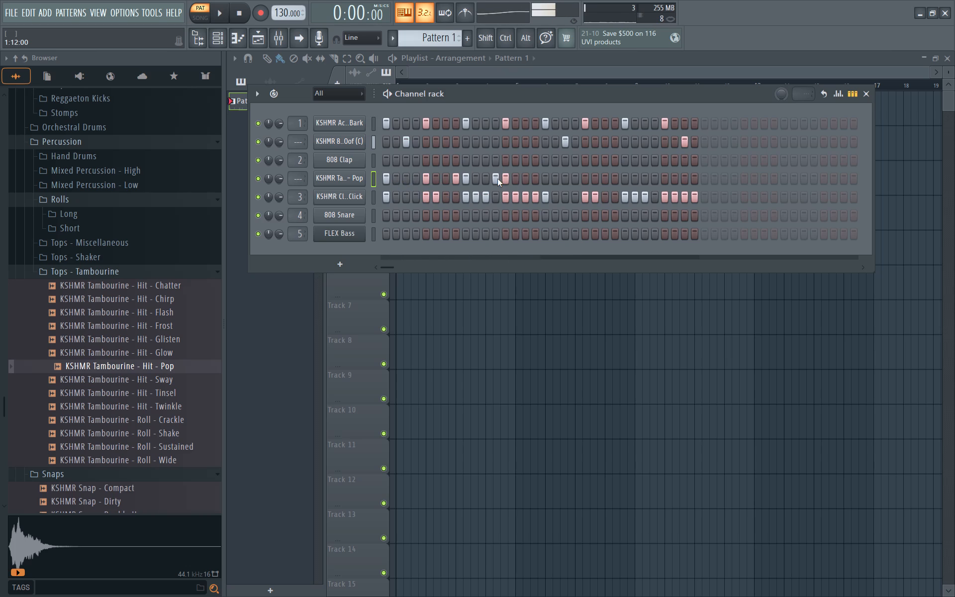
Place the second bar's tambourine hits on steps 17, 21, 25, 28 and 29, and play the pattern.
{"action": "left_click", "coordinate": [543, 181]}
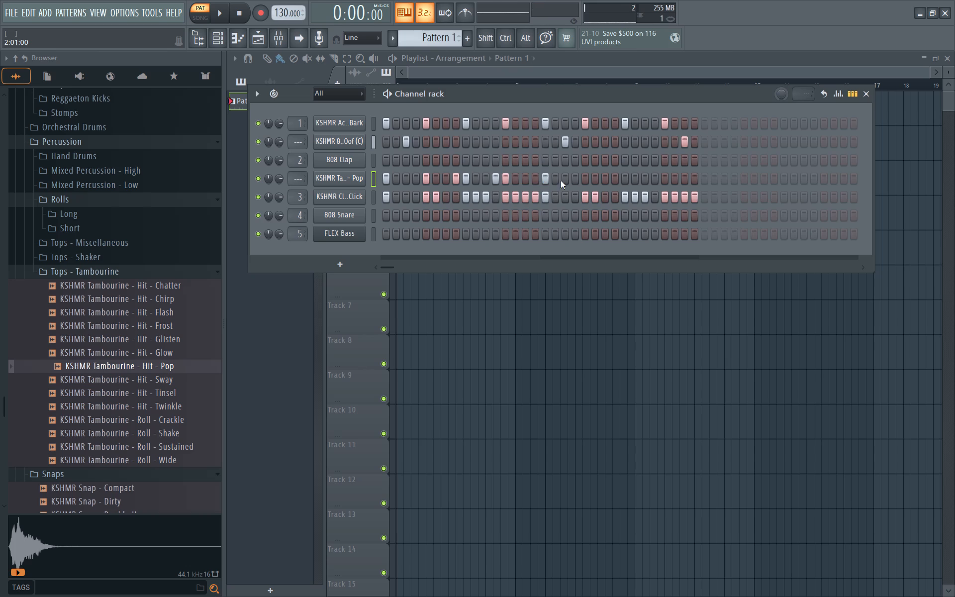
{"action": "left_click", "coordinate": [584, 183]}
{"action": "left_click", "coordinate": [627, 185]}
{"action": "key", "text": "space"}
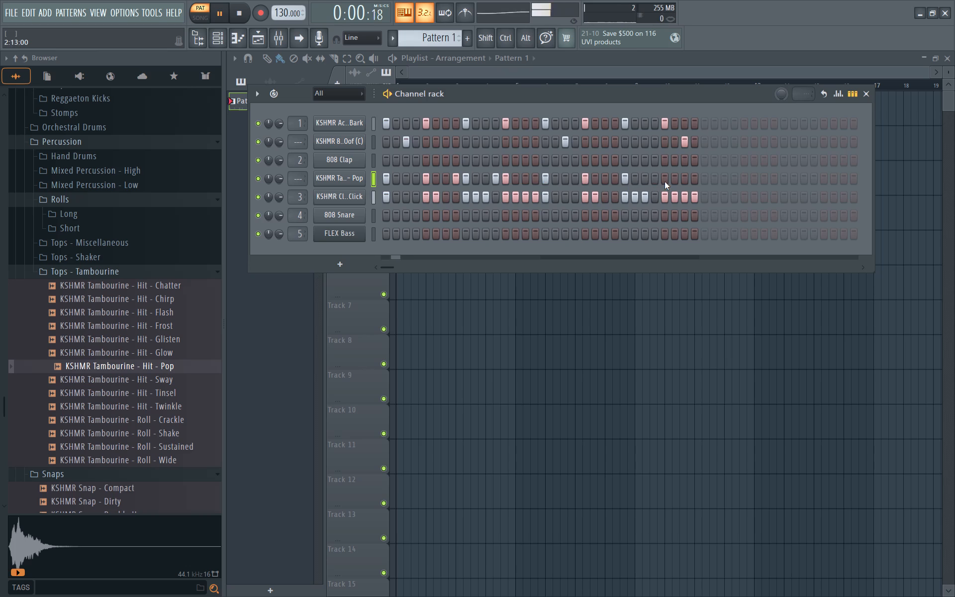
{"action": "left_click_drag", "start_coordinate": [653, 182], "coordinate": [664, 181]}
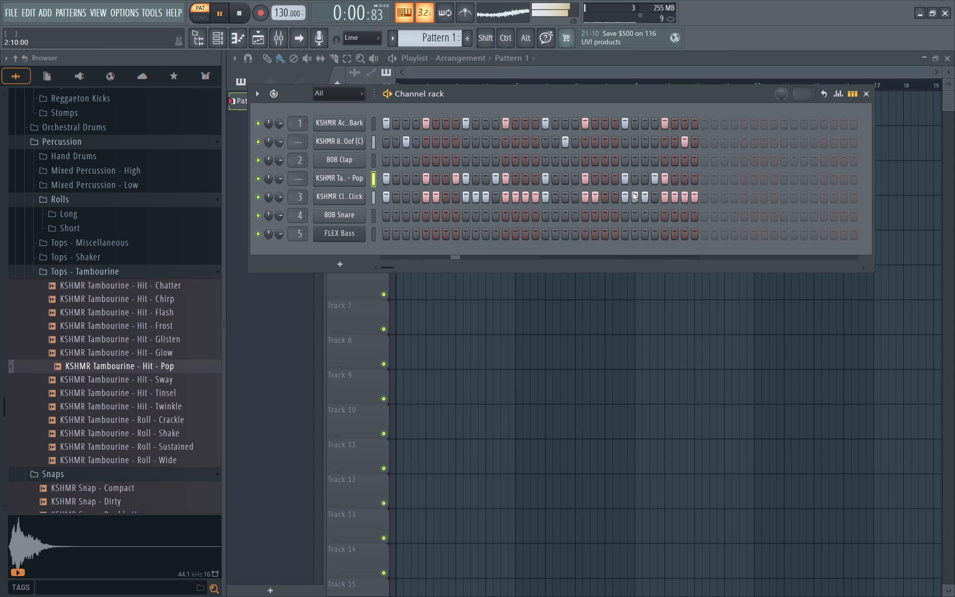
{"action": "key", "text": "space"}
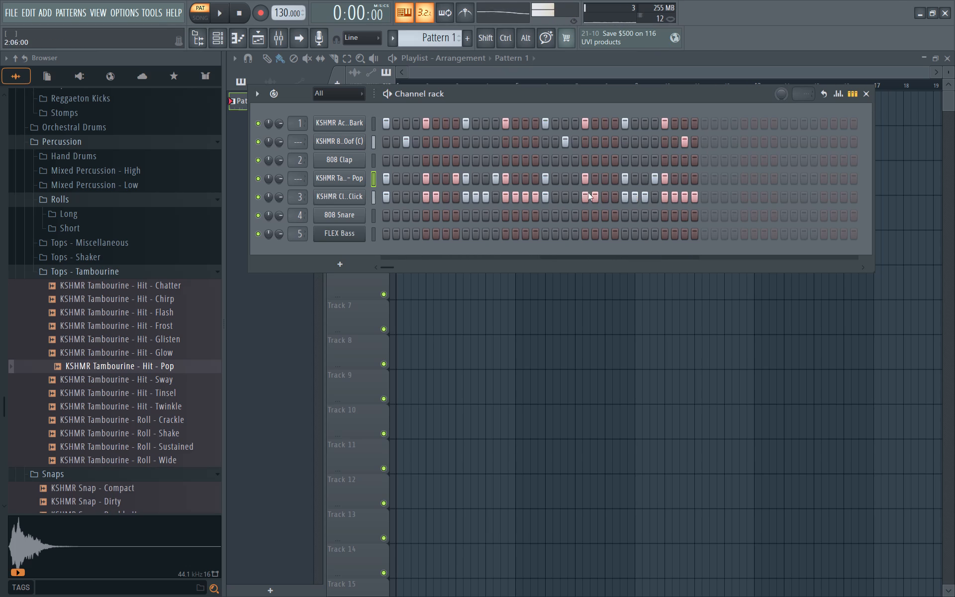
Replay Pattern 1 several times to judge the tambourine against the kick, 808 and hi-hat.
{"action": "key", "text": "space"}
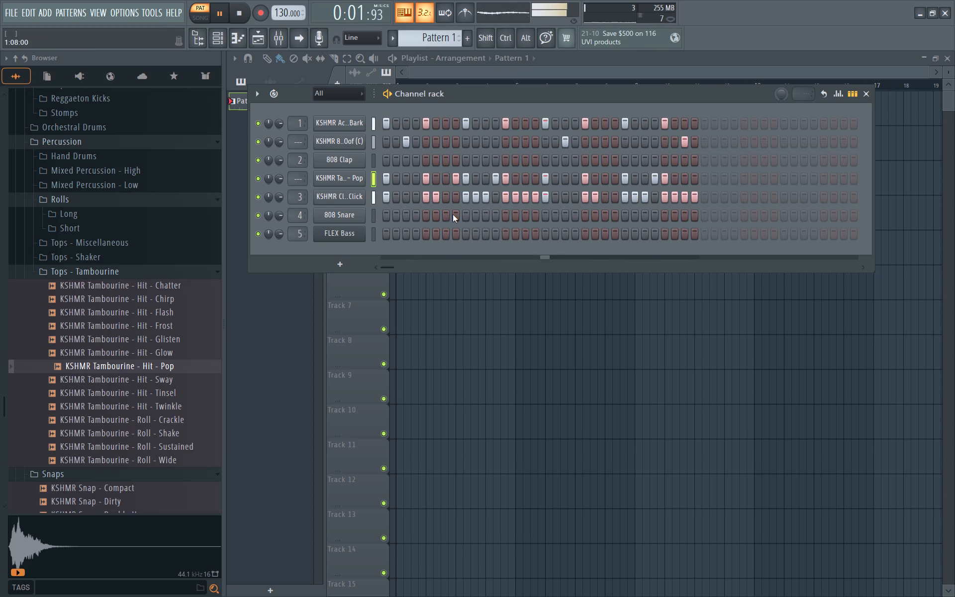
{"action": "key", "text": "space"}
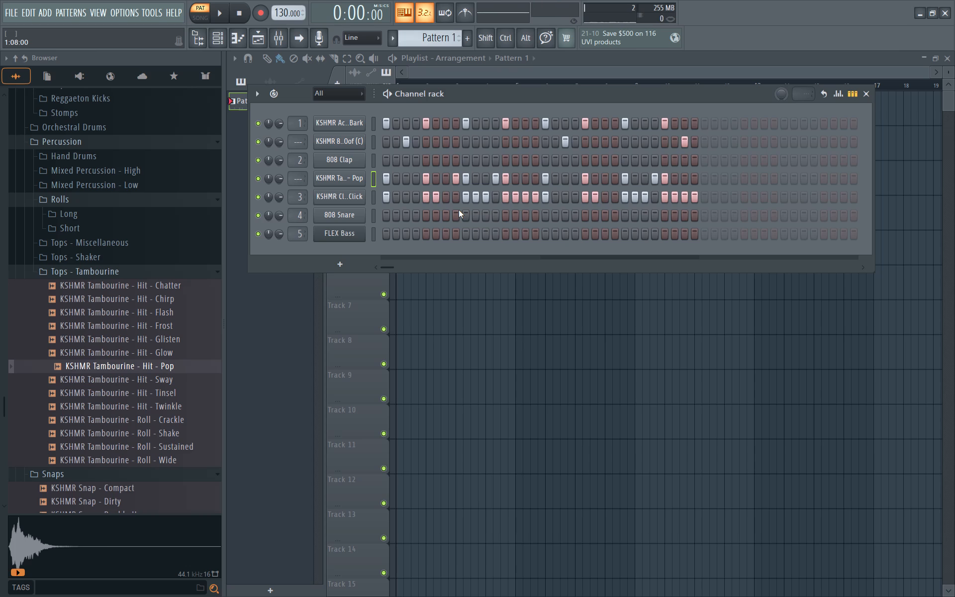
{"action": "key", "text": "space"}
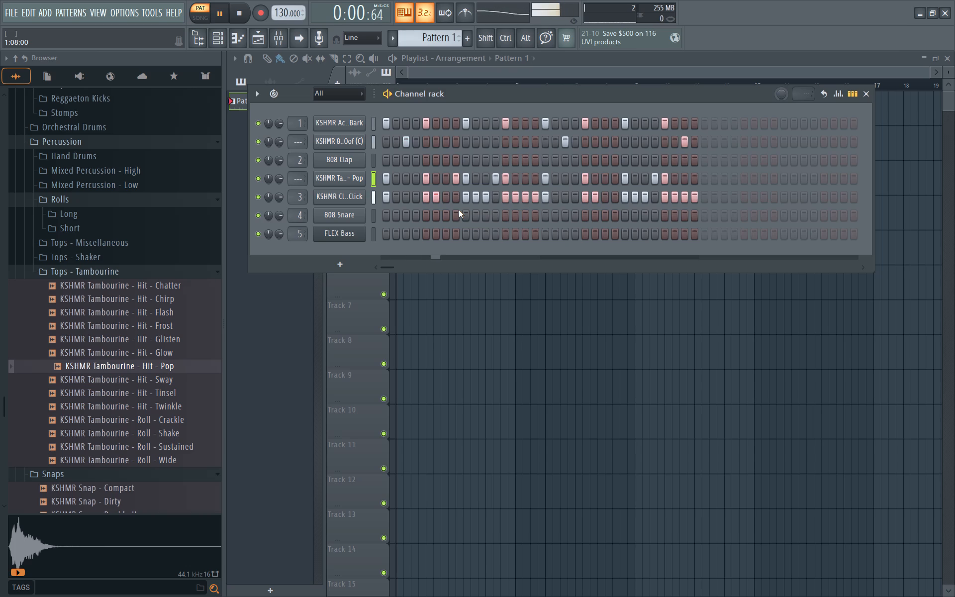
{"action": "key", "text": "space"}
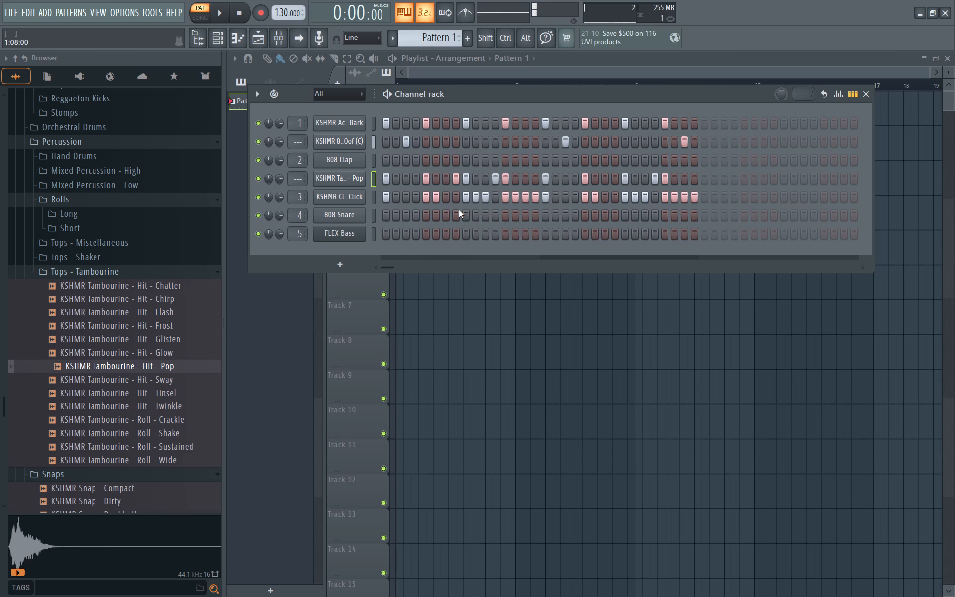
{"action": "key", "text": "space"}
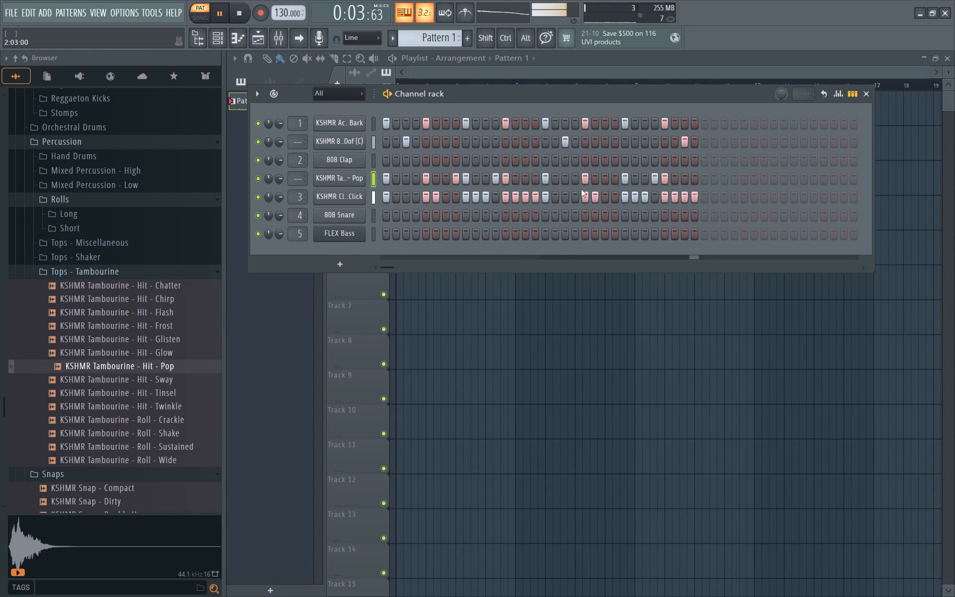
{"action": "key", "text": "space"}
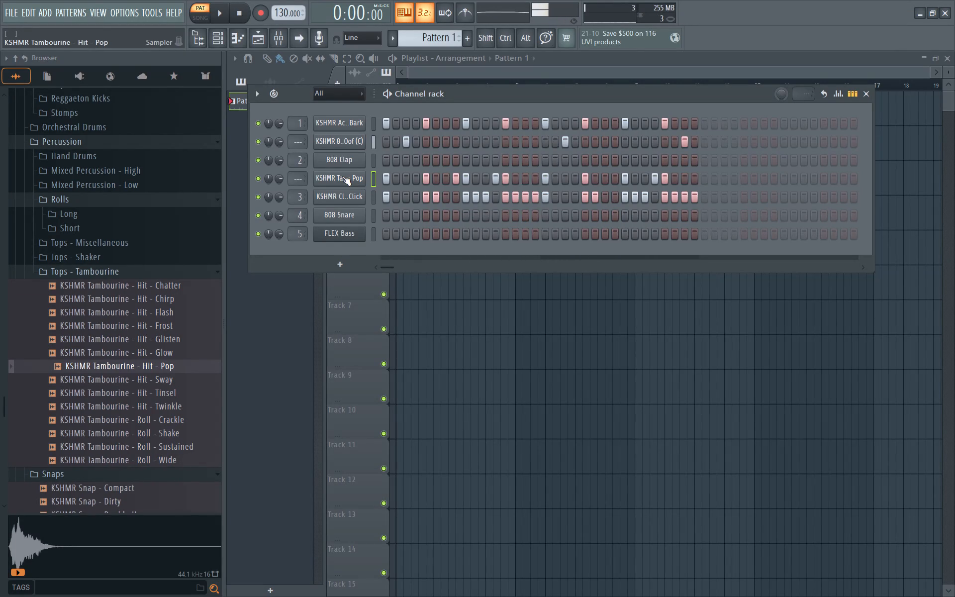
Keep replaying Pattern 1 to review the beat while repositioning the channel rack over the playlist.
{"action": "key", "text": "space"}
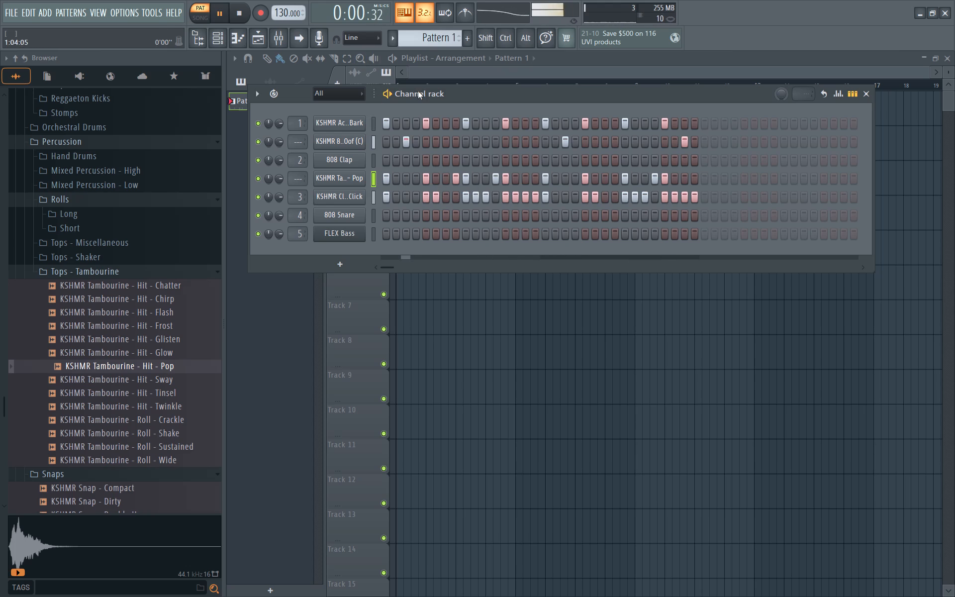
{"action": "left_click_drag", "start_coordinate": [456, 90], "coordinate": [448, 121]}
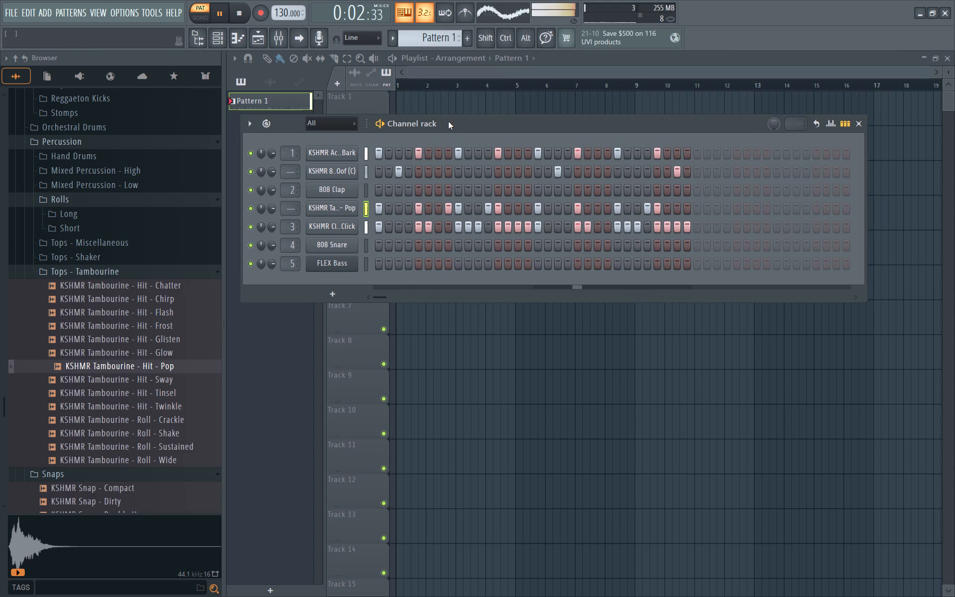
{"action": "left_click_drag", "start_coordinate": [448, 121], "coordinate": [441, 121]}
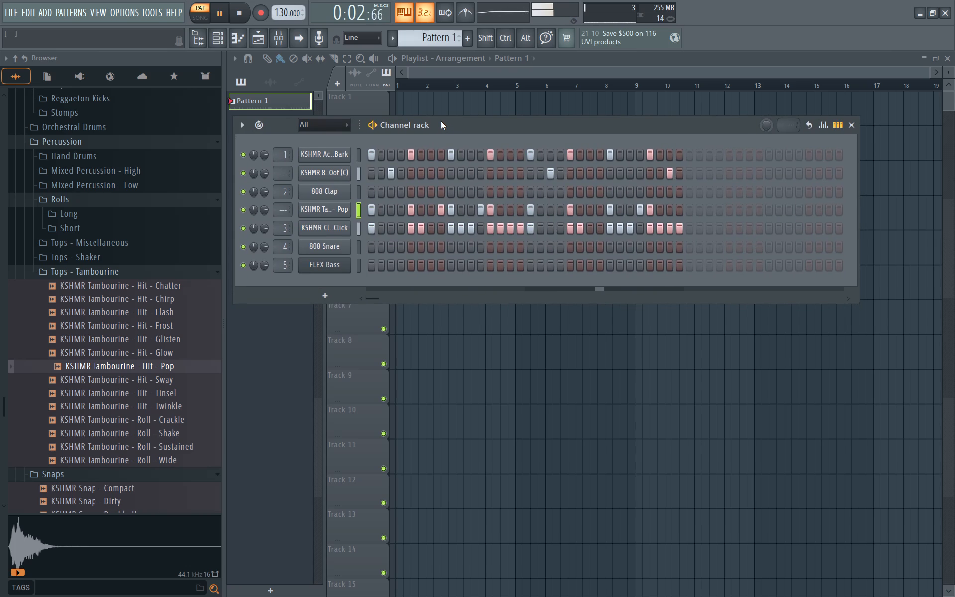
{"action": "key", "text": "space"}
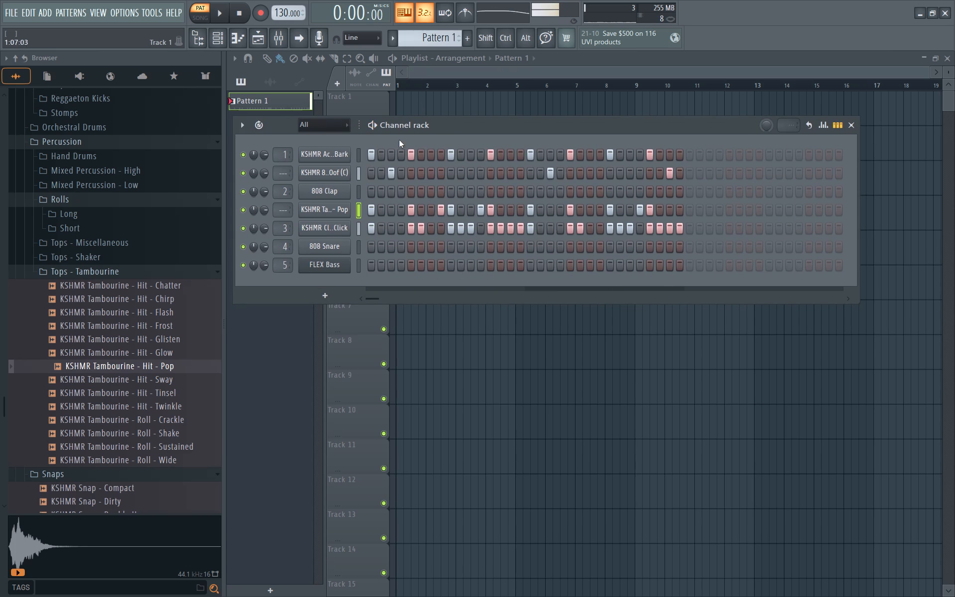
{"action": "key", "text": "space"}
{"action": "left_click_drag", "start_coordinate": [446, 122], "coordinate": [447, 132]}
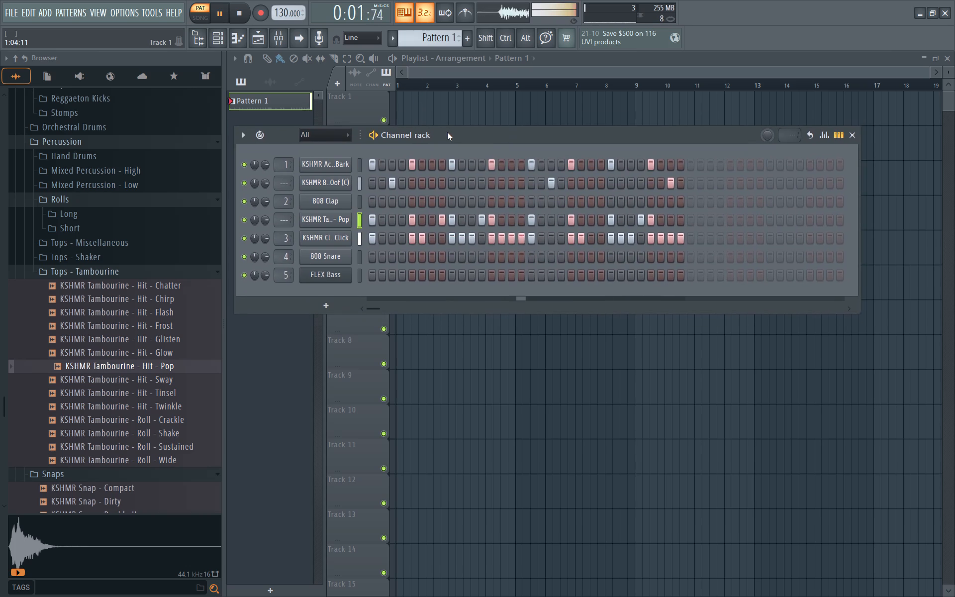
{"action": "left_click_drag", "start_coordinate": [447, 132], "coordinate": [451, 133]}
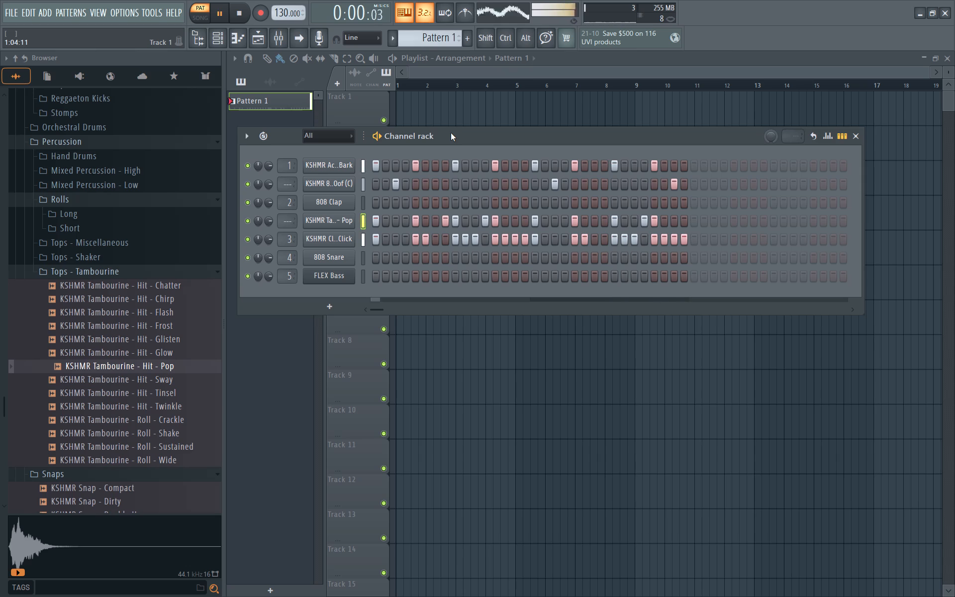
{"action": "left_click", "coordinate": [498, 134]}
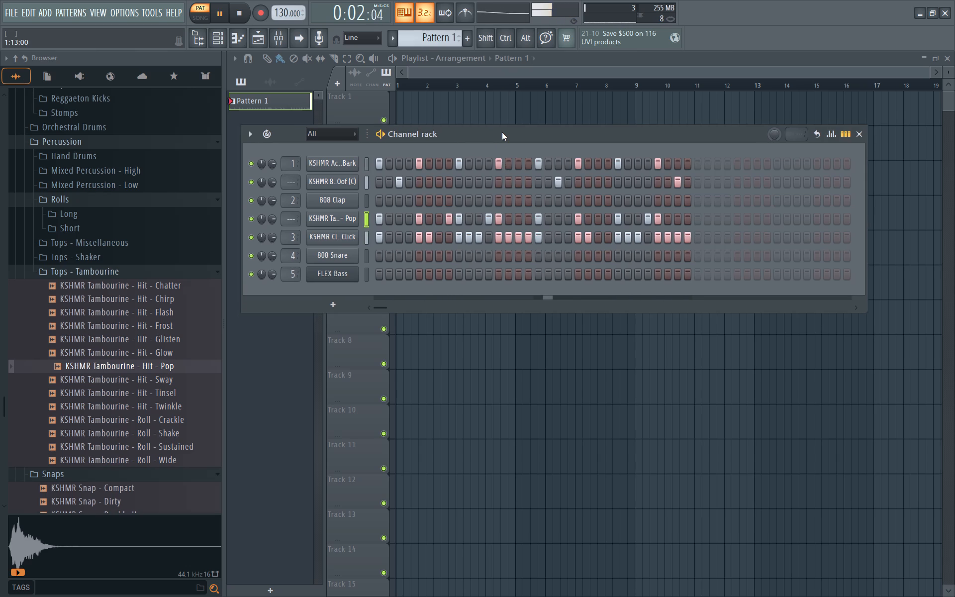
{"action": "key", "text": "space"}
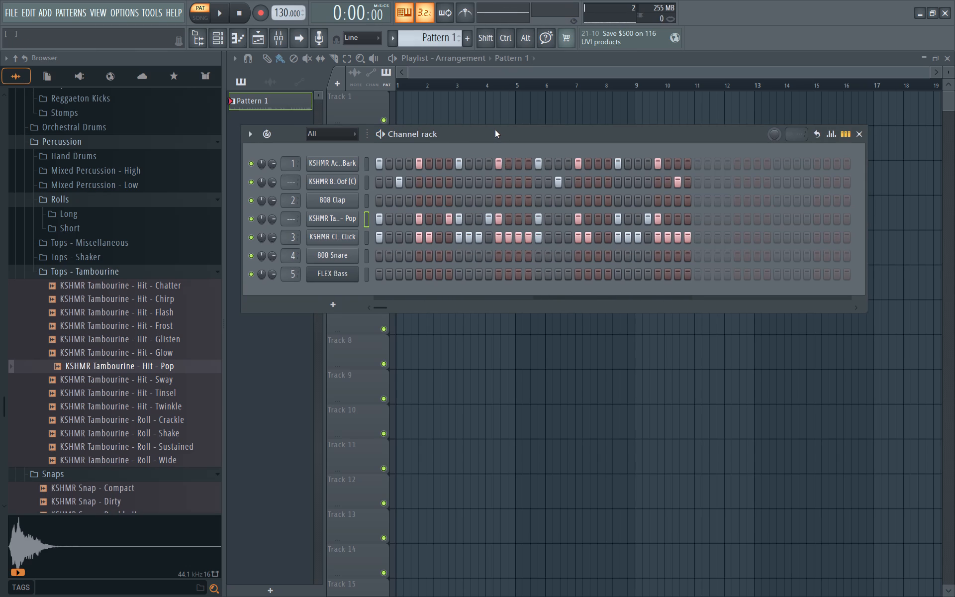
{"action": "key", "text": "space"}
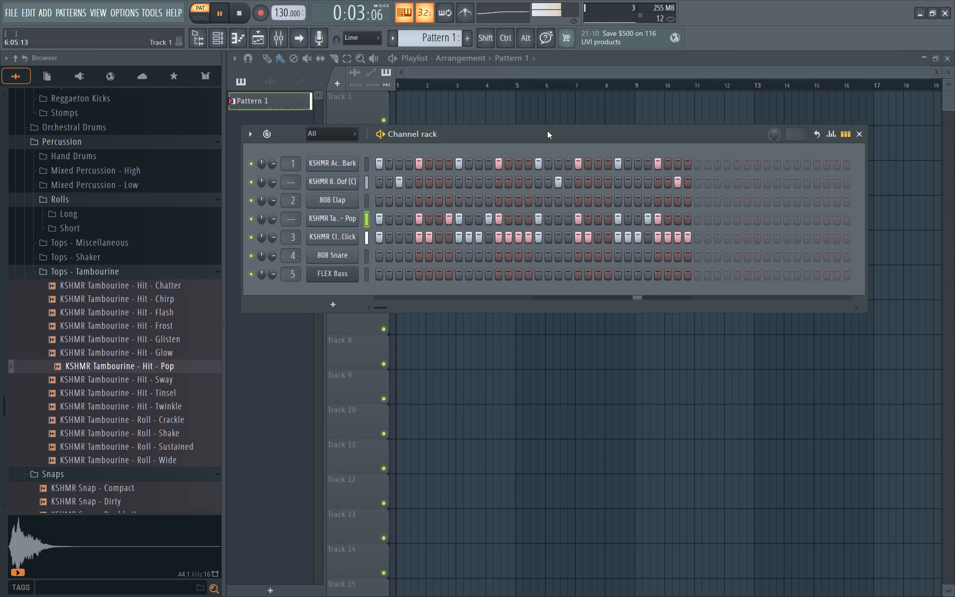
{"action": "key", "text": "space"}
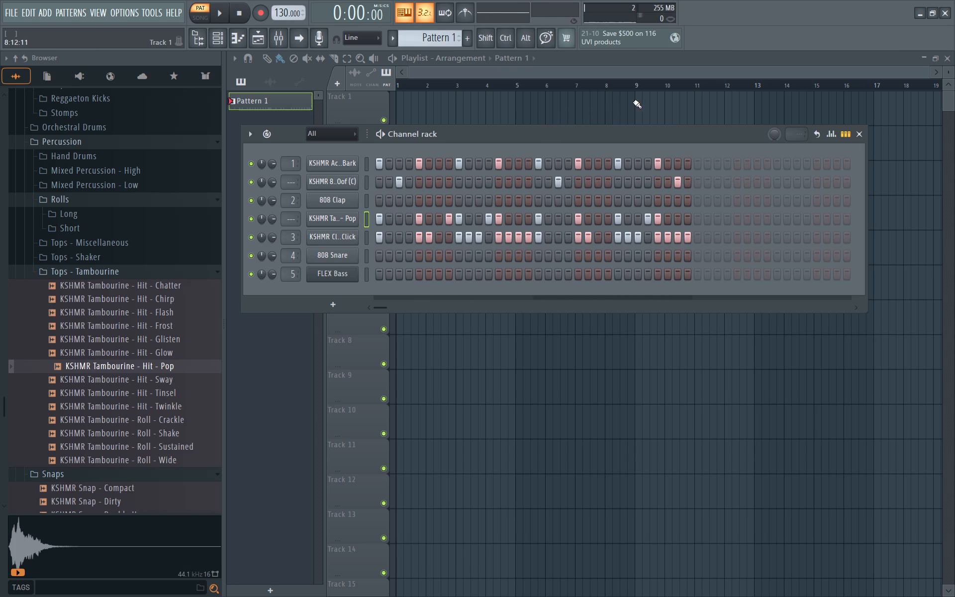
{"action": "key", "text": "space"}
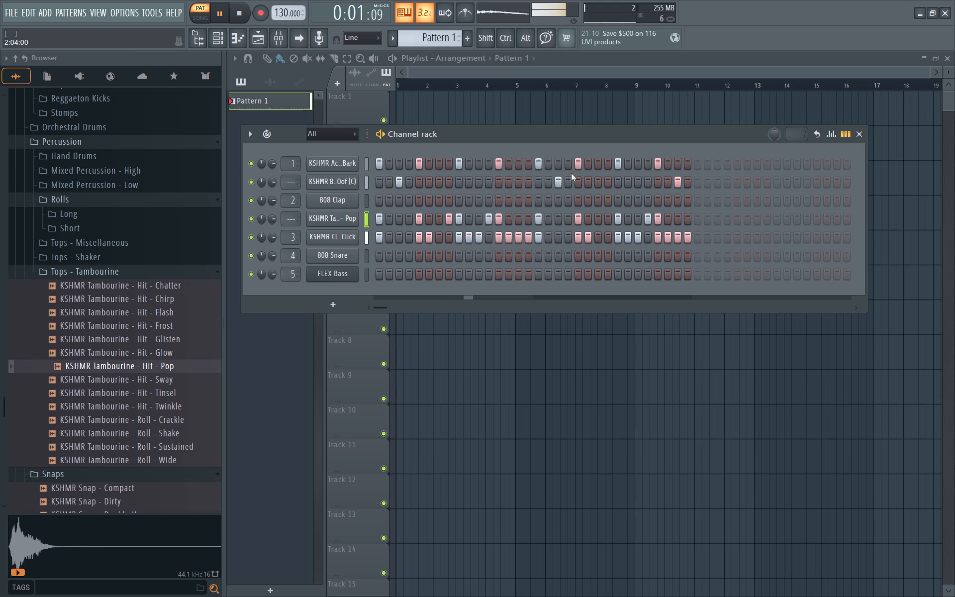
{"action": "left_click_drag", "start_coordinate": [487, 131], "coordinate": [530, 107]}
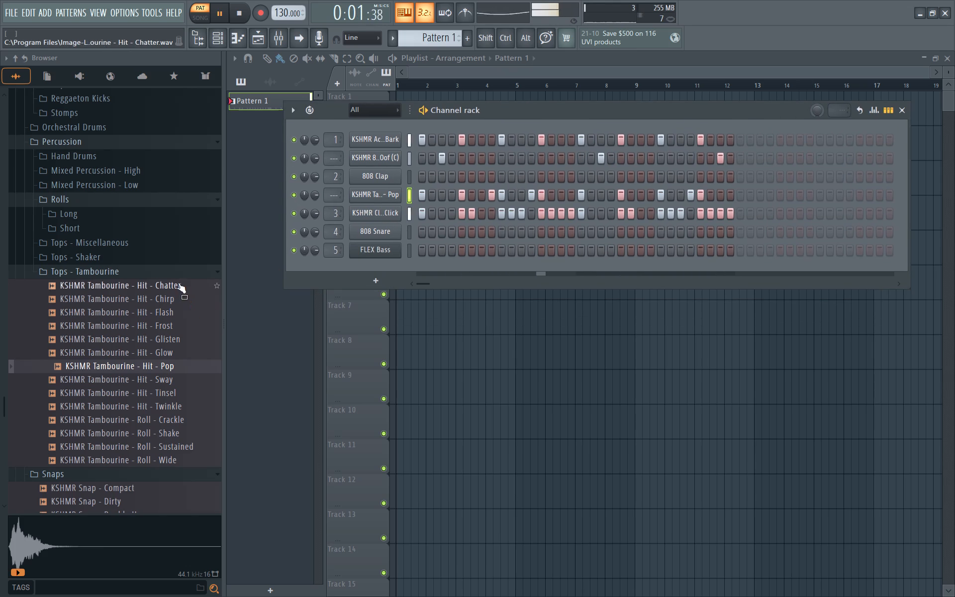
{"action": "key", "text": "space"}
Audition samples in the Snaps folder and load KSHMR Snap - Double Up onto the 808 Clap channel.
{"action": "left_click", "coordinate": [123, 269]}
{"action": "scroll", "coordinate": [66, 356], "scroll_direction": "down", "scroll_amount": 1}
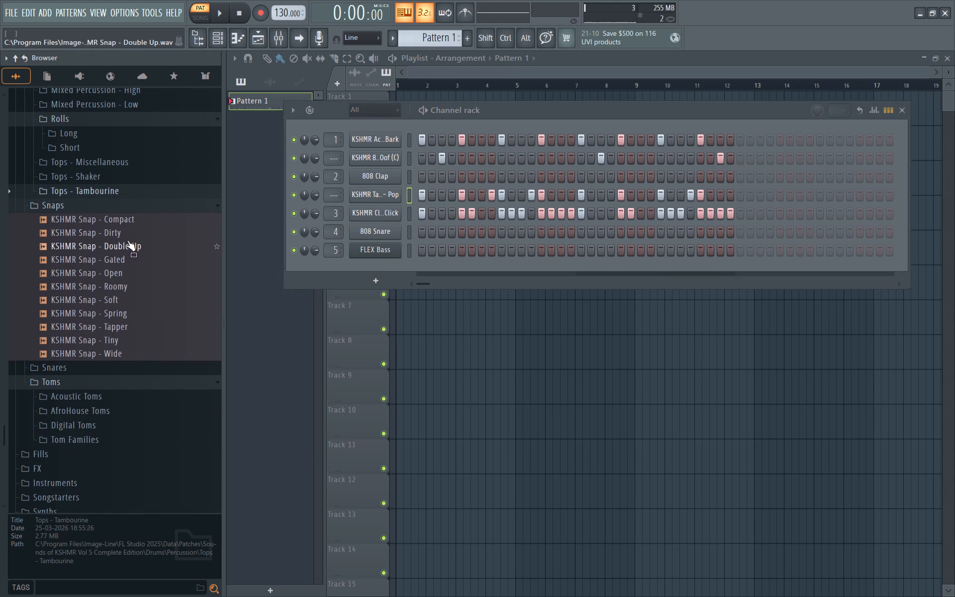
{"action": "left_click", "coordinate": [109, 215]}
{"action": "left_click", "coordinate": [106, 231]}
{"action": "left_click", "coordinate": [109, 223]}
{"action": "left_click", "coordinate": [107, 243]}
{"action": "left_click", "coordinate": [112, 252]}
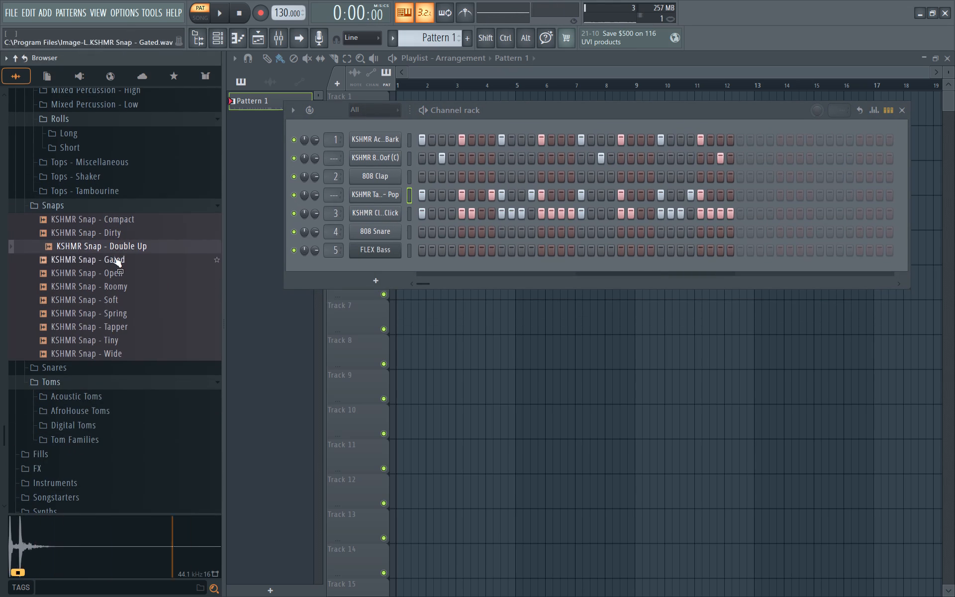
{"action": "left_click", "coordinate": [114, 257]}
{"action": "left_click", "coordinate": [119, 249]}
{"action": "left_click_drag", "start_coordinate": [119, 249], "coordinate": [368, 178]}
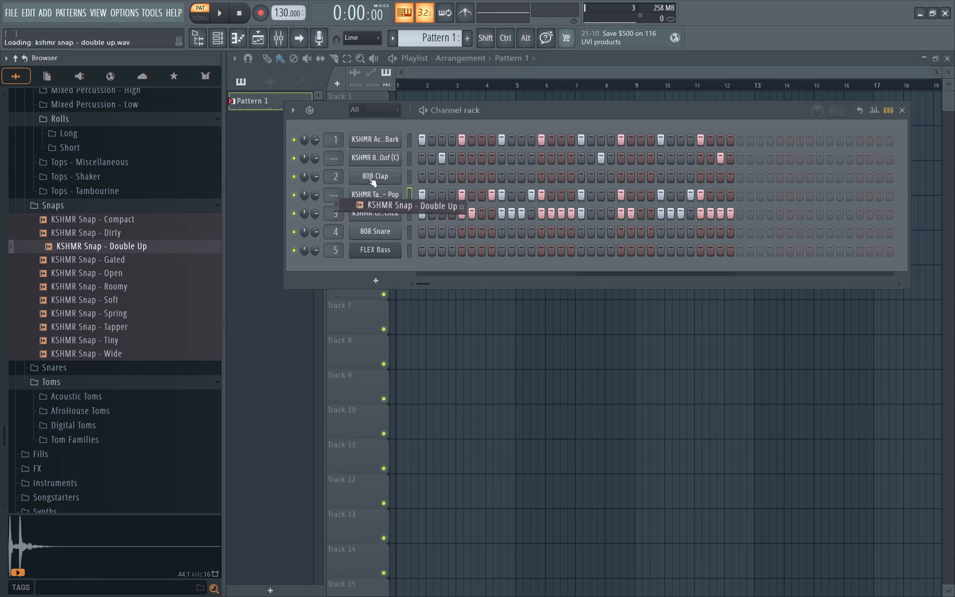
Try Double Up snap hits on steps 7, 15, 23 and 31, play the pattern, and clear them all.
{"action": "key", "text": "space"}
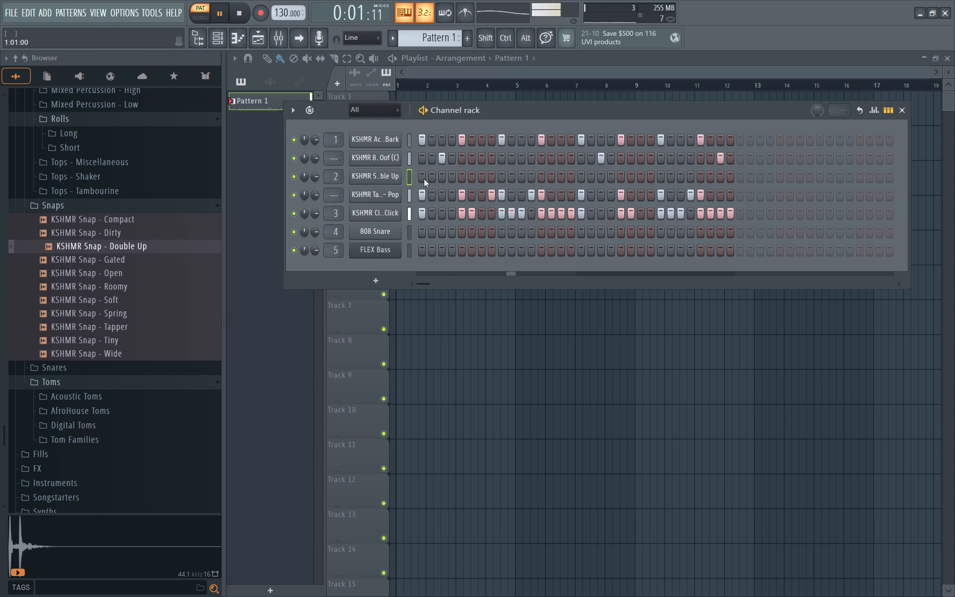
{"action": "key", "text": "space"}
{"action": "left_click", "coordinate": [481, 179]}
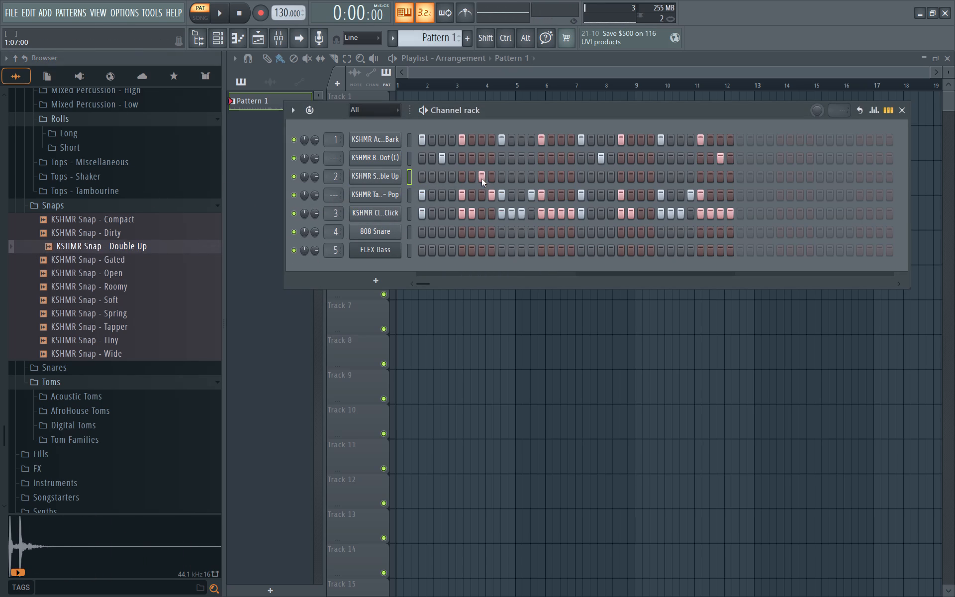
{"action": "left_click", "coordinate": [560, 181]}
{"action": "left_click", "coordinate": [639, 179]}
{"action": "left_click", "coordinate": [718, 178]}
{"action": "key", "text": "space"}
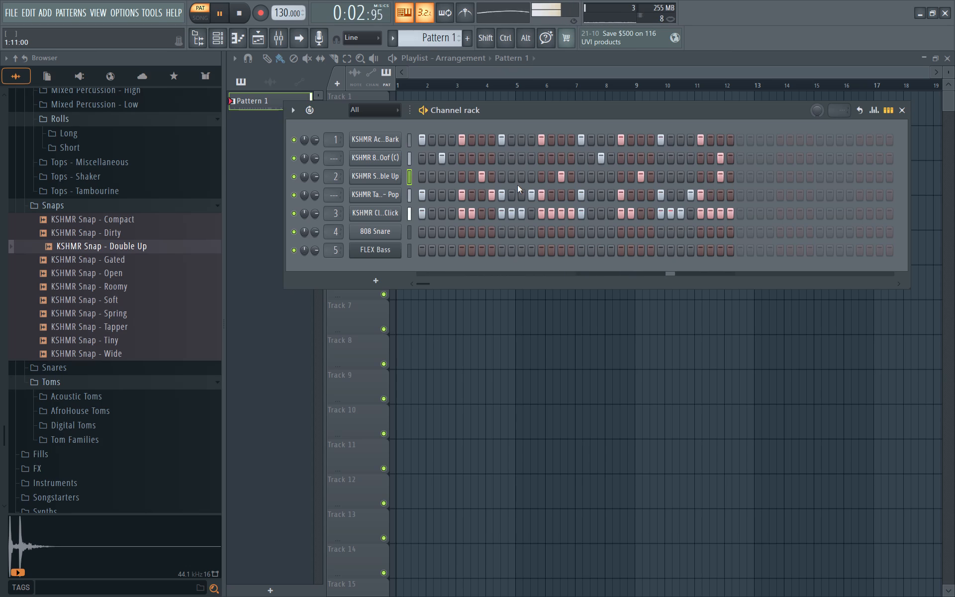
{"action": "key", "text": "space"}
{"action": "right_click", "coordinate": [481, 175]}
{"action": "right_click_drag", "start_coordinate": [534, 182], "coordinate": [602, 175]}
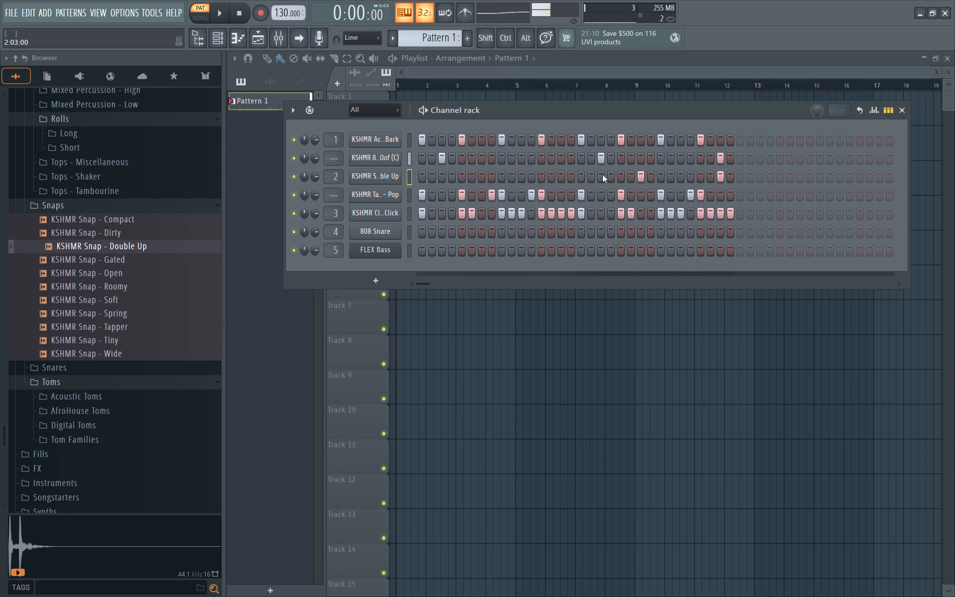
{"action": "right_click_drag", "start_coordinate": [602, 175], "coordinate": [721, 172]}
Audition more snap samples and replace the Double Up channel's sample with KSHMR Snap - Tiny.
{"action": "left_click", "coordinate": [186, 285]}
{"action": "left_click", "coordinate": [160, 309]}
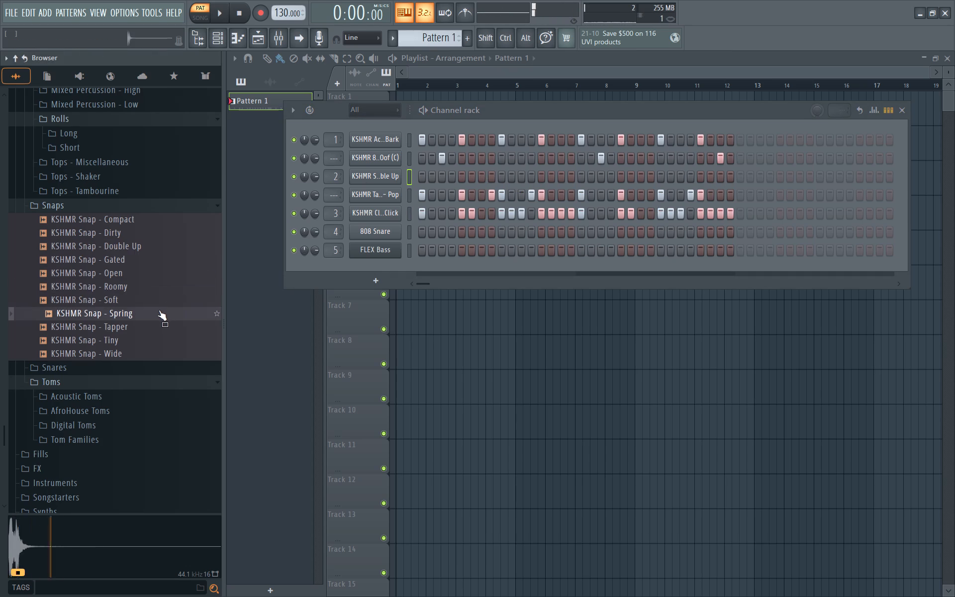
{"action": "left_click", "coordinate": [130, 359]}
{"action": "left_click", "coordinate": [133, 349]}
{"action": "double_click", "coordinate": [133, 346]}
{"action": "left_click", "coordinate": [131, 342]}
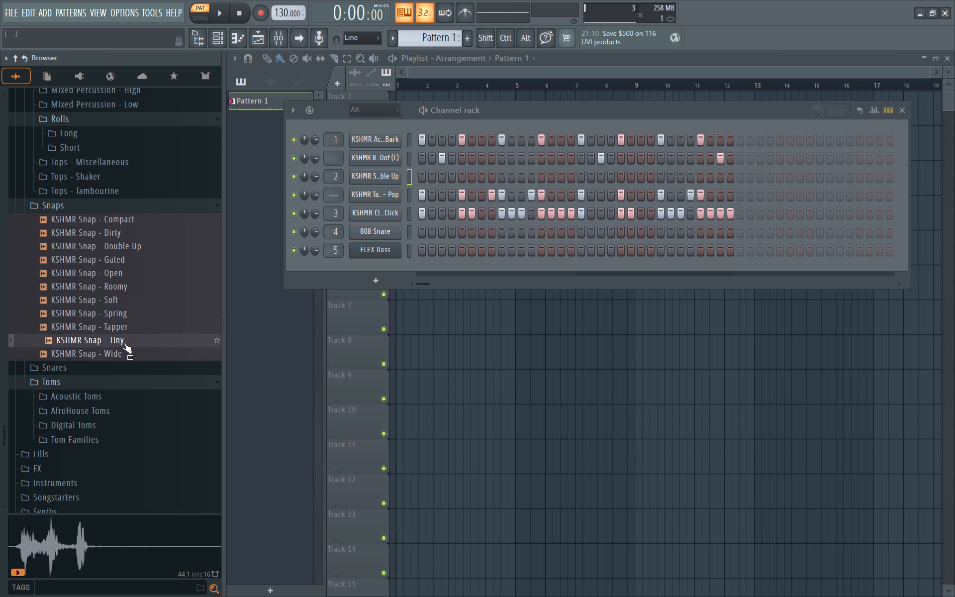
{"action": "left_click", "coordinate": [124, 343]}
{"action": "left_click_drag", "start_coordinate": [123, 342], "coordinate": [381, 178]}
Place Snap - Tiny hits on steps 4, 12, 20 and 29, and play the pattern.
{"action": "left_click", "coordinate": [450, 174]}
{"action": "key", "text": "space"}
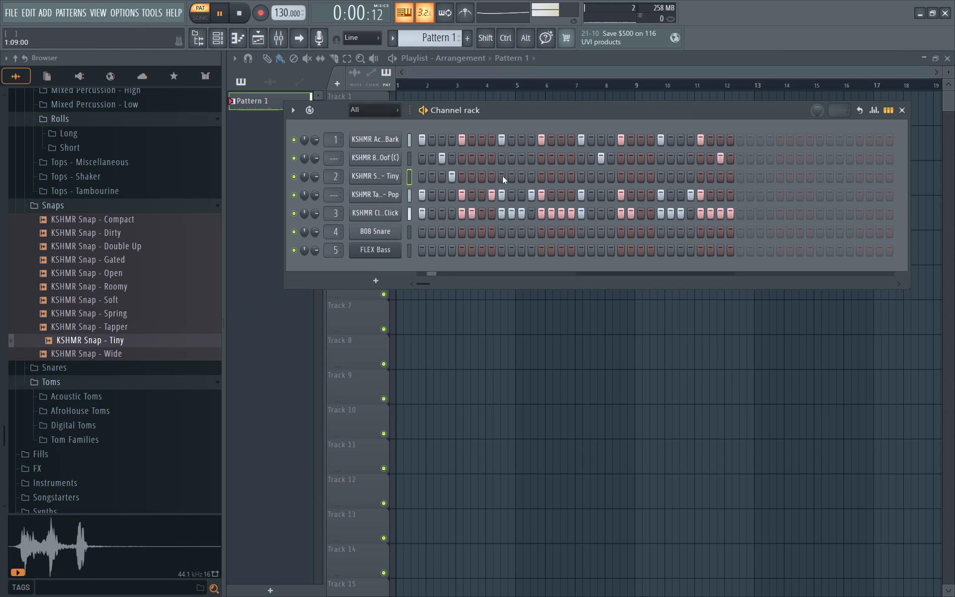
{"action": "key", "text": "space"}
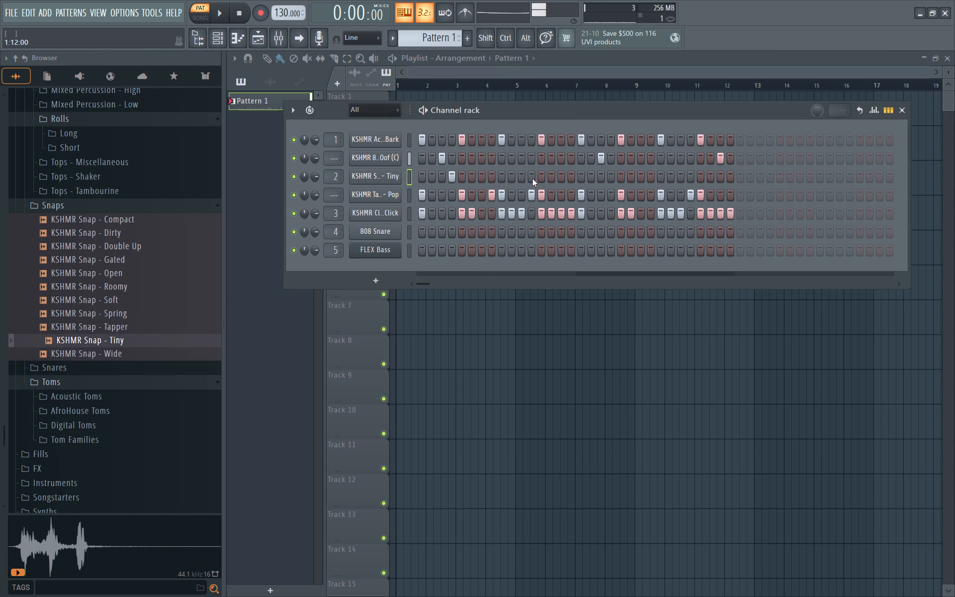
{"action": "left_click", "coordinate": [530, 177]}
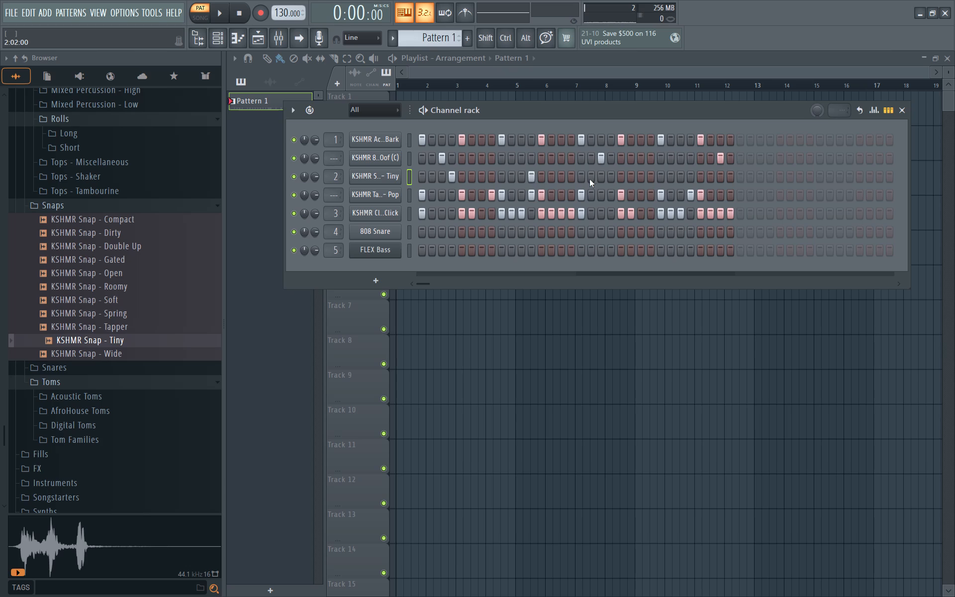
{"action": "left_click", "coordinate": [608, 178]}
{"action": "left_click", "coordinate": [699, 179]}
{"action": "key", "text": "space"}
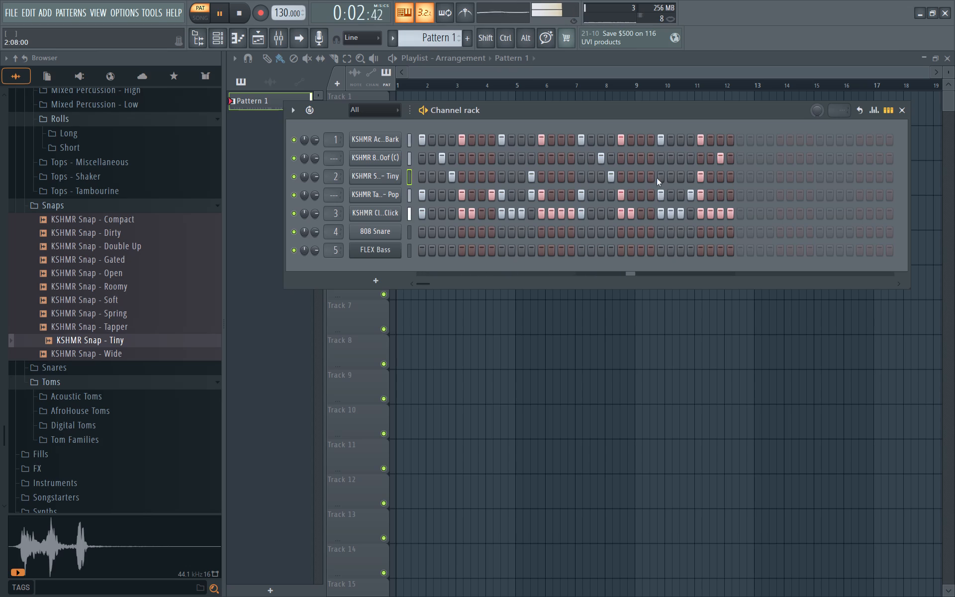
{"action": "key", "text": "space"}
Move the first three Snap - Tiny hits one step later to steps 5, 13 and 21, and replay the pattern.
{"action": "right_click", "coordinate": [614, 181]}
{"action": "left_click", "coordinate": [620, 181]}
{"action": "key", "text": "space"}
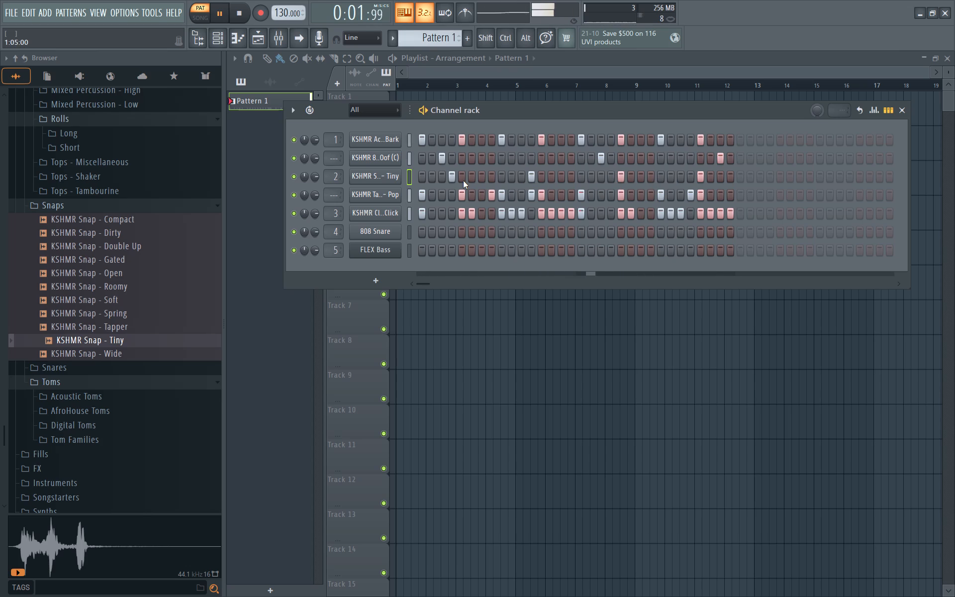
{"action": "key", "text": "space"}
{"action": "right_click", "coordinate": [529, 170]}
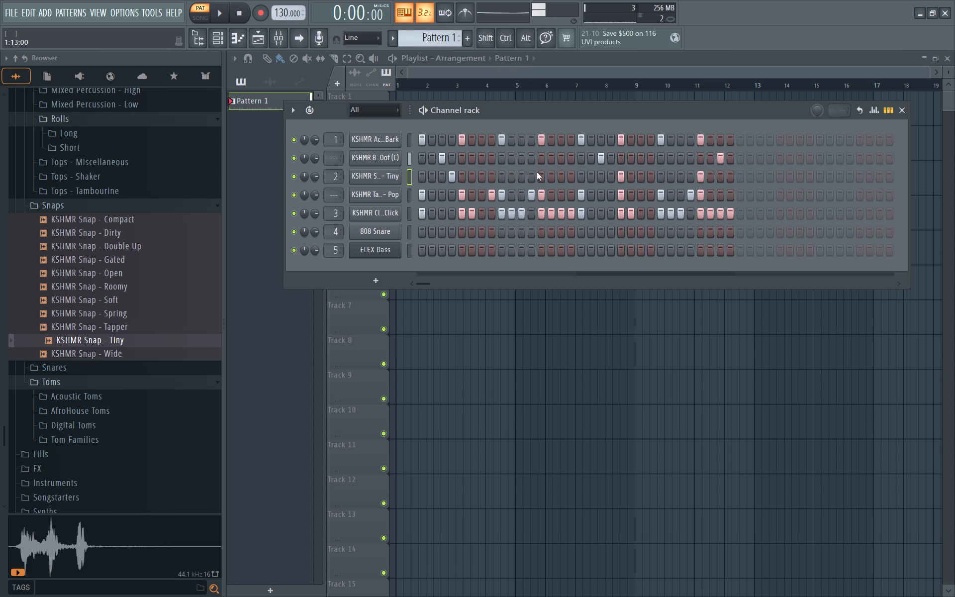
{"action": "left_click", "coordinate": [539, 172]}
{"action": "right_click", "coordinate": [455, 173]}
{"action": "left_click", "coordinate": [466, 173]}
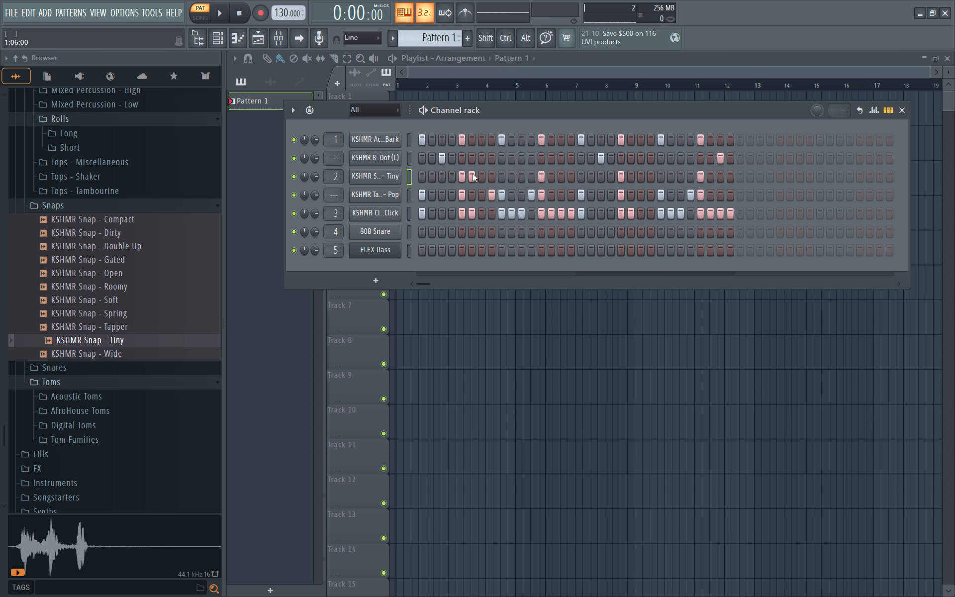
{"action": "key", "text": "space"}
{"action": "key", "text": "space"}
{"action": "right_click", "coordinate": [472, 177]}
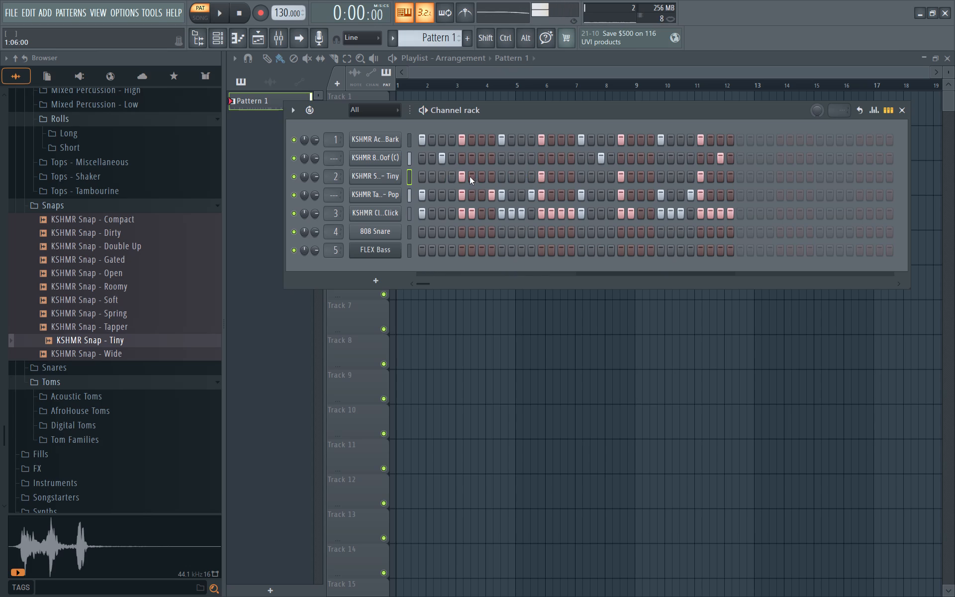
{"action": "key", "text": "space"}
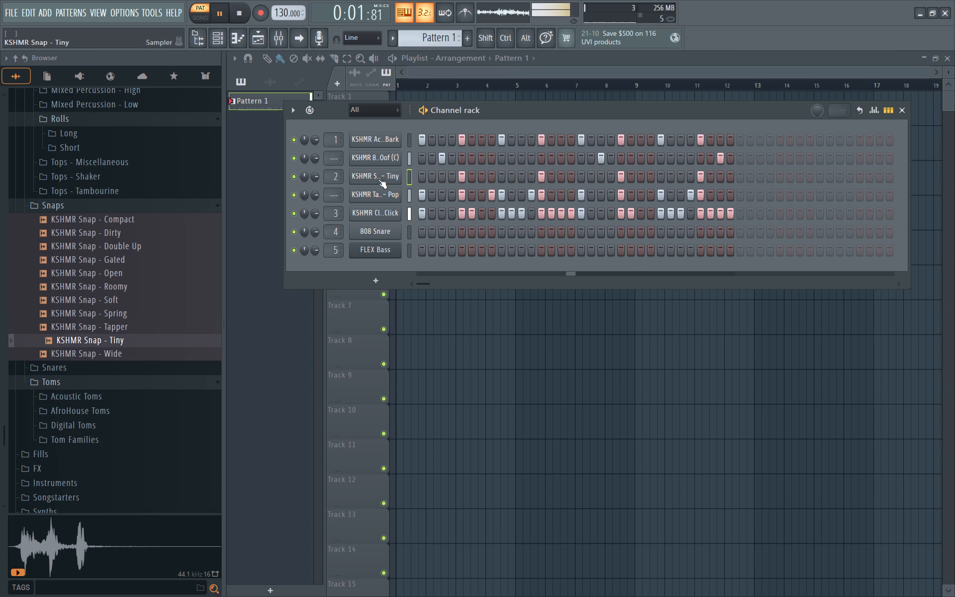
{"action": "key", "text": "space"}
In the Snap - Tiny piano roll, add two C5 notes after bar 1's first hit, a third of a step later and on step 6, checking by playback.
{"action": "right_click", "coordinate": [378, 179]}
{"action": "left_click", "coordinate": [409, 178]}
{"action": "scroll", "coordinate": [354, 253], "scroll_direction": "up", "scroll_amount": 4, "text": "ctrl"}
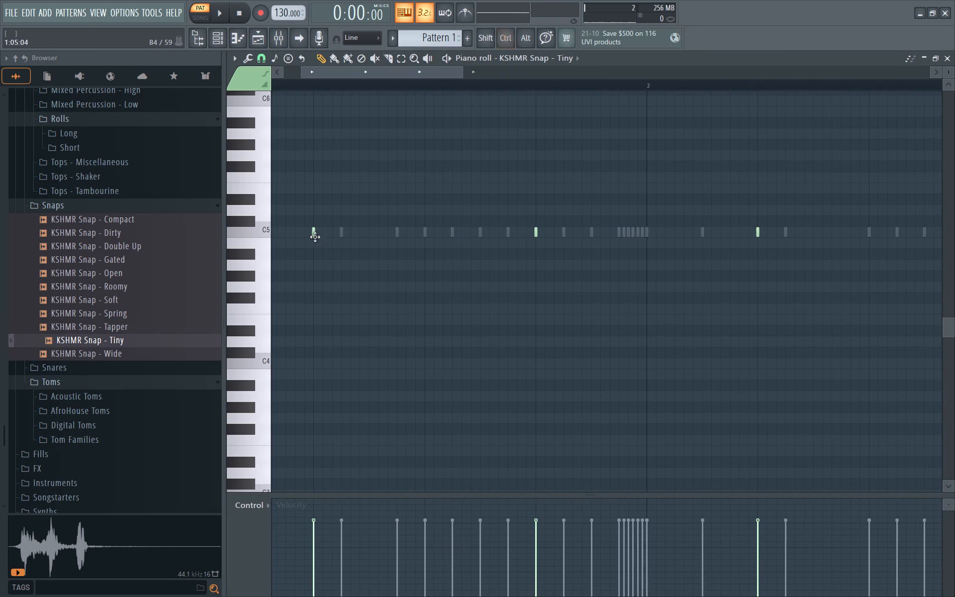
{"action": "left_click", "coordinate": [321, 234]}
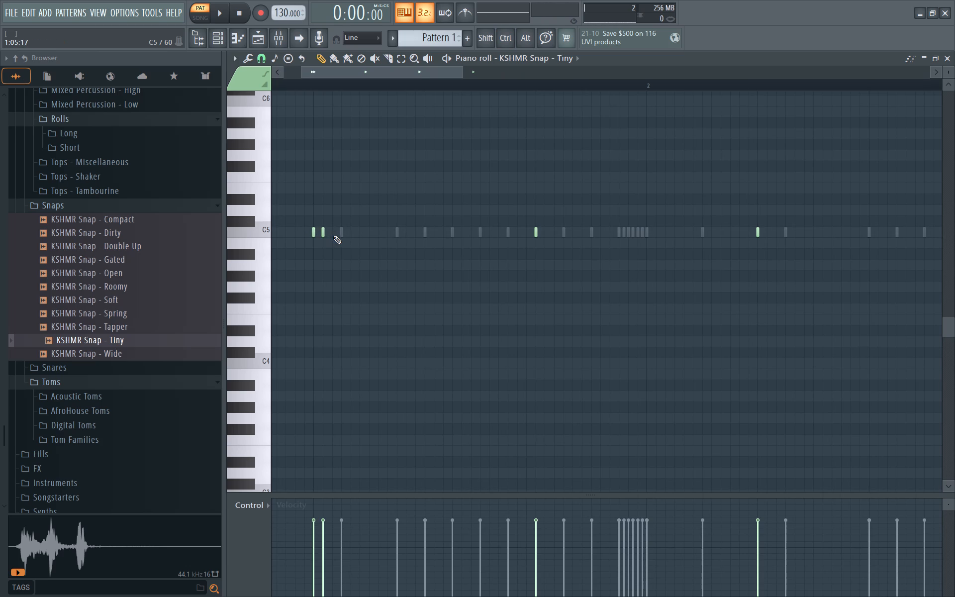
{"action": "key", "text": "space"}
{"action": "key", "text": "space"}
{"action": "left_click", "coordinate": [332, 232]}
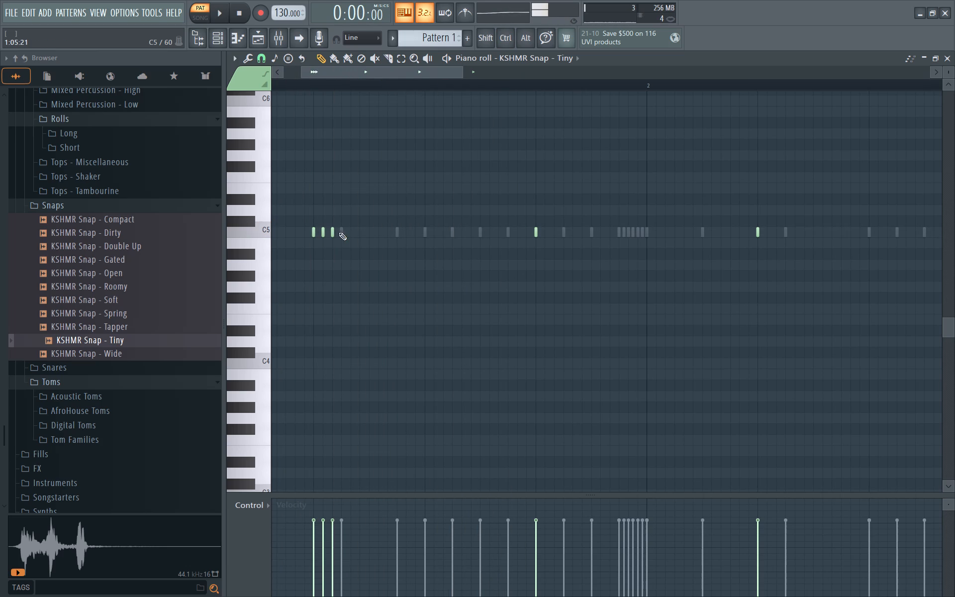
{"action": "left_click", "coordinate": [339, 232]}
{"action": "key", "text": "space"}
{"action": "key", "text": "space"}
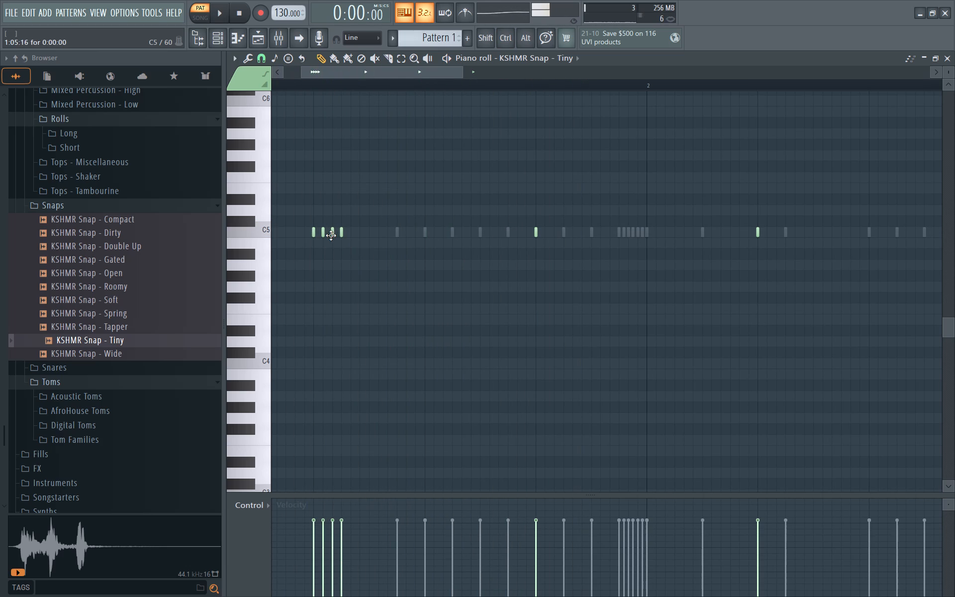
{"action": "right_click", "coordinate": [331, 233]}
{"action": "key", "text": "space"}
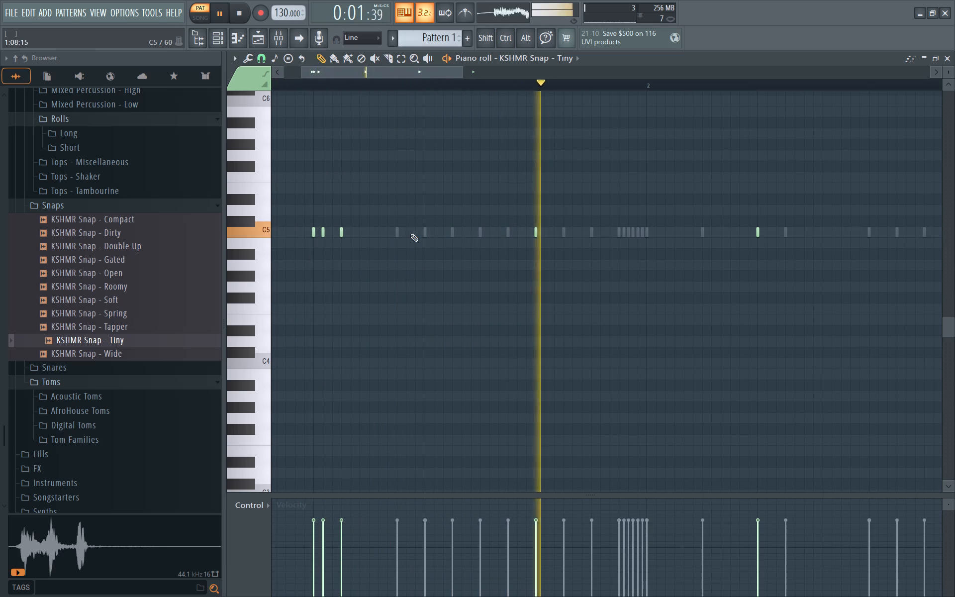
{"action": "key", "text": "space"}
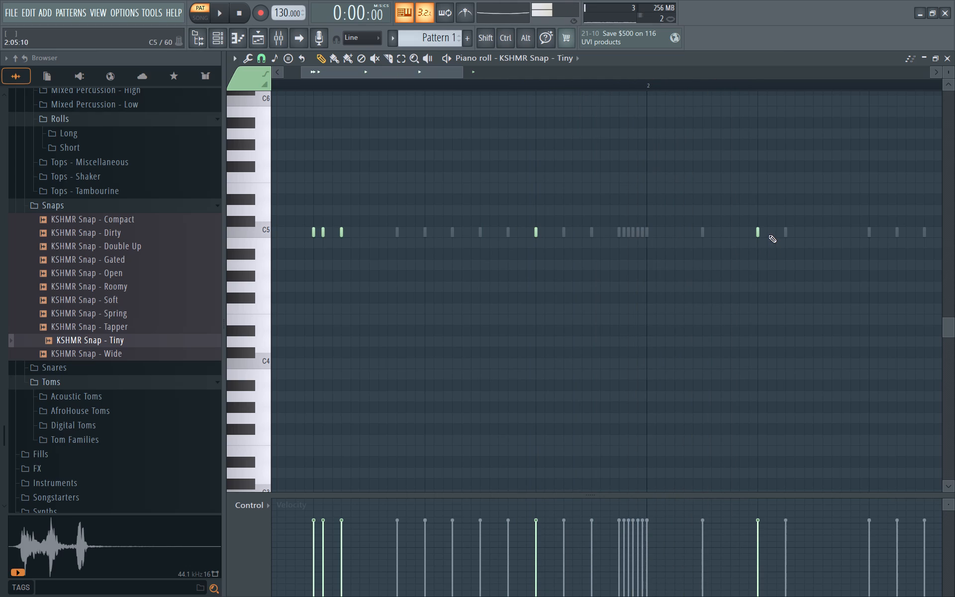
Add a run of four closely spaced C5 notes after bar 2's first snap, ending at 2:06:08, and play the pattern.
{"action": "left_click", "coordinate": [767, 232]}
{"action": "left_click", "coordinate": [800, 233]}
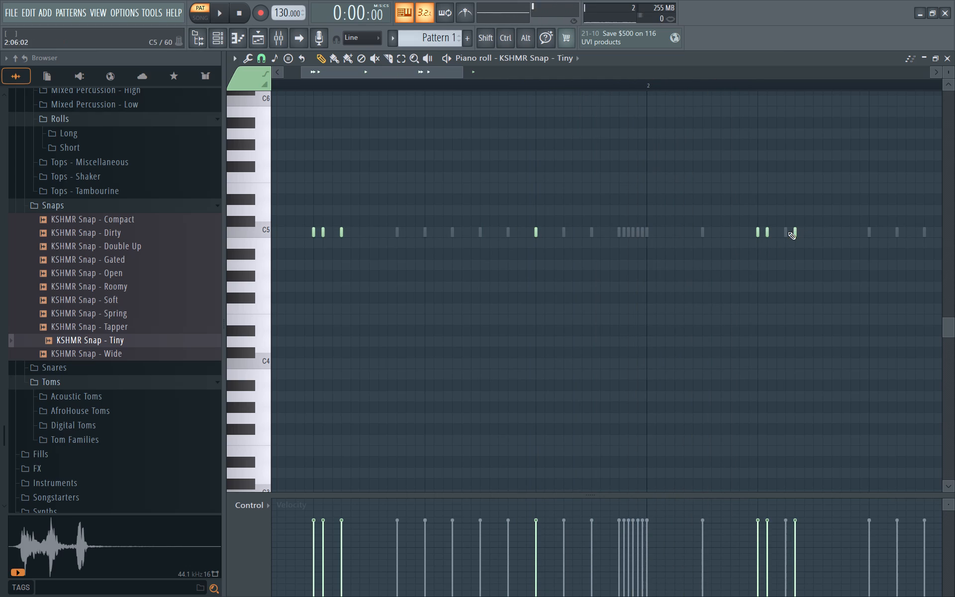
{"action": "left_click", "coordinate": [784, 232]}
{"action": "key", "text": "space"}
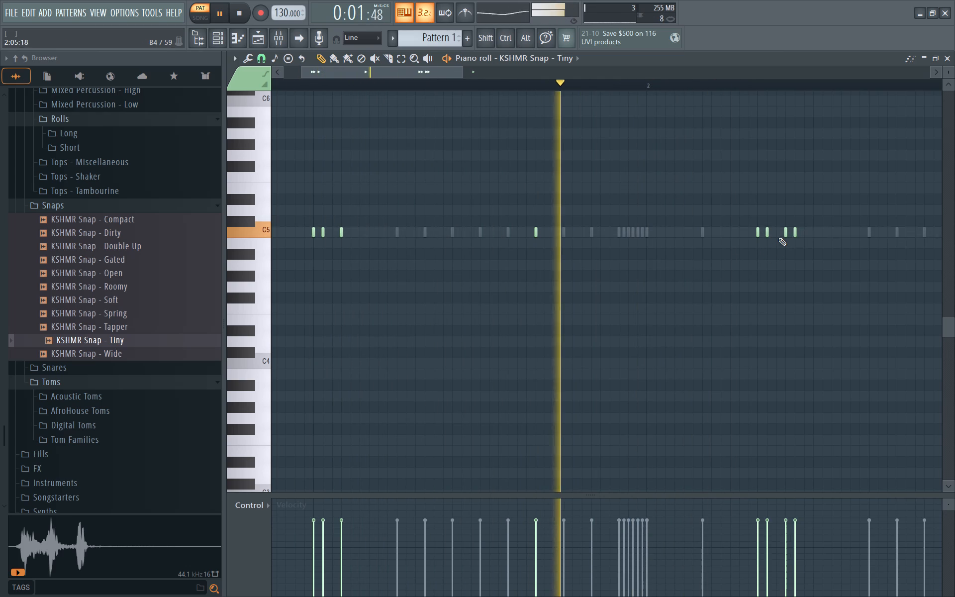
{"action": "key", "text": "space"}
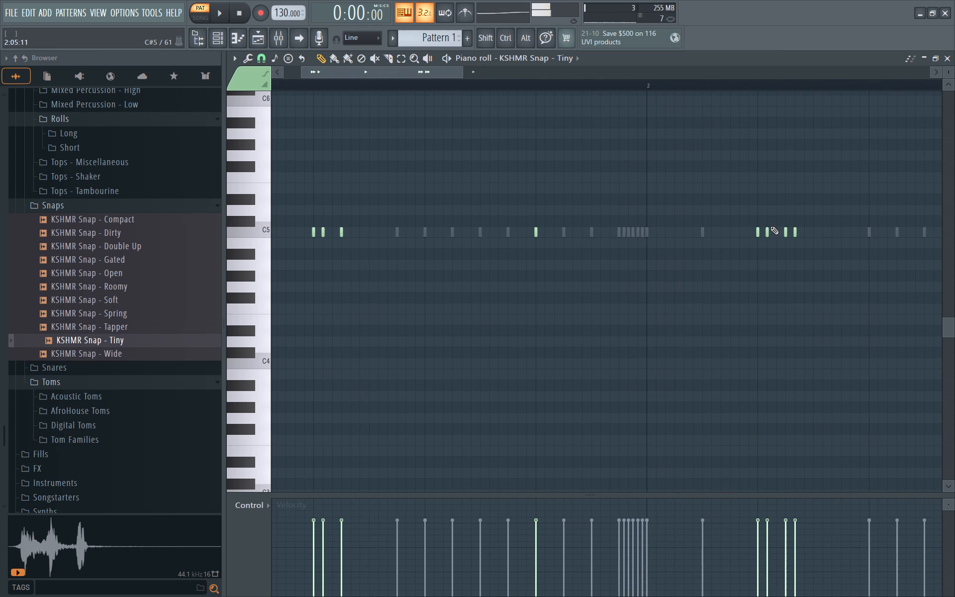
{"action": "left_click", "coordinate": [777, 231]}
{"action": "key", "text": "space"}
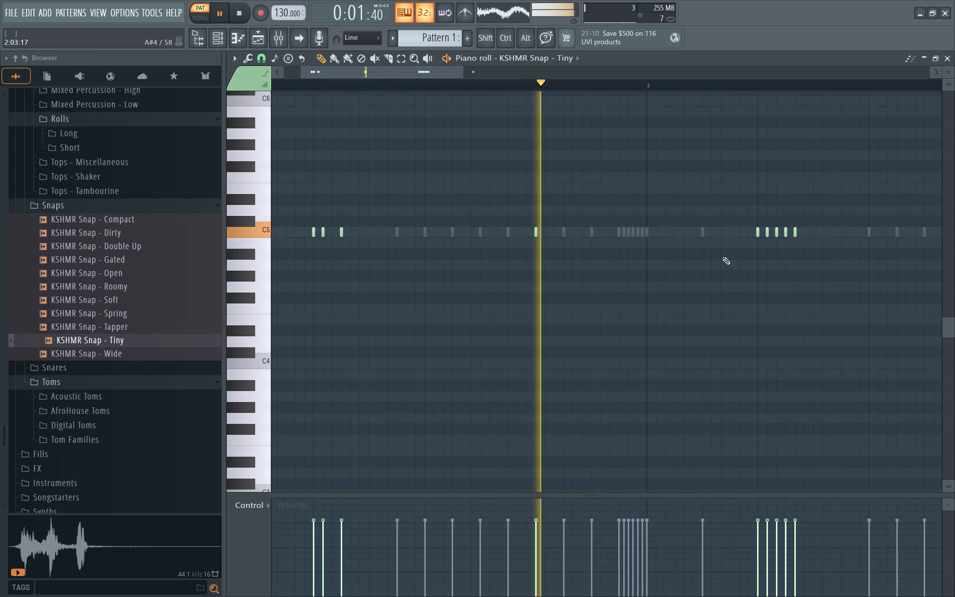
Review the snap rolls during playback and delete the last note of bar 2's run, at 2:06:08.
{"action": "scroll", "coordinate": [713, 258], "scroll_direction": "down", "scroll_amount": 4, "text": "ctrl"}
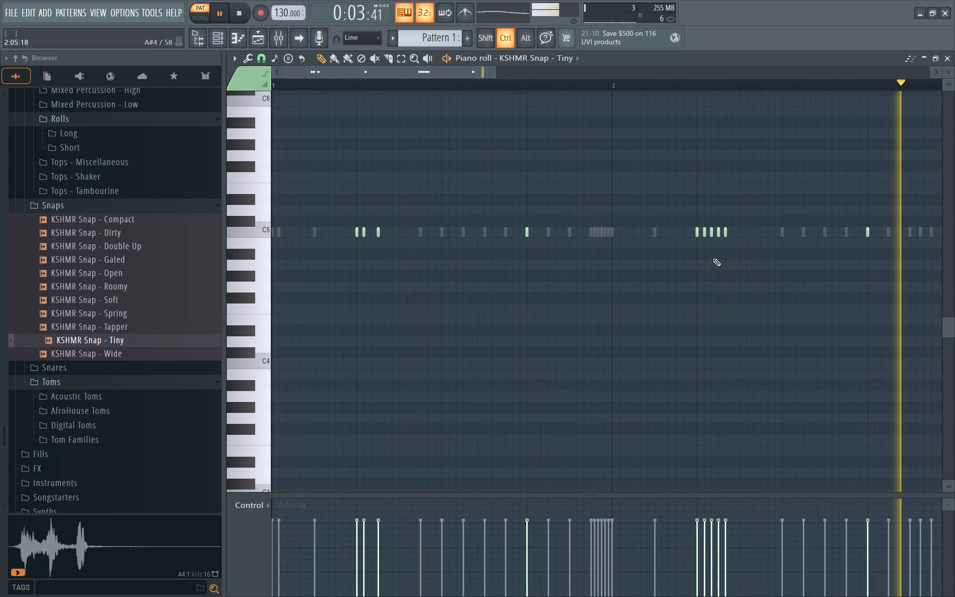
{"action": "scroll", "coordinate": [713, 258], "scroll_direction": "down", "scroll_amount": 4, "text": "ctrl"}
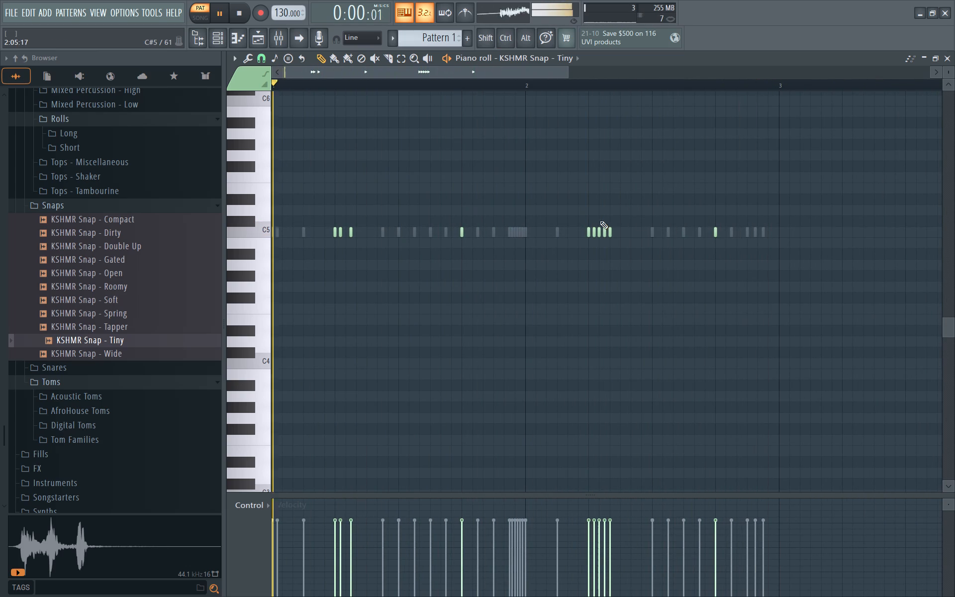
{"action": "scroll", "coordinate": [546, 239], "scroll_direction": "up", "scroll_amount": 2, "text": "ctrl"}
{"action": "scroll", "coordinate": [545, 239], "scroll_direction": "down", "scroll_amount": 1, "text": "ctrl"}
{"action": "scroll", "coordinate": [543, 239], "scroll_direction": "up", "scroll_amount": 1, "text": "ctrl"}
{"action": "scroll", "coordinate": [448, 228], "scroll_direction": "up", "scroll_amount": 2, "text": "ctrl"}
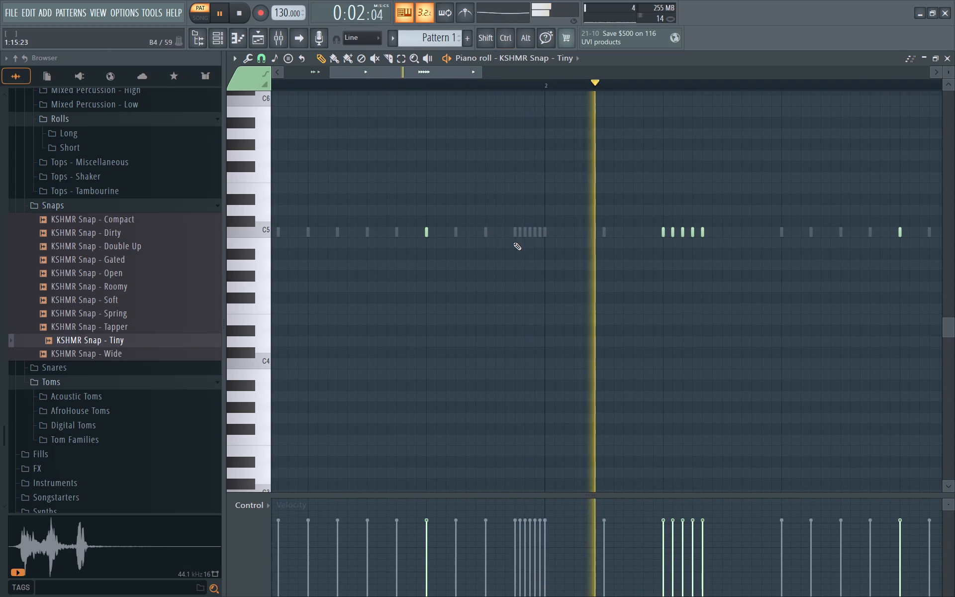
{"action": "scroll", "coordinate": [514, 242], "scroll_direction": "down", "scroll_amount": 3, "text": "ctrl"}
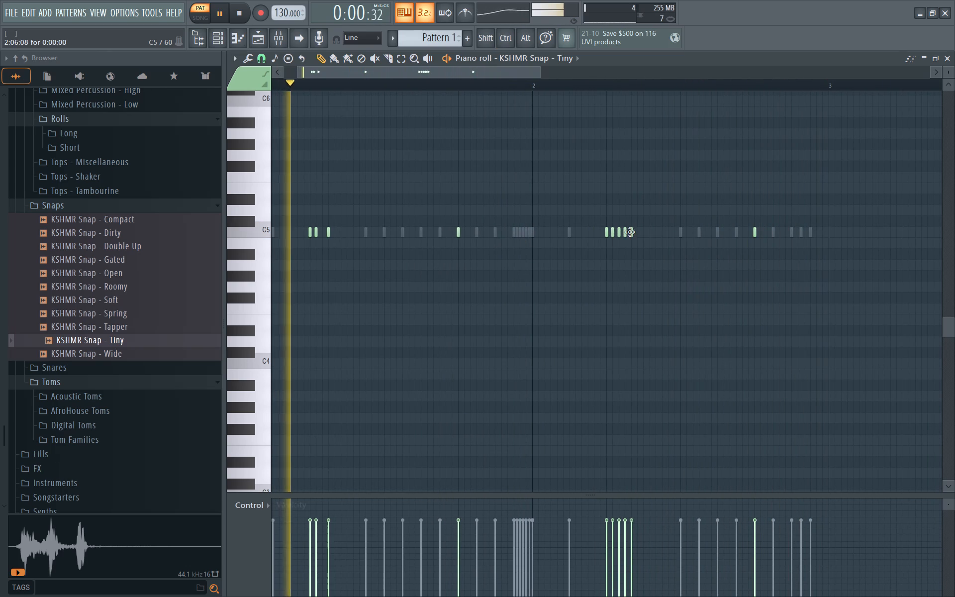
{"action": "right_click", "coordinate": [630, 232]}
{"action": "scroll", "coordinate": [529, 235], "scroll_direction": "down", "scroll_amount": 2, "text": "ctrl"}
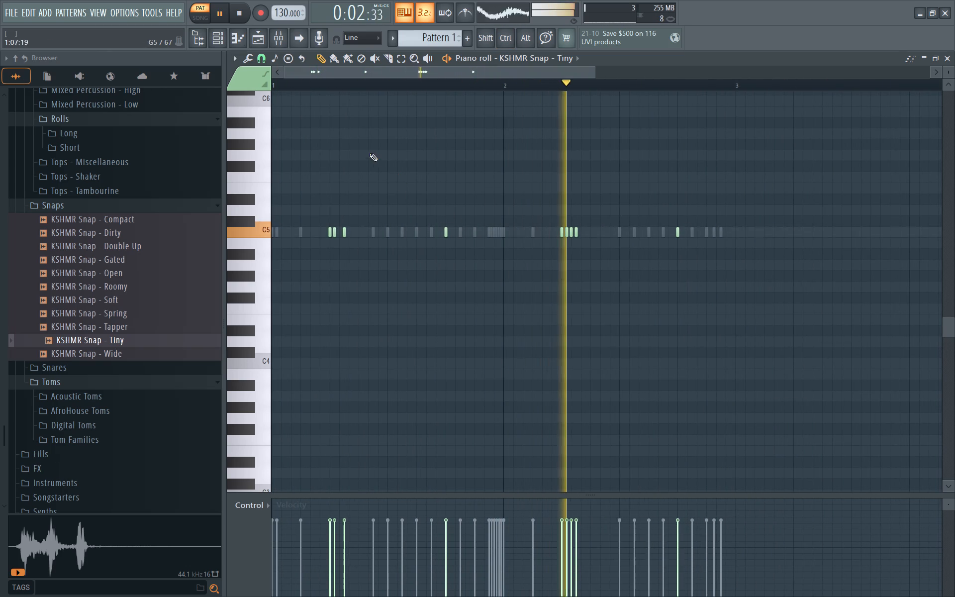
Stop playback, bring up the channel rack, and open the Acoustic Snares folder under Snares in the browser.
{"action": "key", "text": "space"}
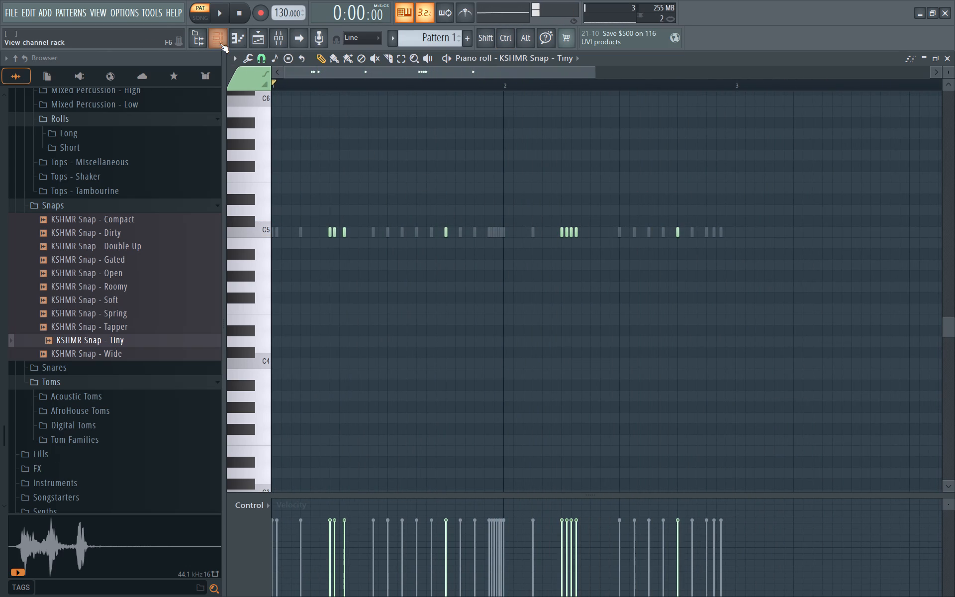
{"action": "left_click", "coordinate": [219, 43]}
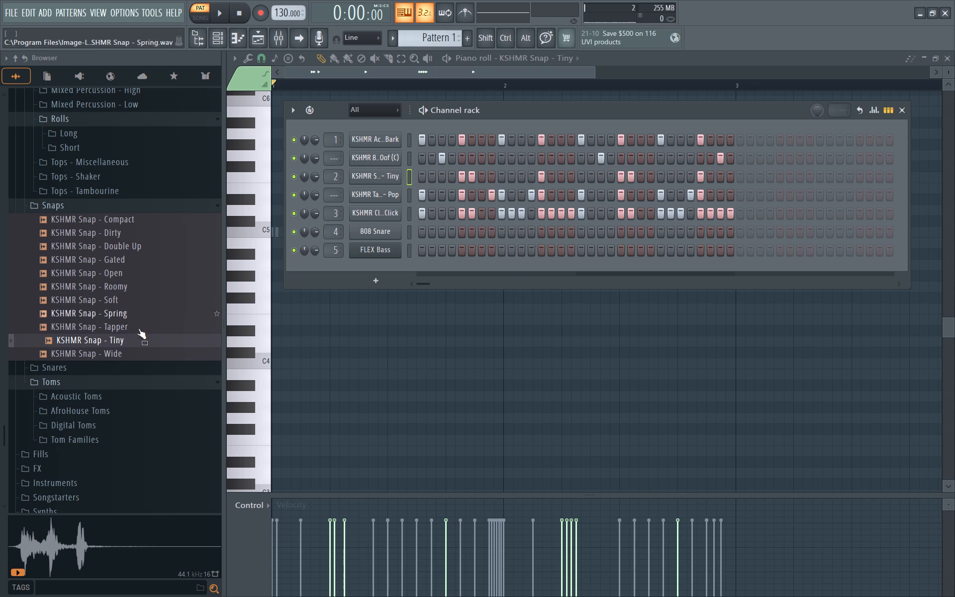
{"action": "left_click", "coordinate": [87, 203]}
{"action": "left_click", "coordinate": [97, 222]}
{"action": "left_click", "coordinate": [98, 238]}
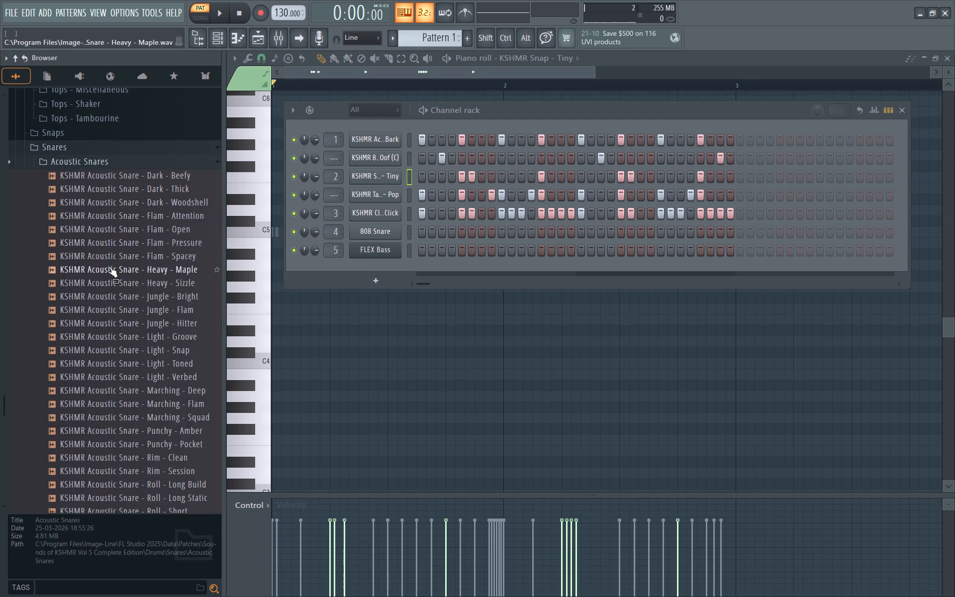
Audition the KSHMR acoustic snare samples, comparing the Dark, Flam, Heavy, Jungle and Light variants.
{"action": "left_click", "coordinate": [118, 239]}
{"action": "left_click", "coordinate": [120, 264]}
{"action": "left_click", "coordinate": [125, 278]}
{"action": "left_click", "coordinate": [137, 266]}
{"action": "left_click", "coordinate": [151, 240]}
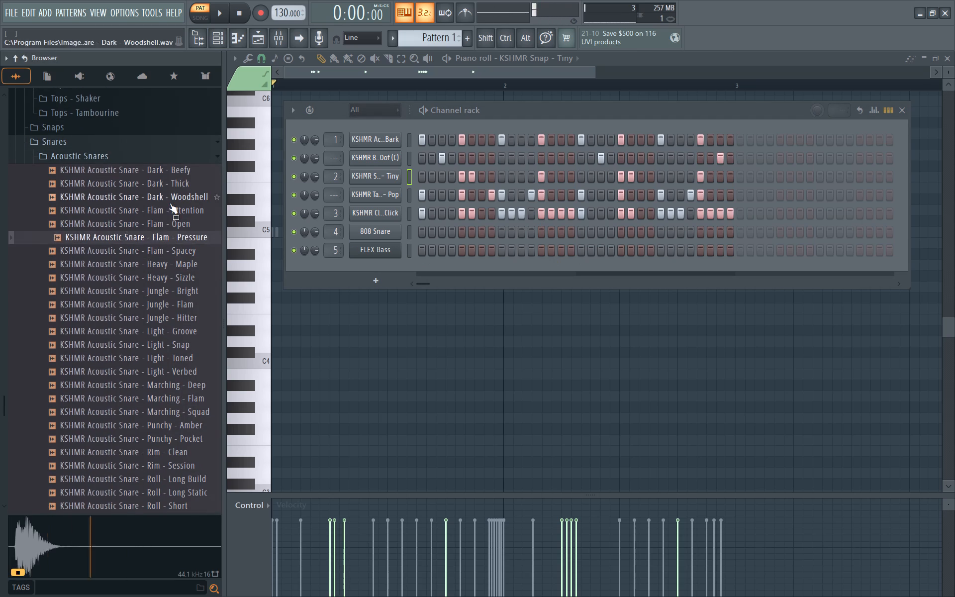
{"action": "left_click", "coordinate": [170, 203]}
{"action": "left_click", "coordinate": [168, 209]}
{"action": "left_click", "coordinate": [179, 182]}
{"action": "left_click", "coordinate": [172, 205]}
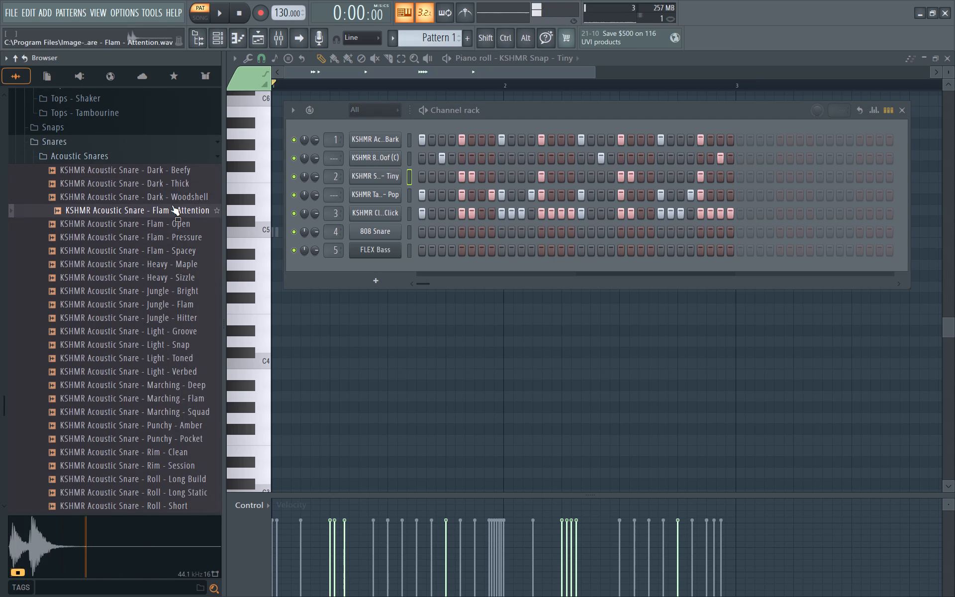
{"action": "left_click", "coordinate": [171, 207]}
{"action": "double_click", "coordinate": [170, 207]}
{"action": "left_click", "coordinate": [164, 215]}
{"action": "left_click", "coordinate": [163, 225]}
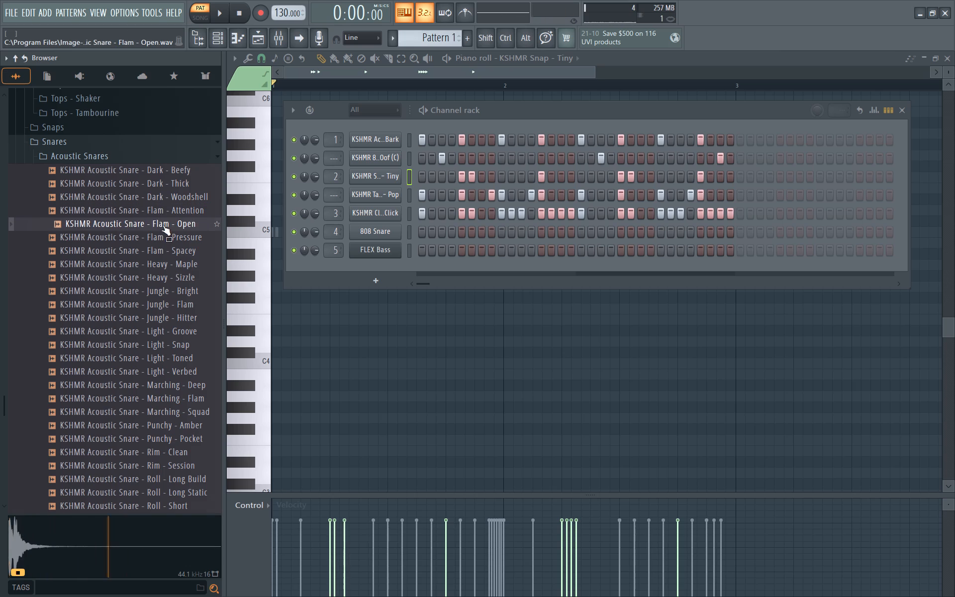
{"action": "left_click", "coordinate": [165, 232]}
{"action": "left_click", "coordinate": [163, 259]}
{"action": "left_click", "coordinate": [161, 285]}
{"action": "left_click", "coordinate": [174, 349]}
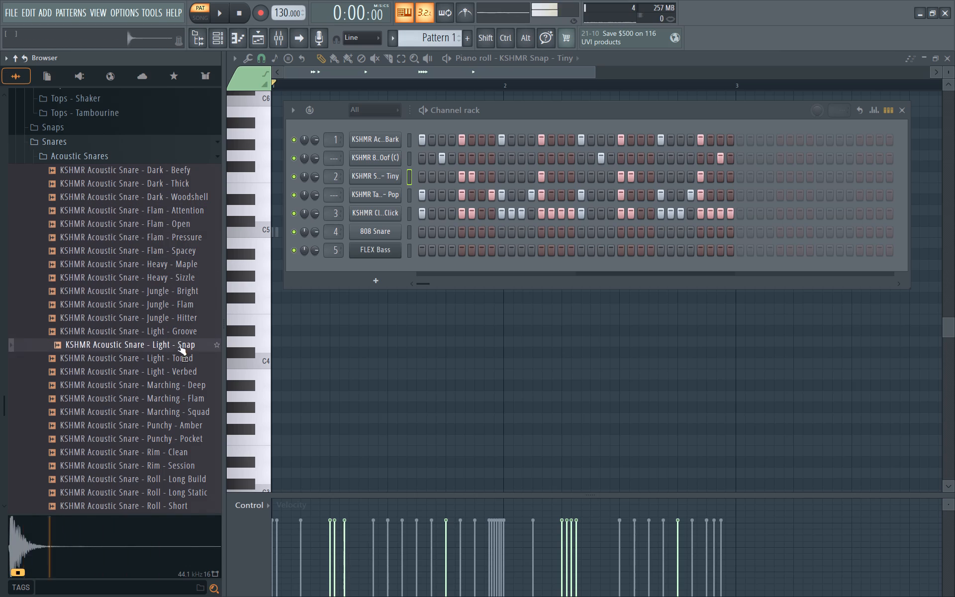
{"action": "left_click", "coordinate": [191, 303]}
{"action": "left_click", "coordinate": [199, 284]}
{"action": "left_click", "coordinate": [201, 271]}
{"action": "left_click", "coordinate": [197, 273]}
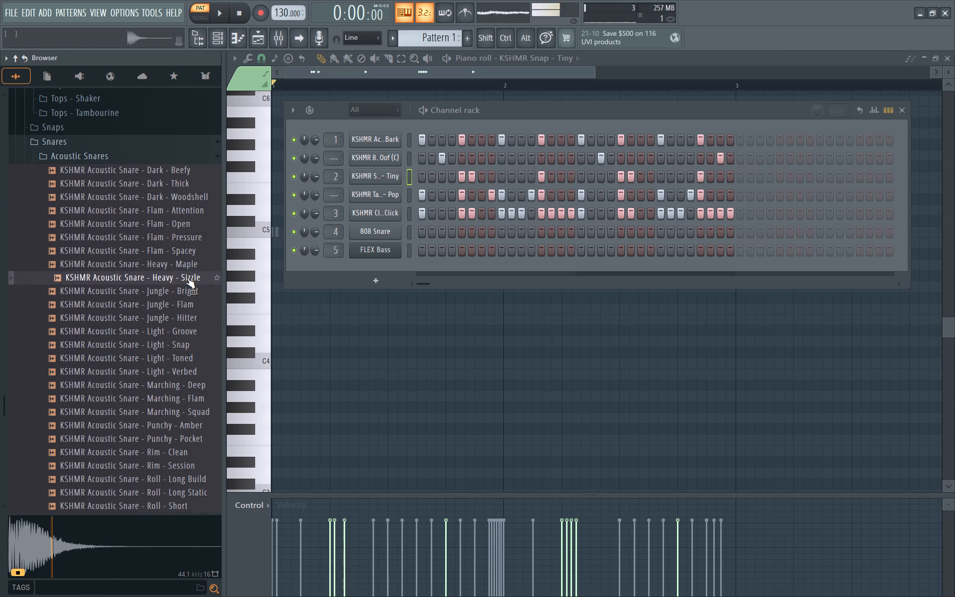
Replay KSHMR Acoustic Snare - Heavy - Sizzle and load it onto the 808 Snare channel as its replacement.
{"action": "left_click", "coordinate": [186, 279]}
{"action": "double_click", "coordinate": [193, 271]}
{"action": "left_click", "coordinate": [187, 277]}
{"action": "left_click_drag", "start_coordinate": [186, 277], "coordinate": [238, 281]}
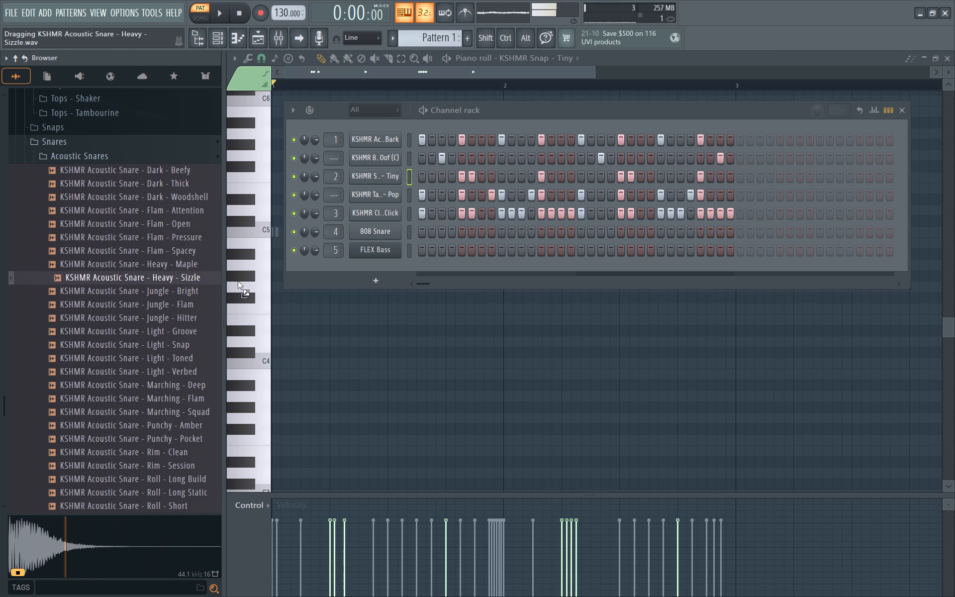
{"action": "left_click_drag", "start_coordinate": [238, 281], "coordinate": [384, 233]}
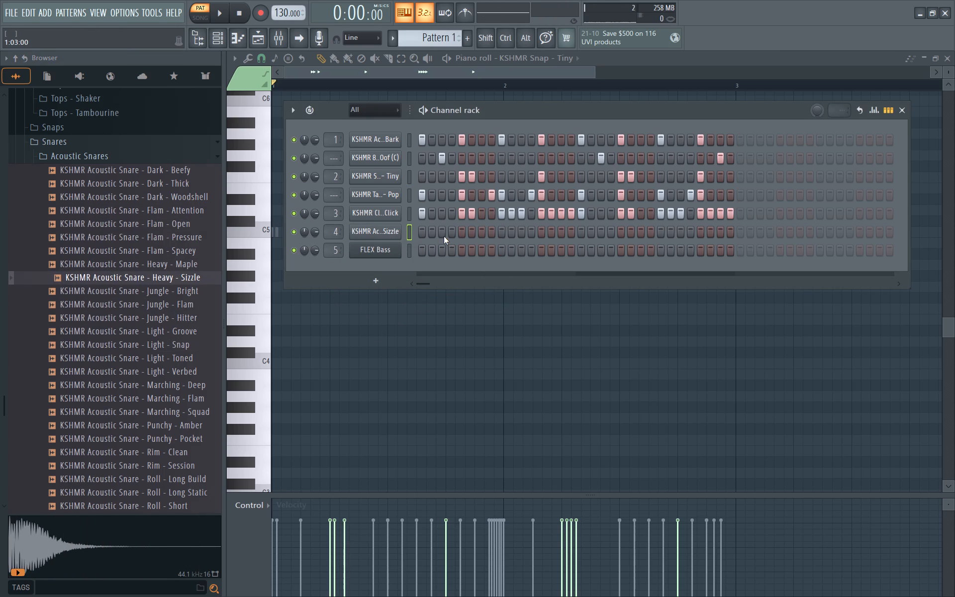
Place Heavy - Sizzle snare hits on steps 3 and 8, trying step 7 first and checking each by playback.
{"action": "left_click", "coordinate": [443, 236]}
{"action": "key", "text": "space"}
{"action": "key", "text": "space"}
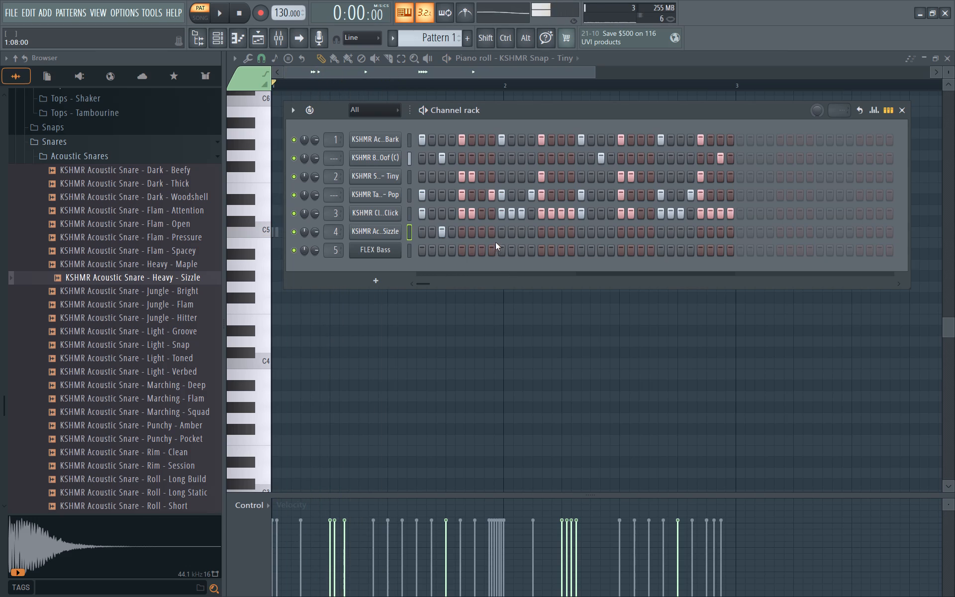
{"action": "left_click", "coordinate": [483, 234]}
{"action": "key", "text": "space"}
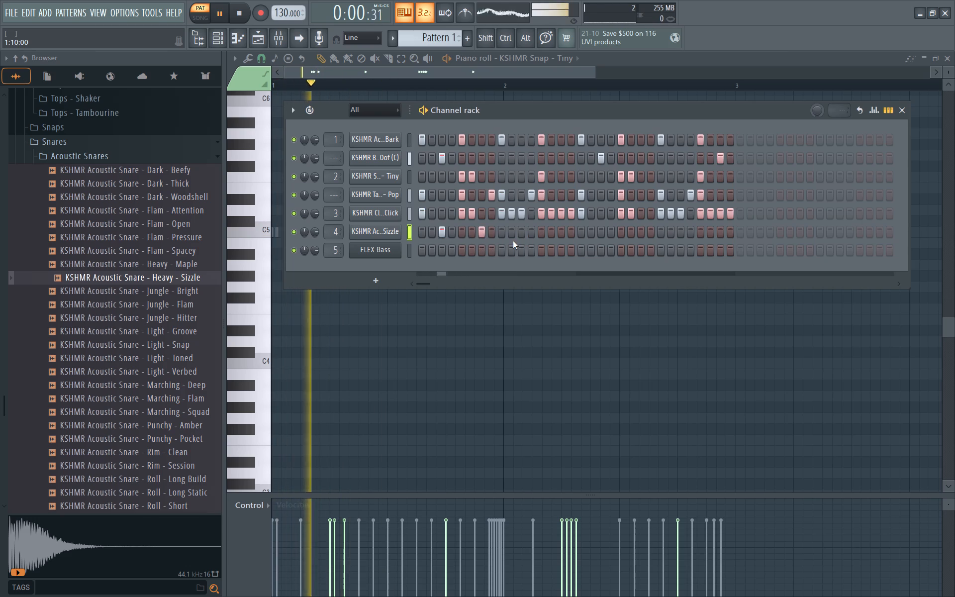
{"action": "key", "text": "space"}
{"action": "right_click", "coordinate": [484, 232]}
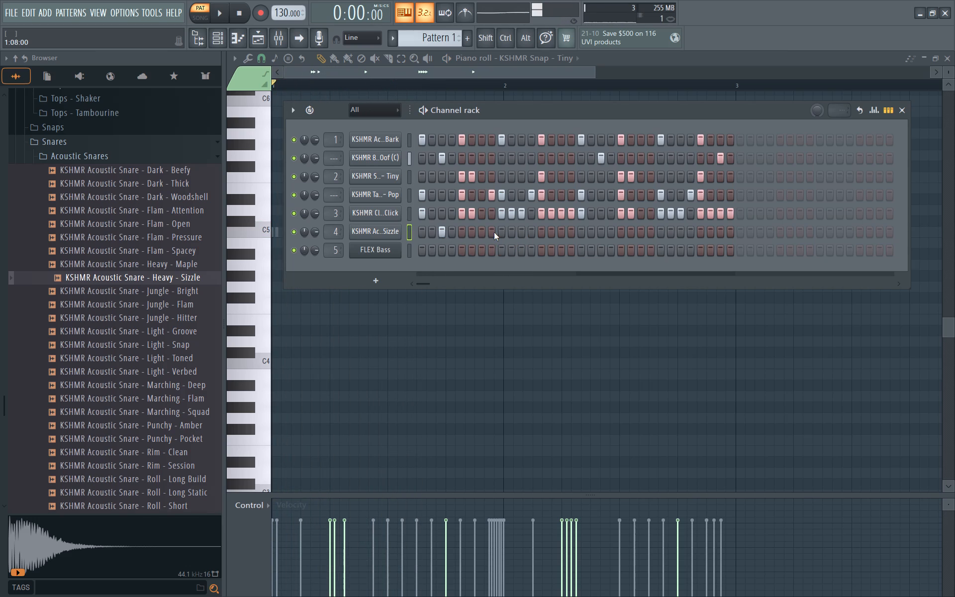
{"action": "left_click", "coordinate": [494, 232]}
{"action": "key", "text": "space"}
{"action": "key", "text": "space"}
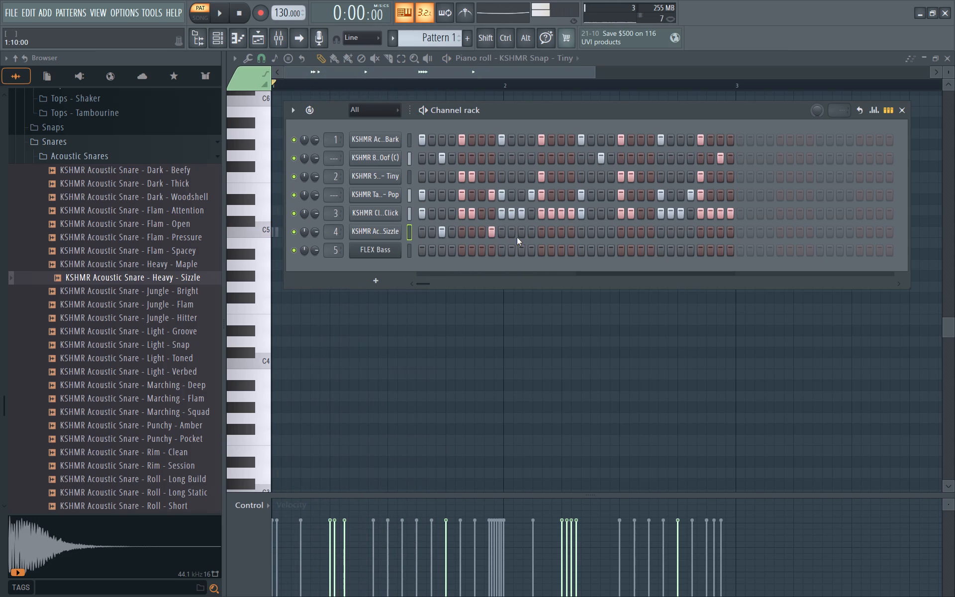
Add Heavy - Sizzle snare hits on steps 11 and 16, and play the pattern.
{"action": "left_click", "coordinate": [525, 233]}
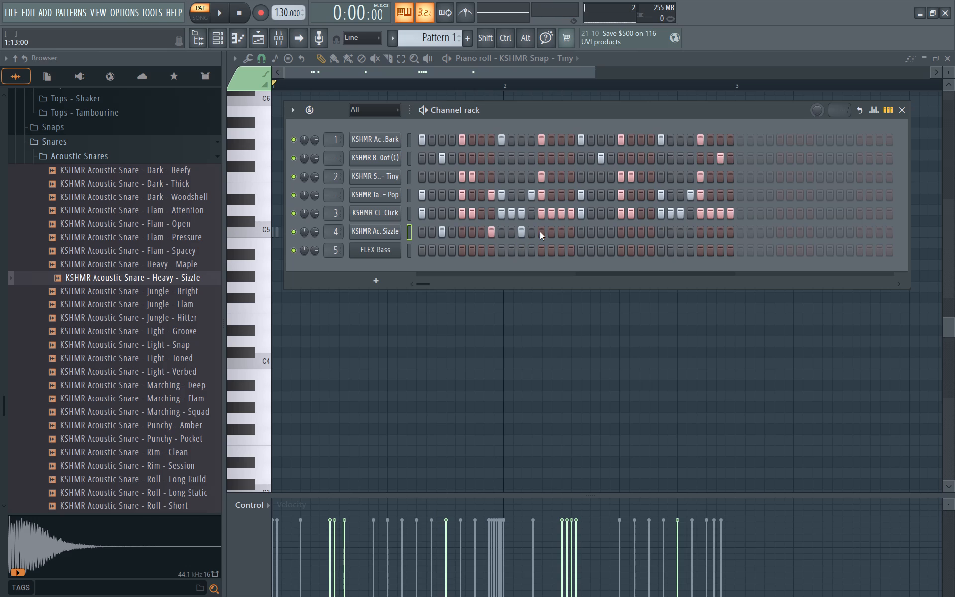
{"action": "left_click", "coordinate": [570, 232]}
{"action": "key", "text": "space"}
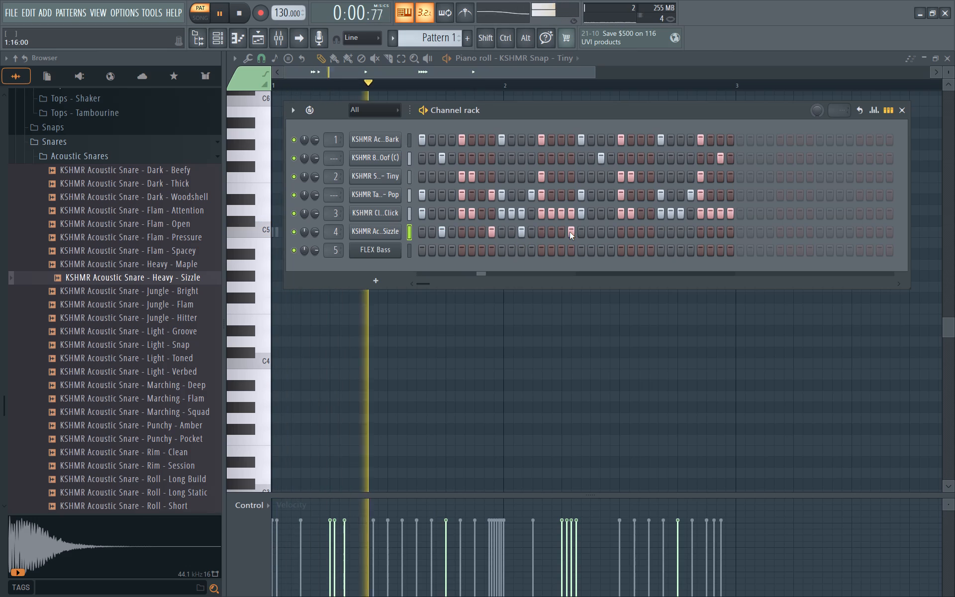
{"action": "key", "text": "space"}
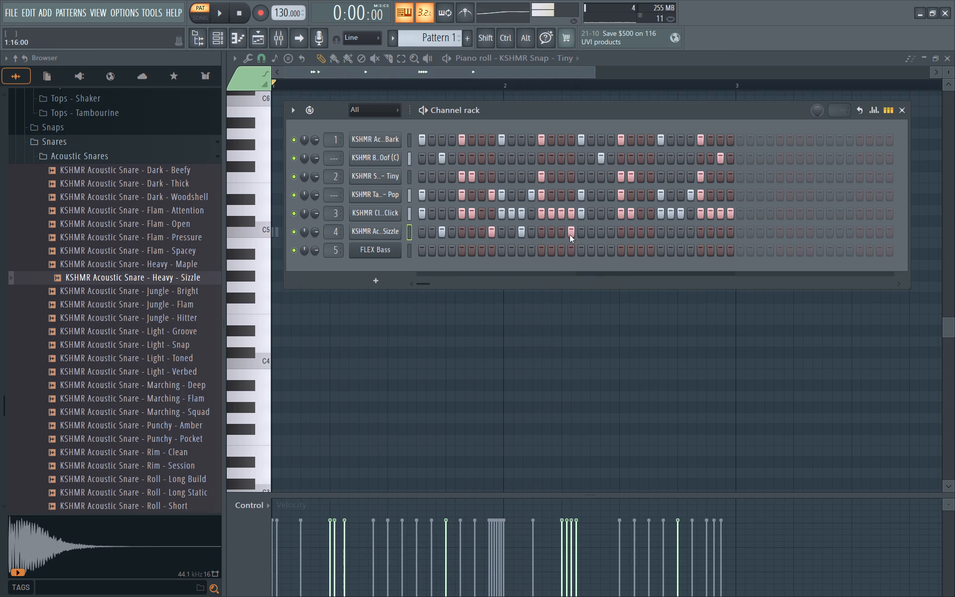
Add bar 2's Heavy - Sizzle snare hits on steps 19, 24, 27 and 32, and play the pattern.
{"action": "left_click", "coordinate": [604, 235]}
{"action": "left_click", "coordinate": [650, 231]}
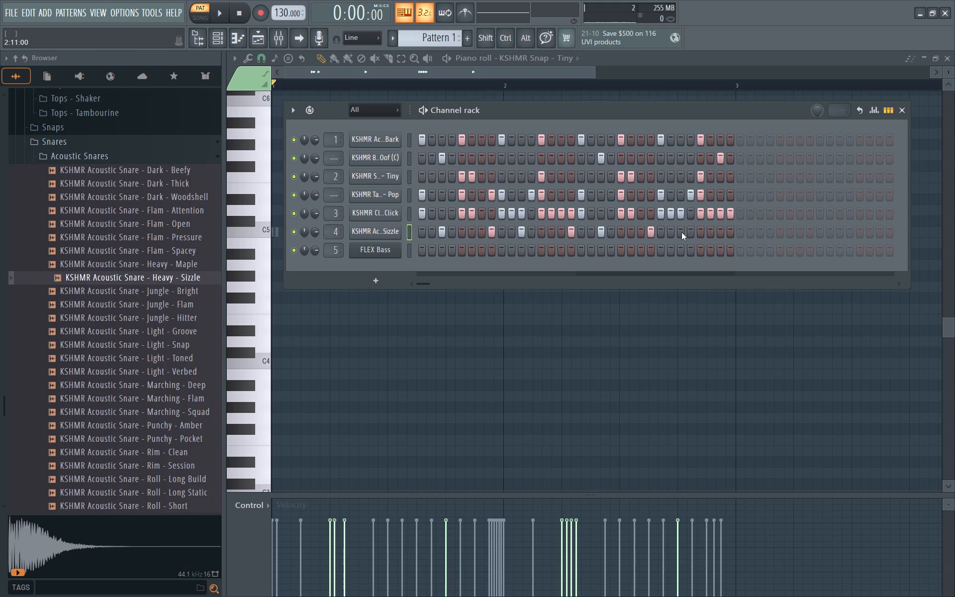
{"action": "left_click", "coordinate": [681, 232]}
{"action": "left_click", "coordinate": [727, 231]}
{"action": "key", "text": "space"}
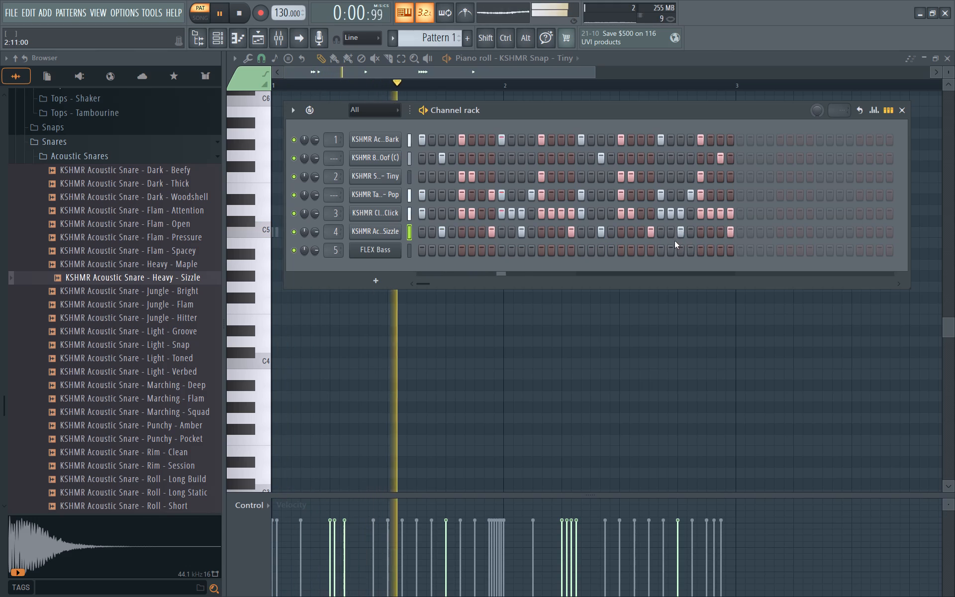
{"action": "key", "text": "space"}
Mute the Heavy - Sizzle snare channel.
{"action": "left_click", "coordinate": [291, 237]}
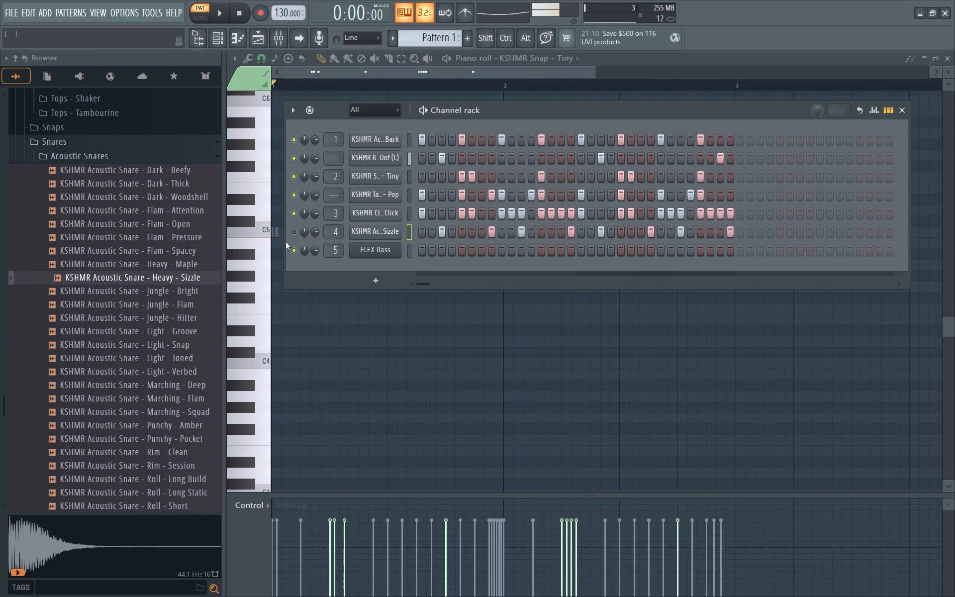
Audition more acoustic snare samples, from the Jungle and Light variants through Marching, Punchy, Rim and Roll.
{"action": "left_click", "coordinate": [172, 289]}
{"action": "left_click", "coordinate": [167, 299]}
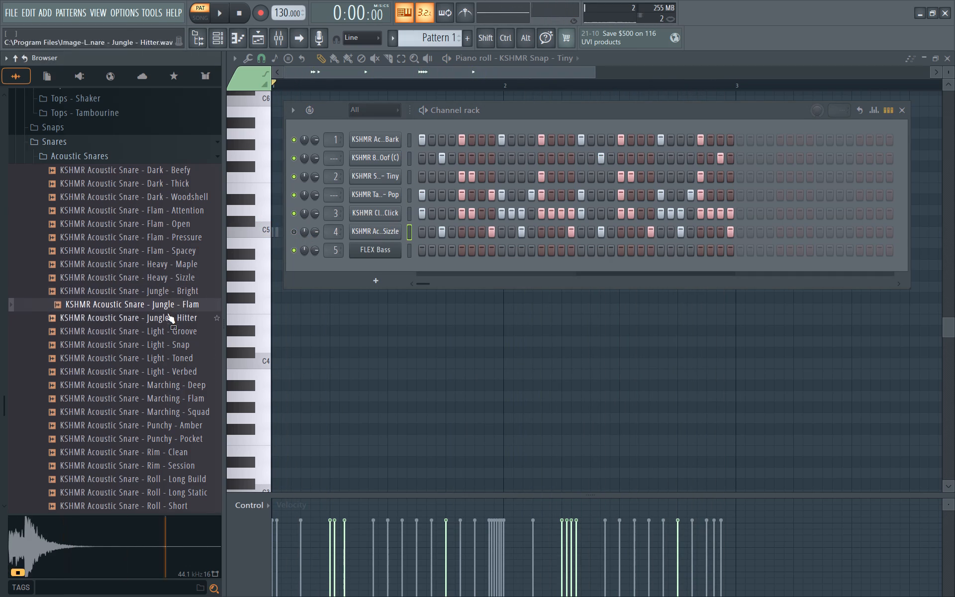
{"action": "left_click", "coordinate": [167, 313]}
{"action": "left_click", "coordinate": [167, 325]}
{"action": "left_click", "coordinate": [167, 337]}
{"action": "left_click", "coordinate": [171, 353]}
{"action": "left_click", "coordinate": [171, 368]}
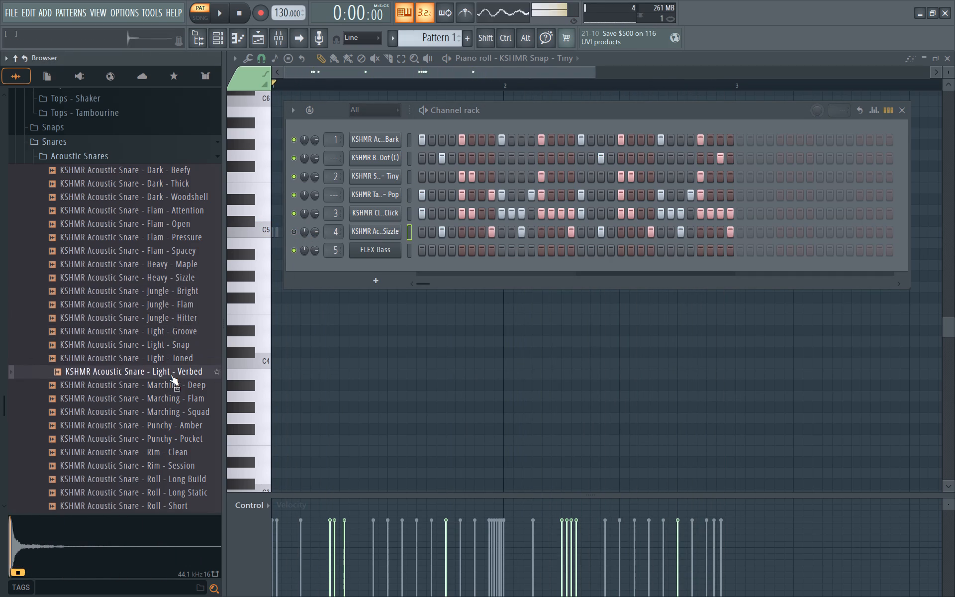
{"action": "left_click", "coordinate": [170, 386]}
{"action": "left_click", "coordinate": [176, 404]}
{"action": "left_click", "coordinate": [179, 425]}
{"action": "scroll", "coordinate": [182, 425], "scroll_direction": "down", "scroll_amount": 2}
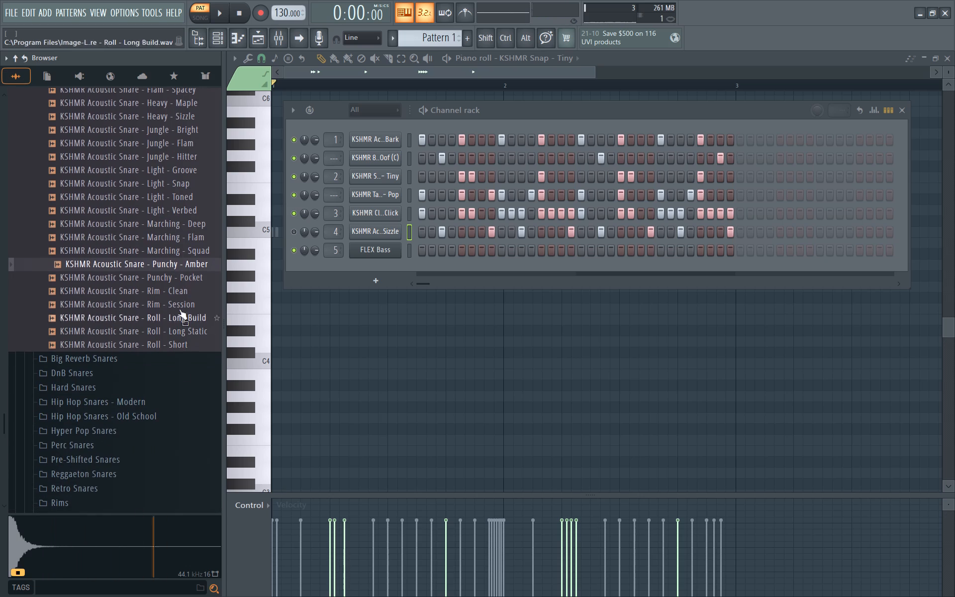
{"action": "left_click", "coordinate": [178, 292]}
{"action": "left_click", "coordinate": [172, 304]}
{"action": "left_click", "coordinate": [173, 318]}
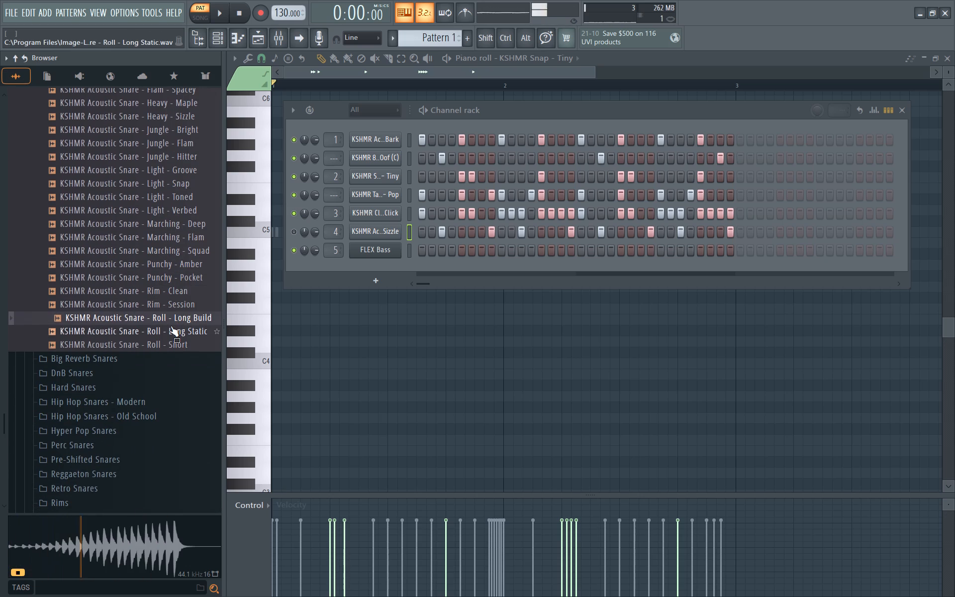
{"action": "left_click", "coordinate": [169, 332]}
{"action": "left_click", "coordinate": [163, 309]}
{"action": "left_click", "coordinate": [170, 295]}
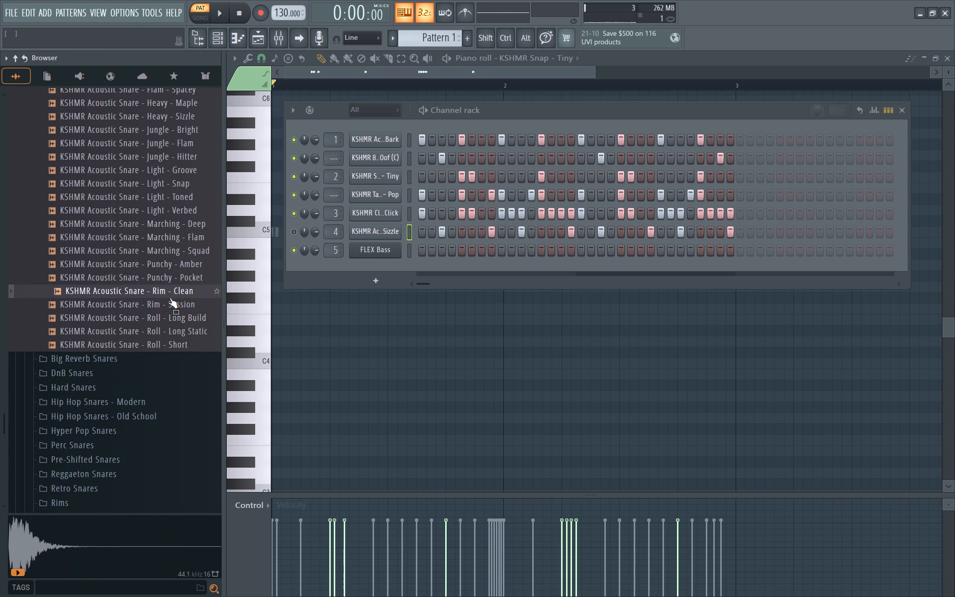
Add KSHMR Acoustic Snare - Rim - Clean as a new channel between Heavy - Sizzle and FLEX Bass.
{"action": "left_click", "coordinate": [173, 284]}
{"action": "left_click", "coordinate": [169, 291]}
{"action": "left_click_drag", "start_coordinate": [168, 292], "coordinate": [356, 286]}
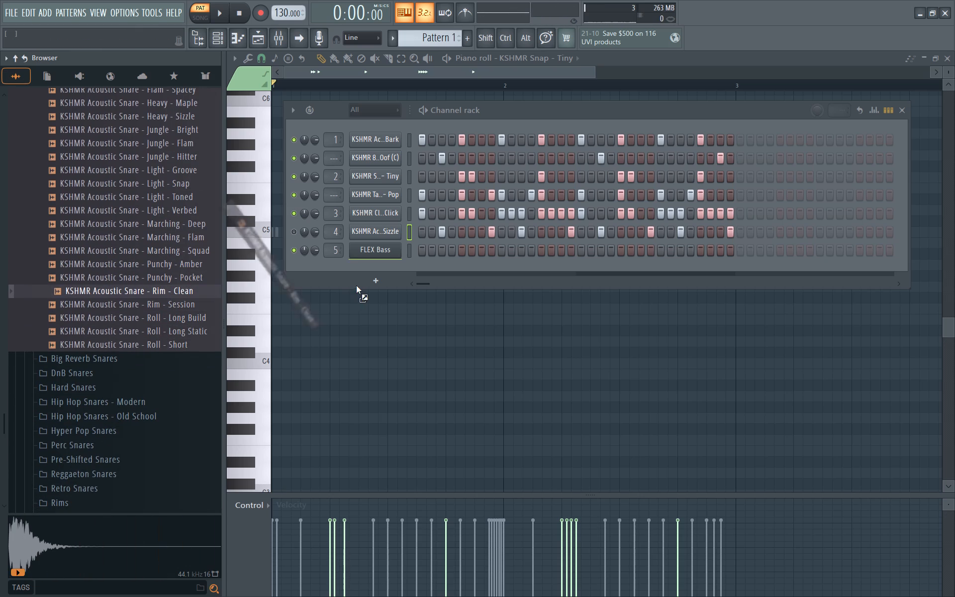
{"action": "left_click_drag", "start_coordinate": [356, 286], "coordinate": [382, 241]}
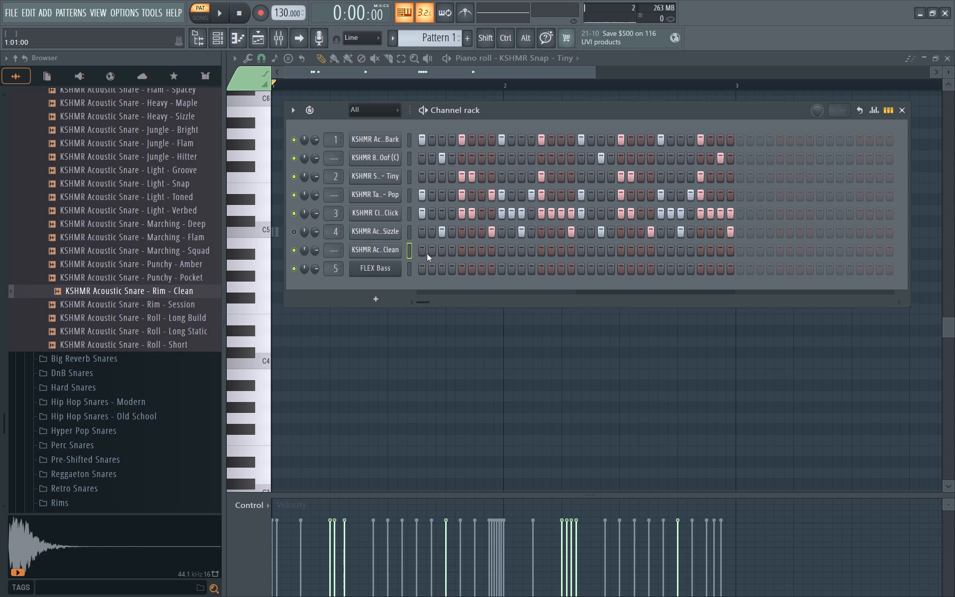
Place Rim - Clean hits on steps 2 and 5, trying step 6 first and checking each by playback.
{"action": "left_click", "coordinate": [428, 254]}
{"action": "key", "text": "space"}
{"action": "key", "text": "space"}
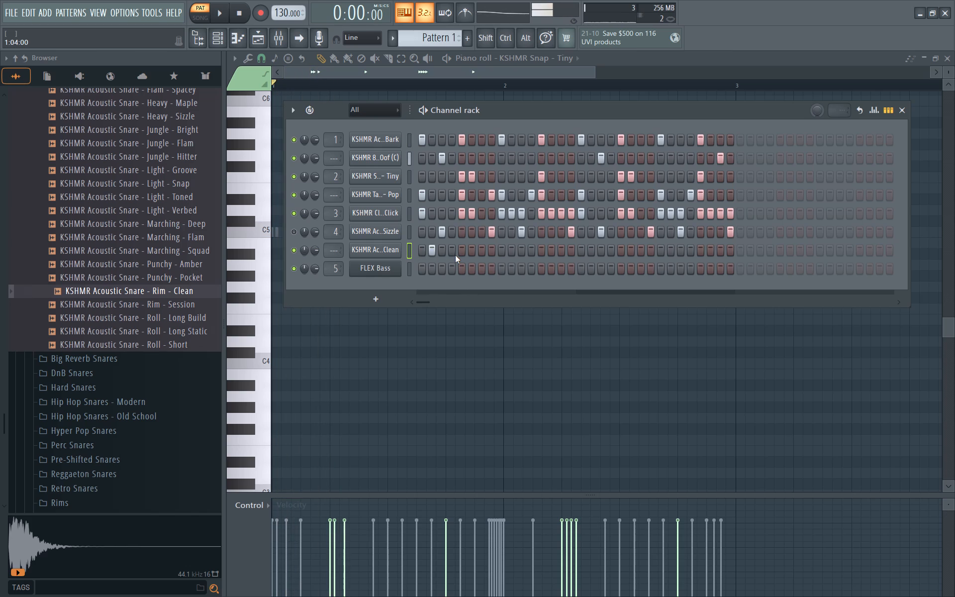
{"action": "left_click", "coordinate": [469, 252]}
{"action": "key", "text": "space"}
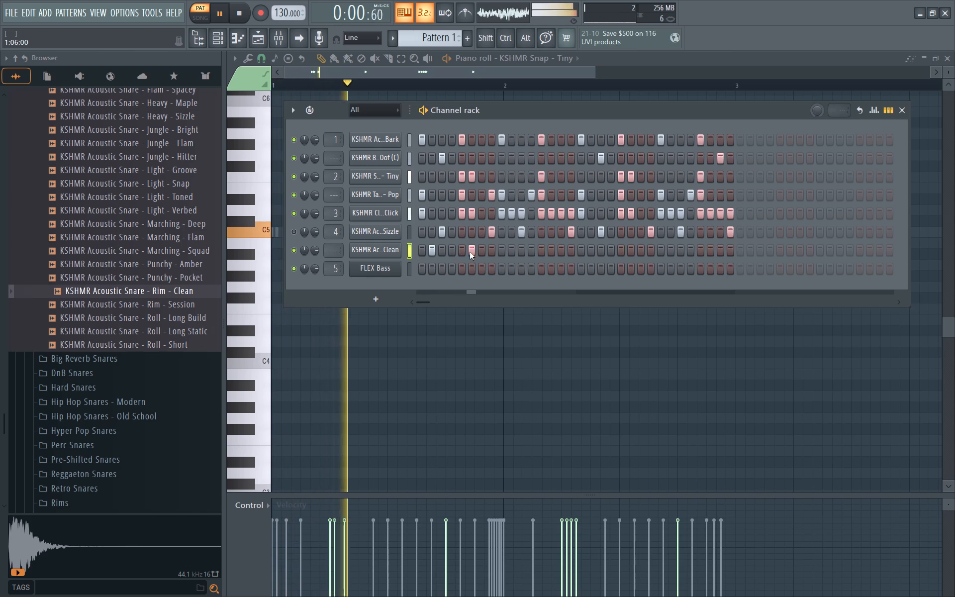
{"action": "key", "text": "space"}
{"action": "right_click", "coordinate": [470, 254]}
{"action": "left_click", "coordinate": [464, 254]}
{"action": "key", "text": "space"}
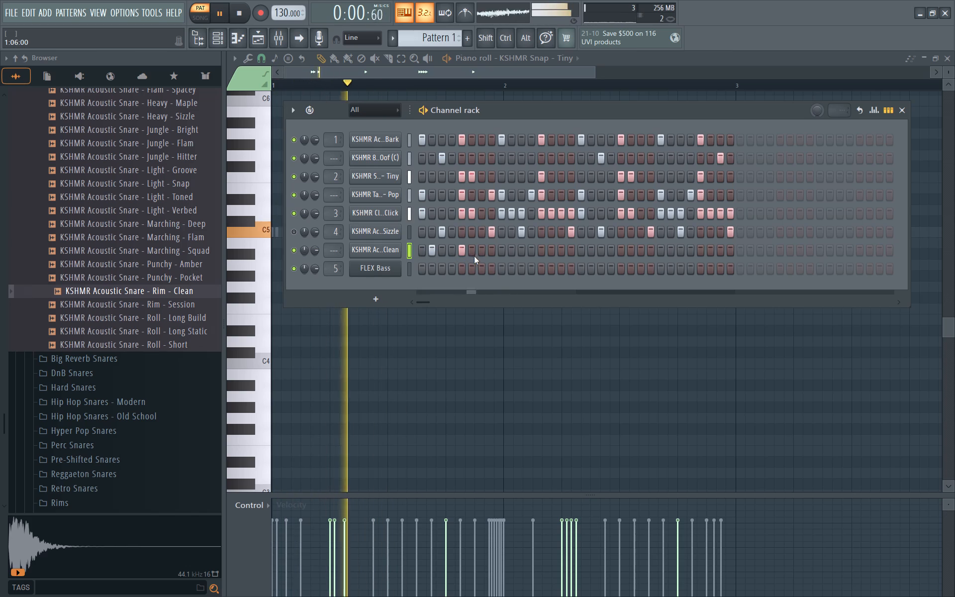
{"action": "key", "text": "space"}
Add Rim - Clean hits on steps 10 and 13, and replay the pattern to check them.
{"action": "left_click", "coordinate": [511, 251]}
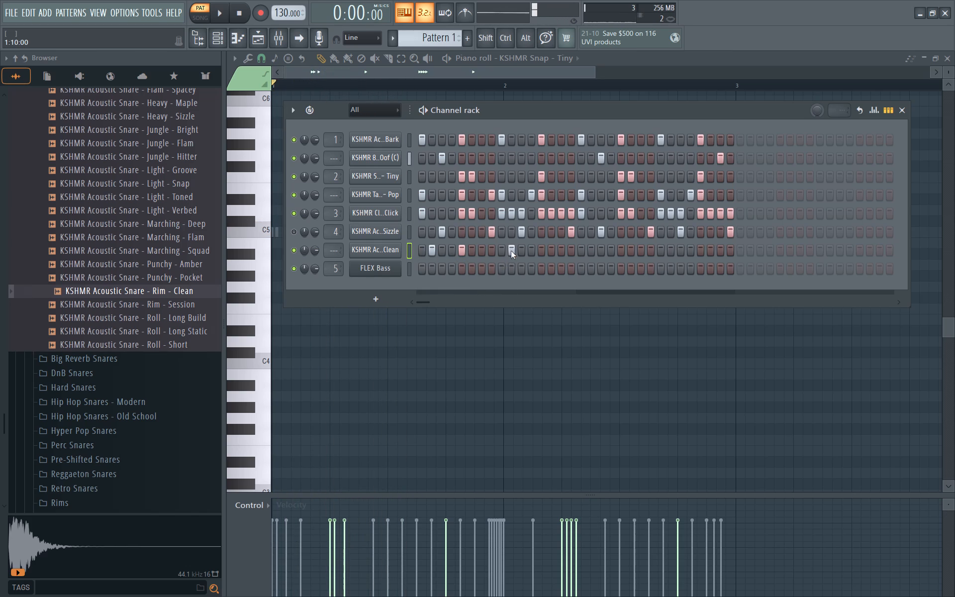
{"action": "left_click", "coordinate": [544, 254]}
{"action": "key", "text": "space"}
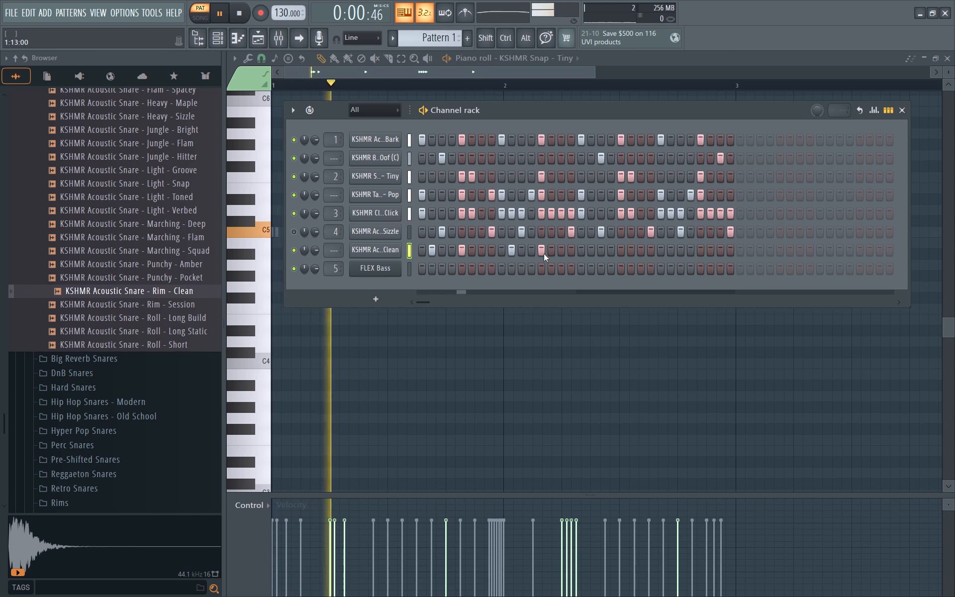
{"action": "key", "text": "space"}
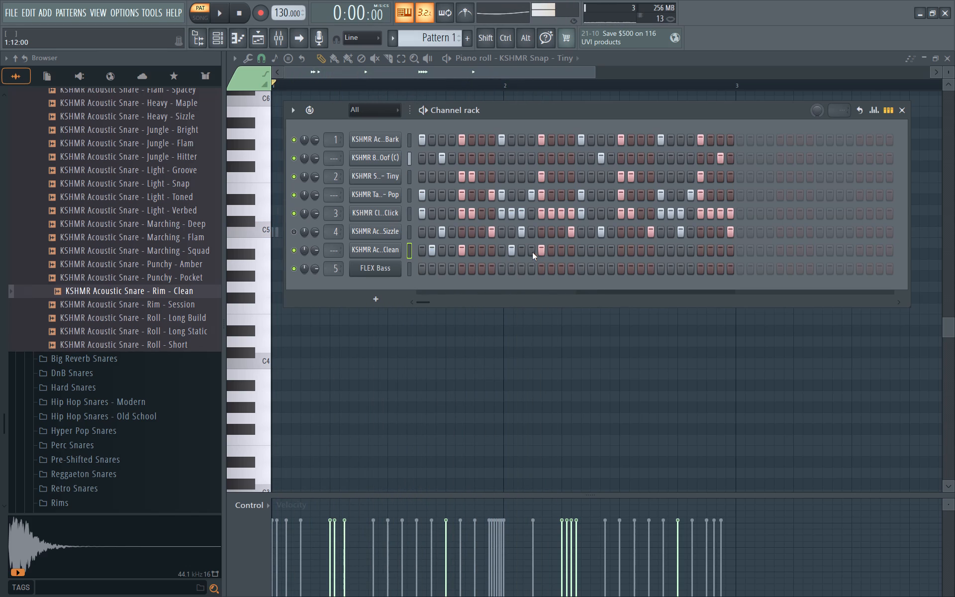
{"action": "key", "text": "space"}
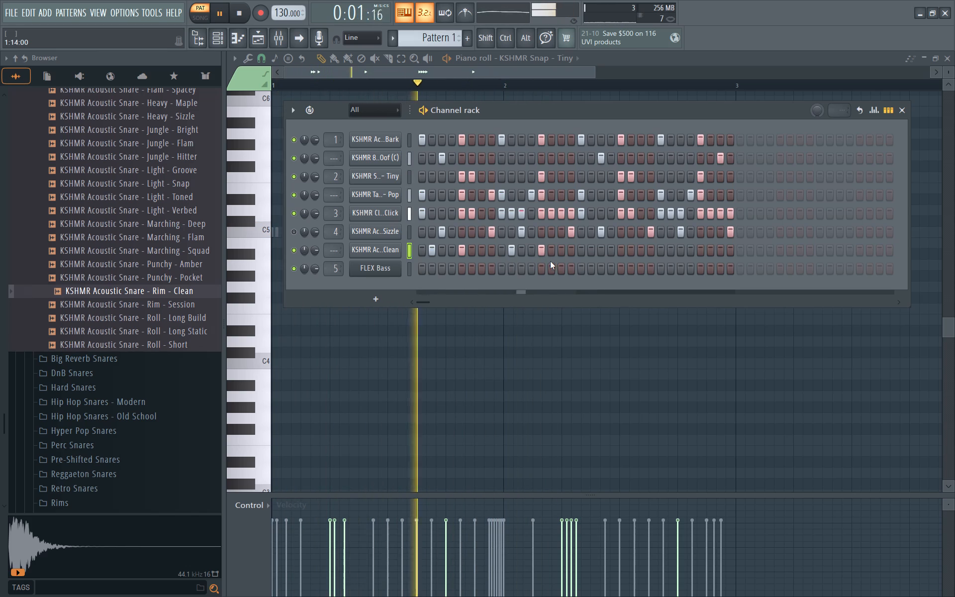
{"action": "key", "text": "space"}
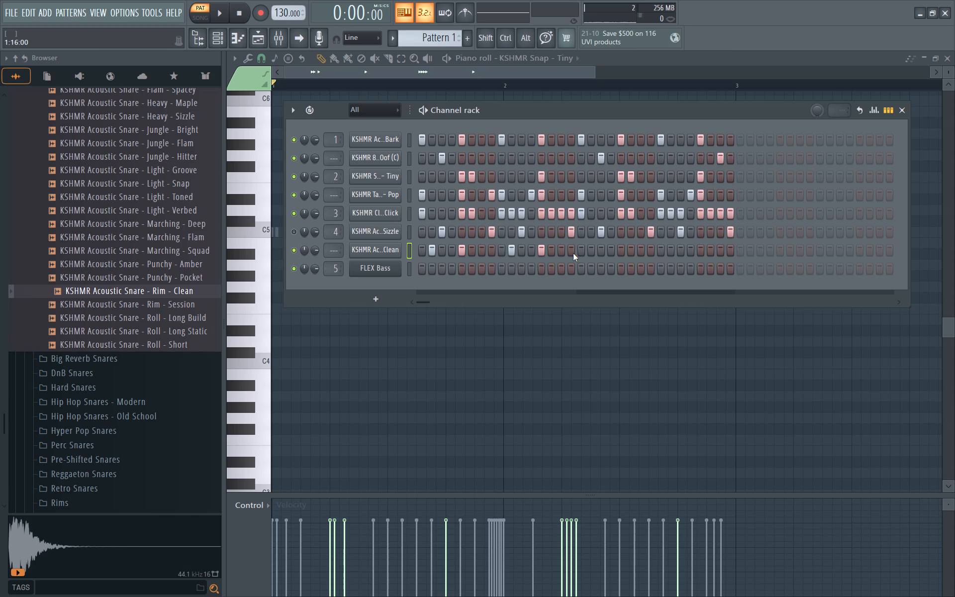
Add Rim - Clean hits on steps 16 and 18, trying step 15 first, and check them by playback.
{"action": "left_click", "coordinate": [563, 253]}
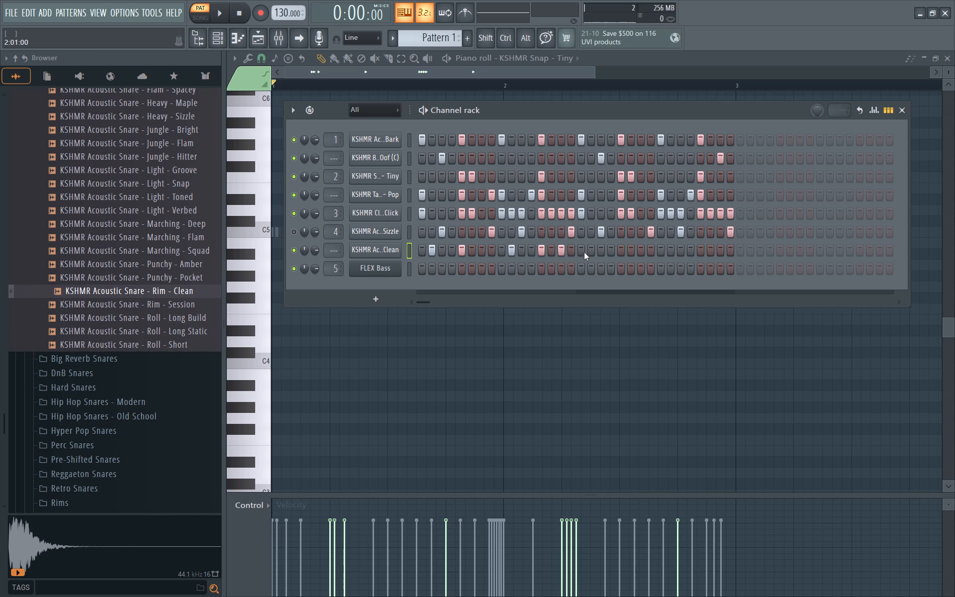
{"action": "right_click", "coordinate": [561, 251]}
{"action": "left_click", "coordinate": [570, 252]}
{"action": "left_click", "coordinate": [591, 253]}
{"action": "key", "text": "space"}
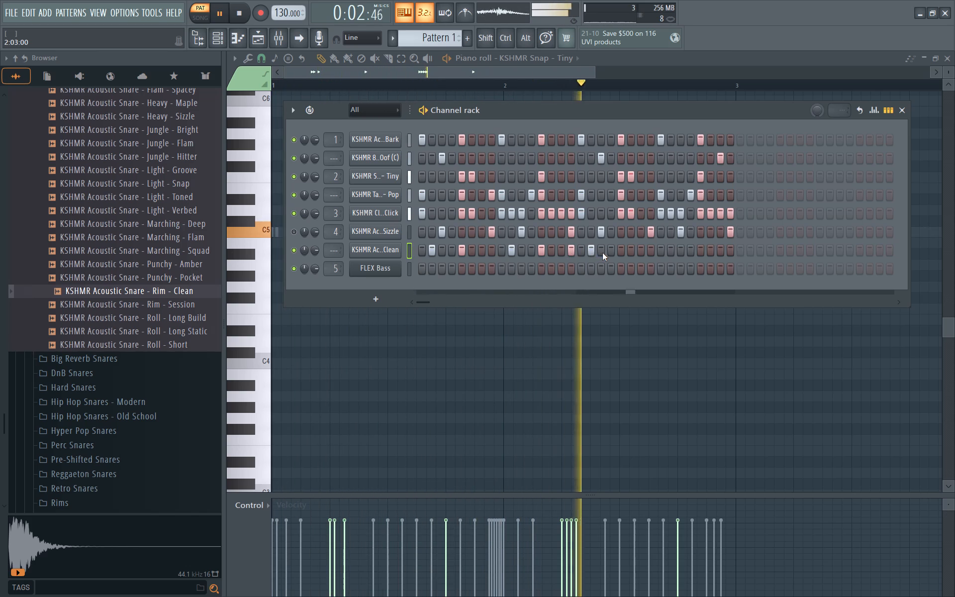
{"action": "key", "text": "space"}
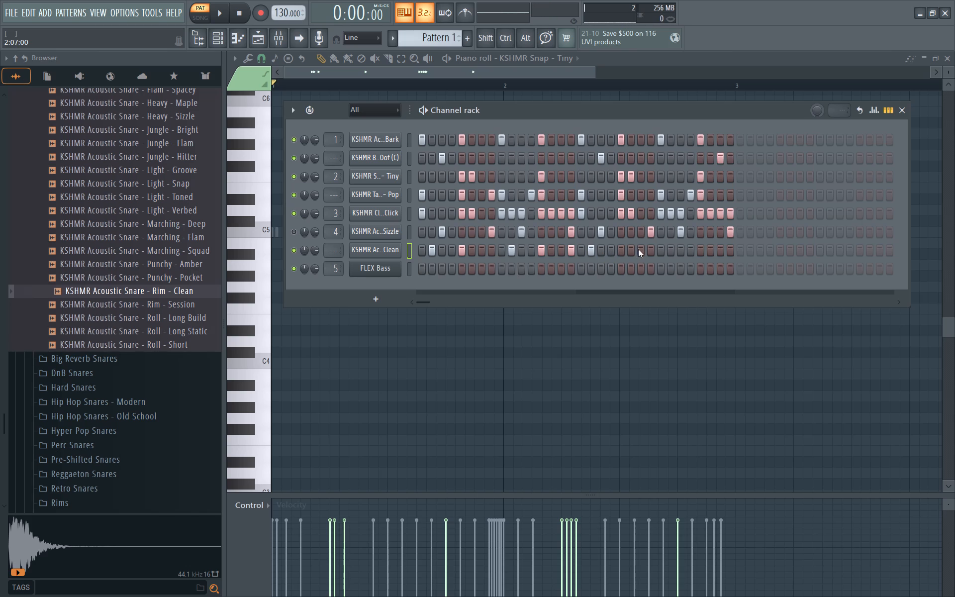
Add Rim - Clean hits on steps 21, 26 and 29, replaying the pattern to check them.
{"action": "left_click", "coordinate": [619, 249]}
{"action": "key", "text": "space"}
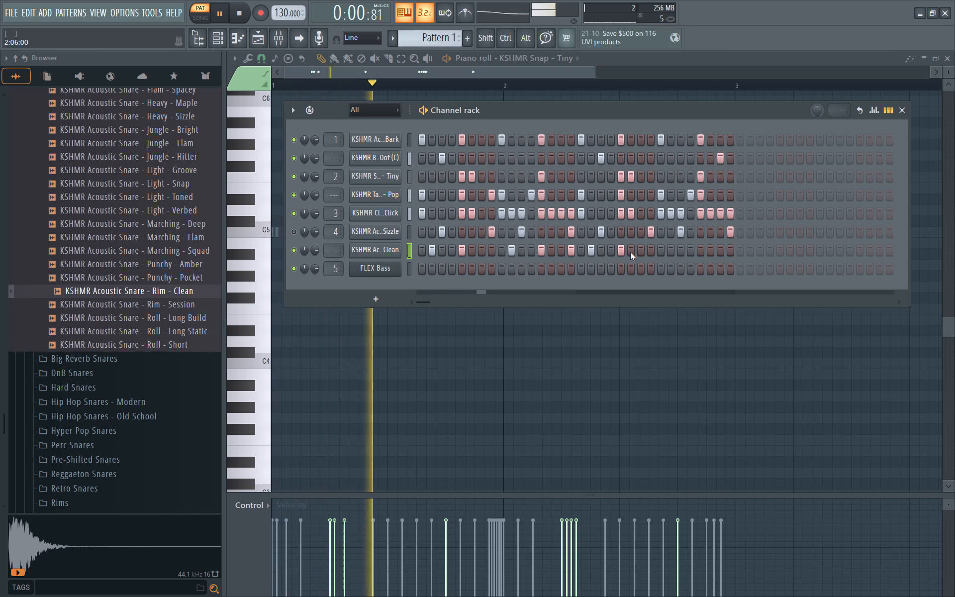
{"action": "left_click", "coordinate": [668, 251]}
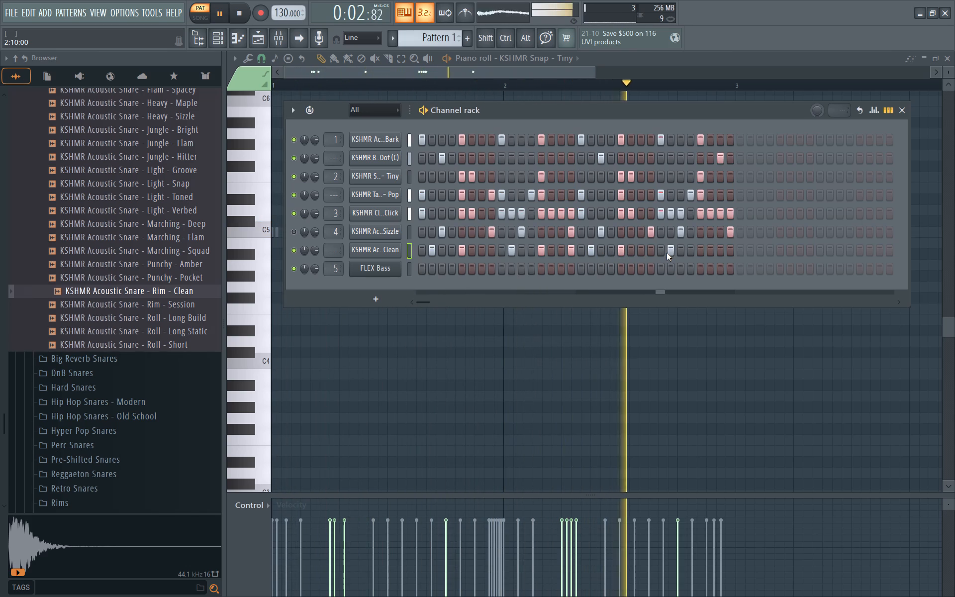
{"action": "key", "text": "space"}
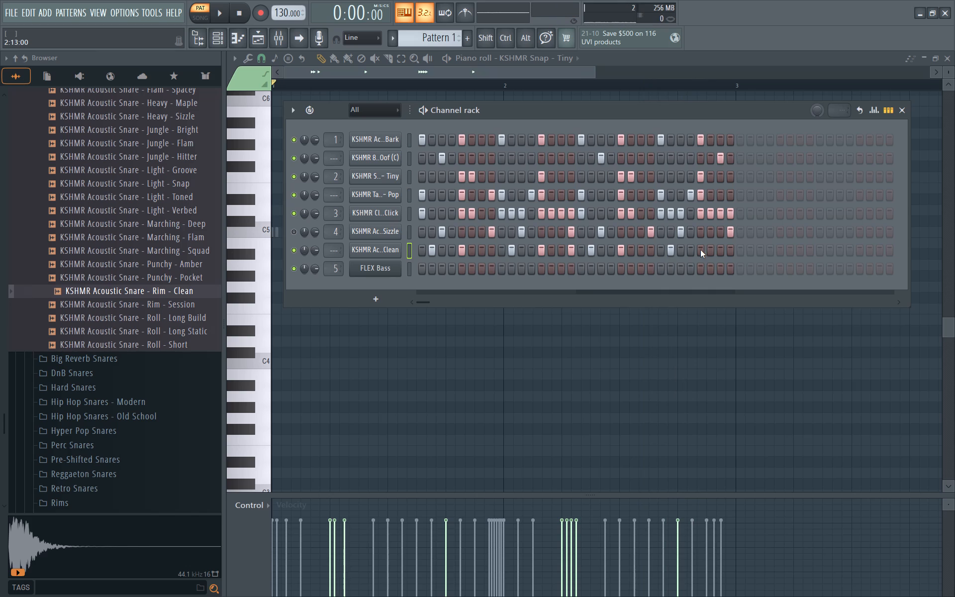
{"action": "left_click", "coordinate": [700, 250]}
{"action": "key", "text": "space"}
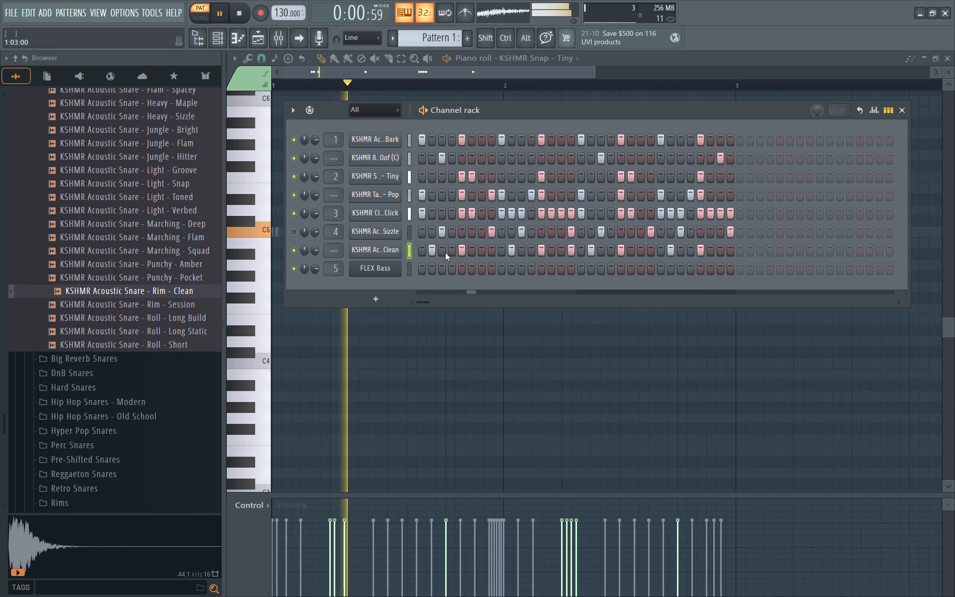
{"action": "key", "text": "space"}
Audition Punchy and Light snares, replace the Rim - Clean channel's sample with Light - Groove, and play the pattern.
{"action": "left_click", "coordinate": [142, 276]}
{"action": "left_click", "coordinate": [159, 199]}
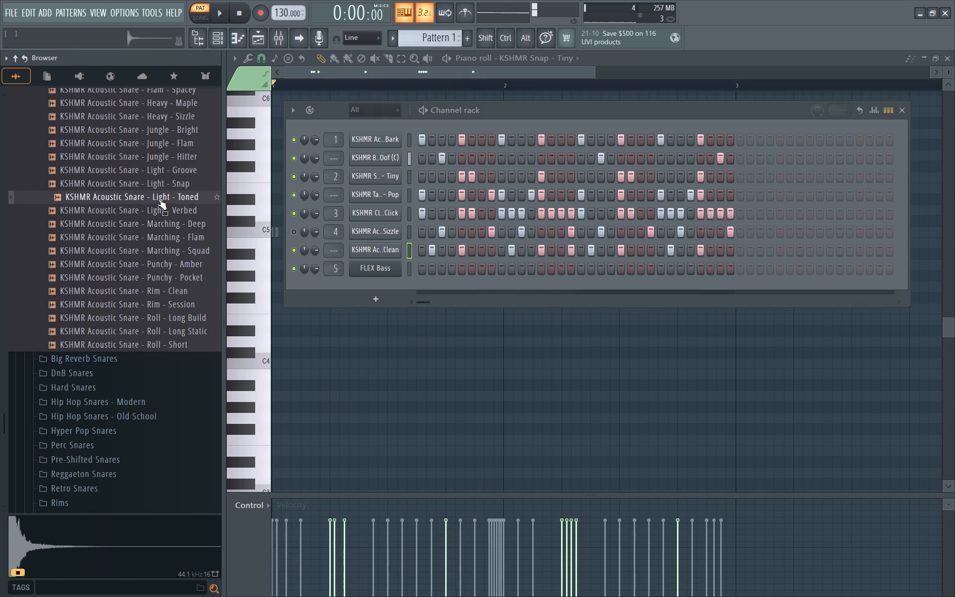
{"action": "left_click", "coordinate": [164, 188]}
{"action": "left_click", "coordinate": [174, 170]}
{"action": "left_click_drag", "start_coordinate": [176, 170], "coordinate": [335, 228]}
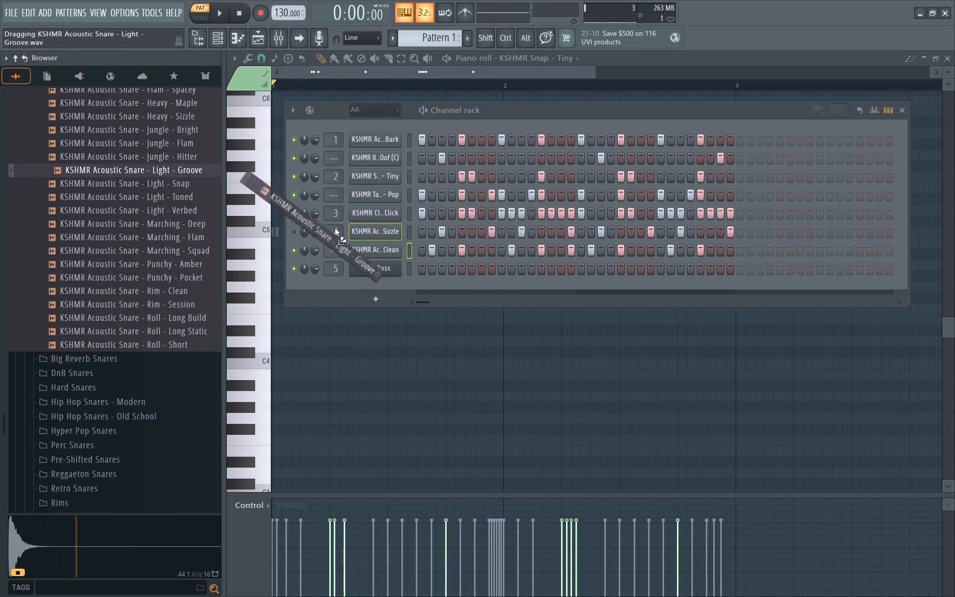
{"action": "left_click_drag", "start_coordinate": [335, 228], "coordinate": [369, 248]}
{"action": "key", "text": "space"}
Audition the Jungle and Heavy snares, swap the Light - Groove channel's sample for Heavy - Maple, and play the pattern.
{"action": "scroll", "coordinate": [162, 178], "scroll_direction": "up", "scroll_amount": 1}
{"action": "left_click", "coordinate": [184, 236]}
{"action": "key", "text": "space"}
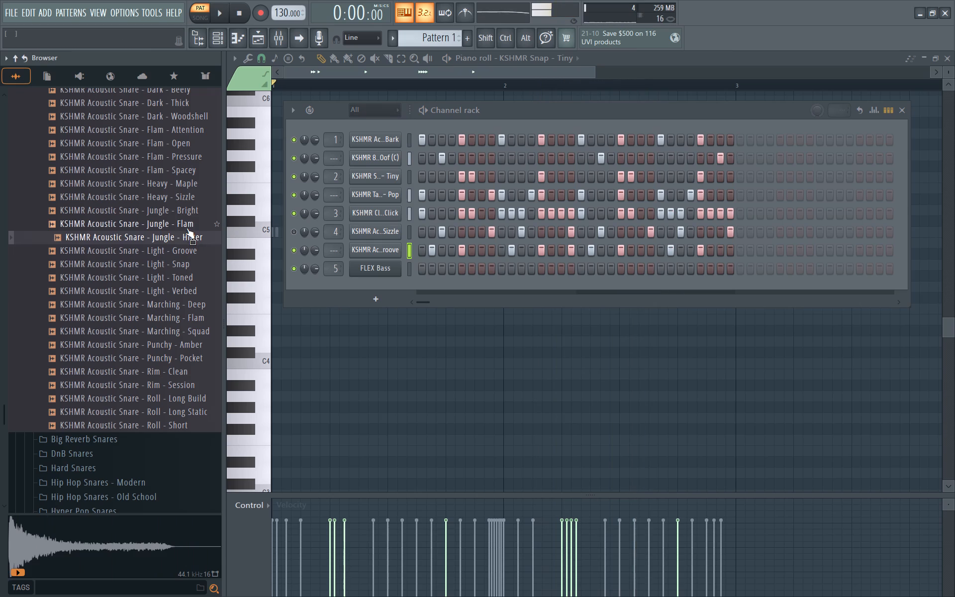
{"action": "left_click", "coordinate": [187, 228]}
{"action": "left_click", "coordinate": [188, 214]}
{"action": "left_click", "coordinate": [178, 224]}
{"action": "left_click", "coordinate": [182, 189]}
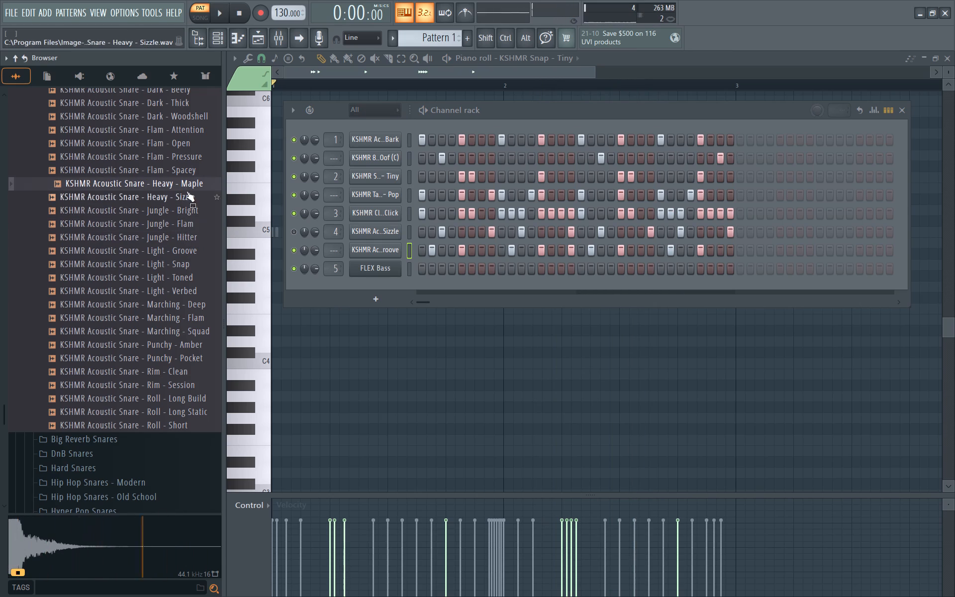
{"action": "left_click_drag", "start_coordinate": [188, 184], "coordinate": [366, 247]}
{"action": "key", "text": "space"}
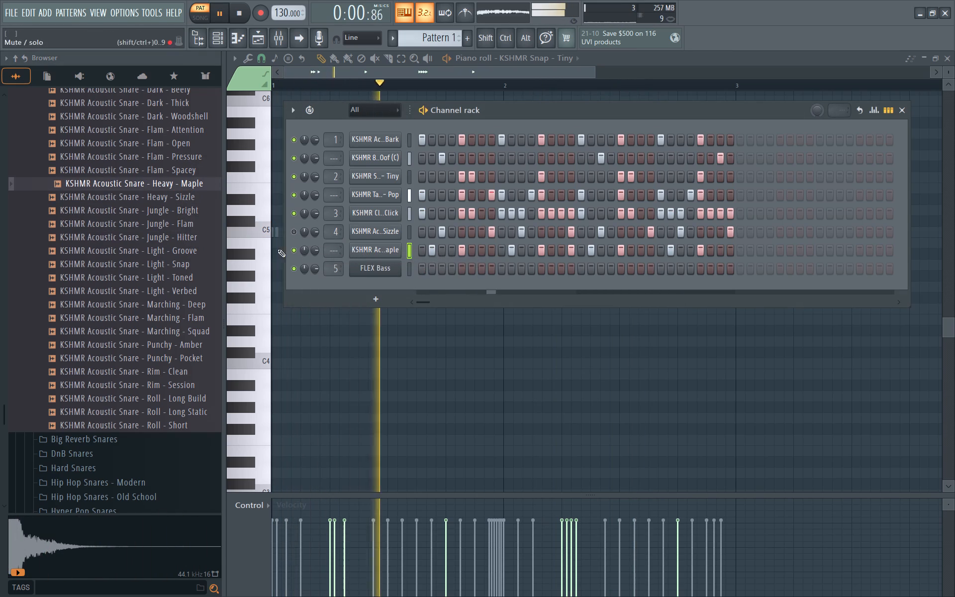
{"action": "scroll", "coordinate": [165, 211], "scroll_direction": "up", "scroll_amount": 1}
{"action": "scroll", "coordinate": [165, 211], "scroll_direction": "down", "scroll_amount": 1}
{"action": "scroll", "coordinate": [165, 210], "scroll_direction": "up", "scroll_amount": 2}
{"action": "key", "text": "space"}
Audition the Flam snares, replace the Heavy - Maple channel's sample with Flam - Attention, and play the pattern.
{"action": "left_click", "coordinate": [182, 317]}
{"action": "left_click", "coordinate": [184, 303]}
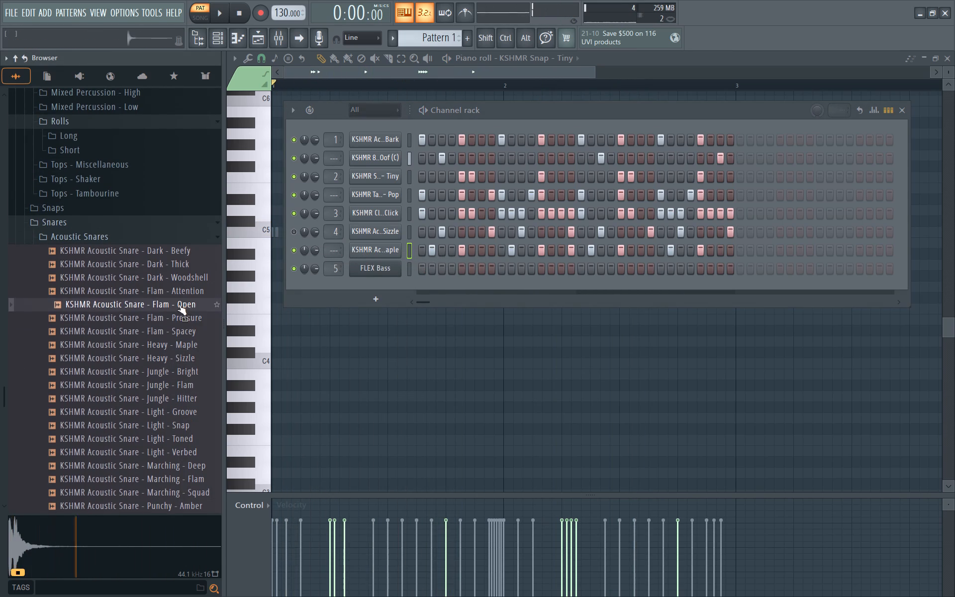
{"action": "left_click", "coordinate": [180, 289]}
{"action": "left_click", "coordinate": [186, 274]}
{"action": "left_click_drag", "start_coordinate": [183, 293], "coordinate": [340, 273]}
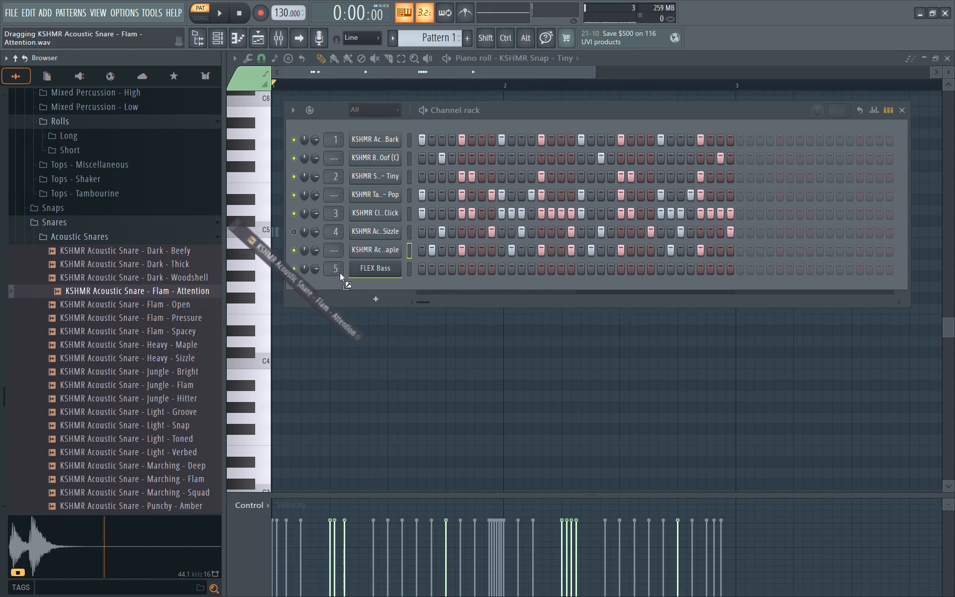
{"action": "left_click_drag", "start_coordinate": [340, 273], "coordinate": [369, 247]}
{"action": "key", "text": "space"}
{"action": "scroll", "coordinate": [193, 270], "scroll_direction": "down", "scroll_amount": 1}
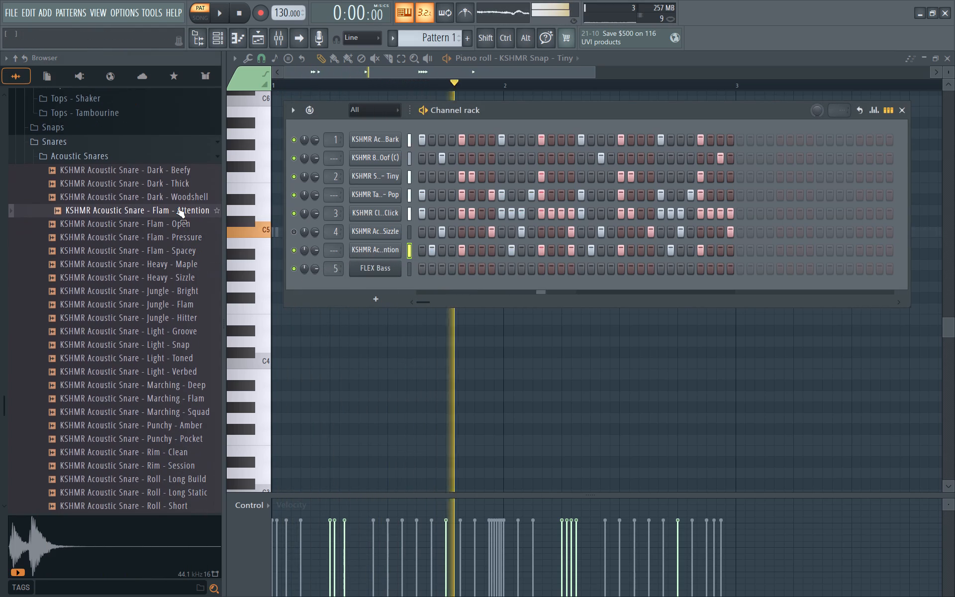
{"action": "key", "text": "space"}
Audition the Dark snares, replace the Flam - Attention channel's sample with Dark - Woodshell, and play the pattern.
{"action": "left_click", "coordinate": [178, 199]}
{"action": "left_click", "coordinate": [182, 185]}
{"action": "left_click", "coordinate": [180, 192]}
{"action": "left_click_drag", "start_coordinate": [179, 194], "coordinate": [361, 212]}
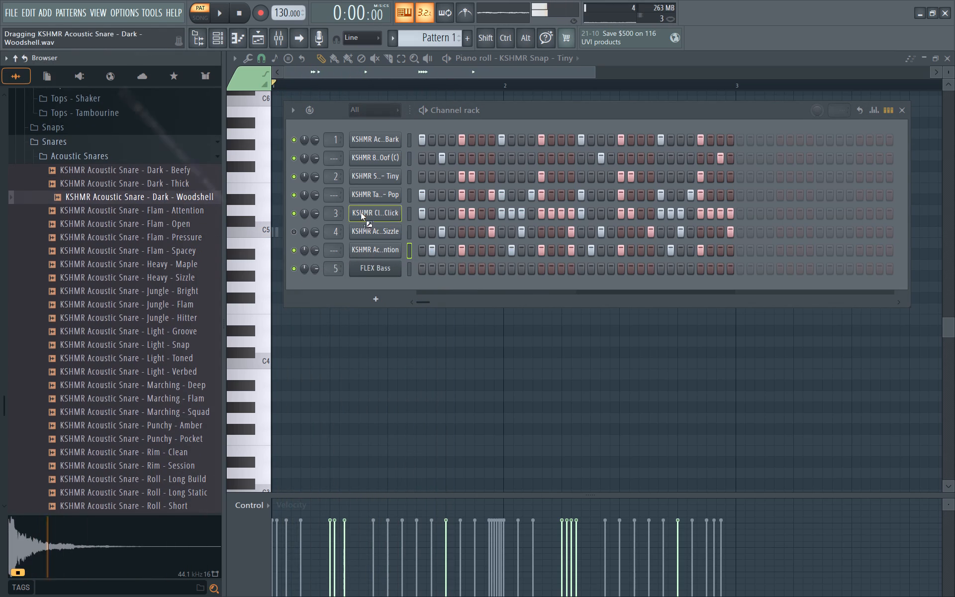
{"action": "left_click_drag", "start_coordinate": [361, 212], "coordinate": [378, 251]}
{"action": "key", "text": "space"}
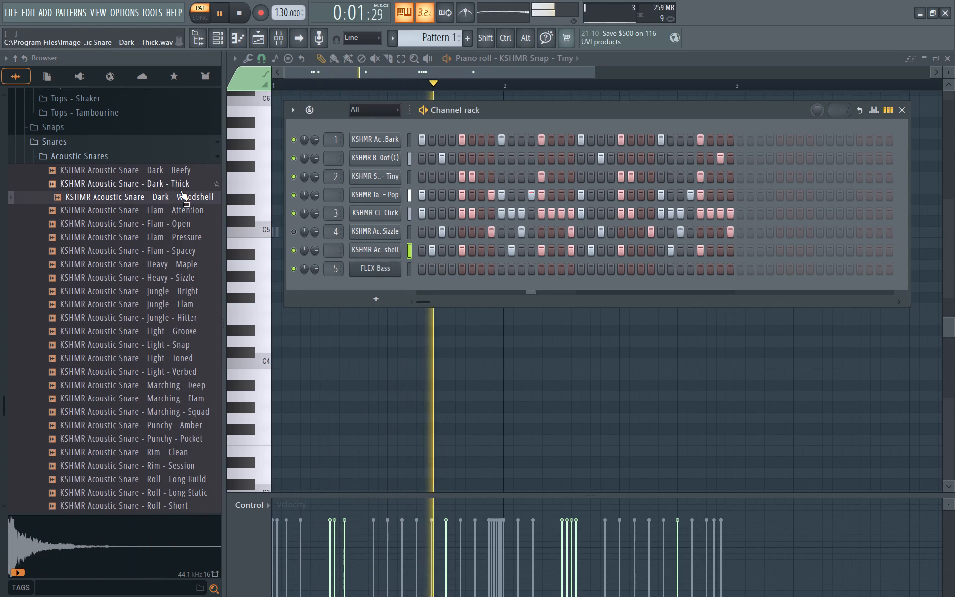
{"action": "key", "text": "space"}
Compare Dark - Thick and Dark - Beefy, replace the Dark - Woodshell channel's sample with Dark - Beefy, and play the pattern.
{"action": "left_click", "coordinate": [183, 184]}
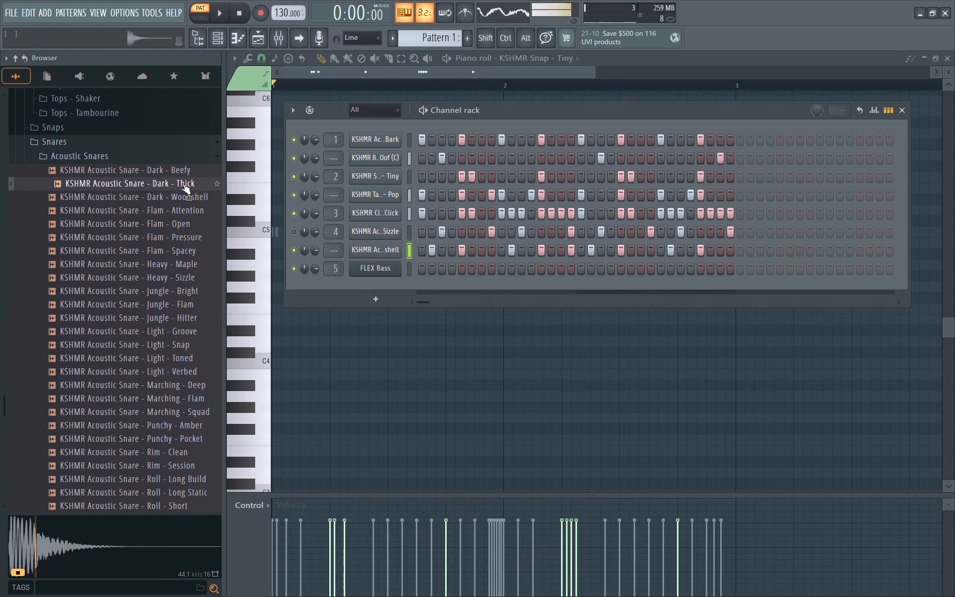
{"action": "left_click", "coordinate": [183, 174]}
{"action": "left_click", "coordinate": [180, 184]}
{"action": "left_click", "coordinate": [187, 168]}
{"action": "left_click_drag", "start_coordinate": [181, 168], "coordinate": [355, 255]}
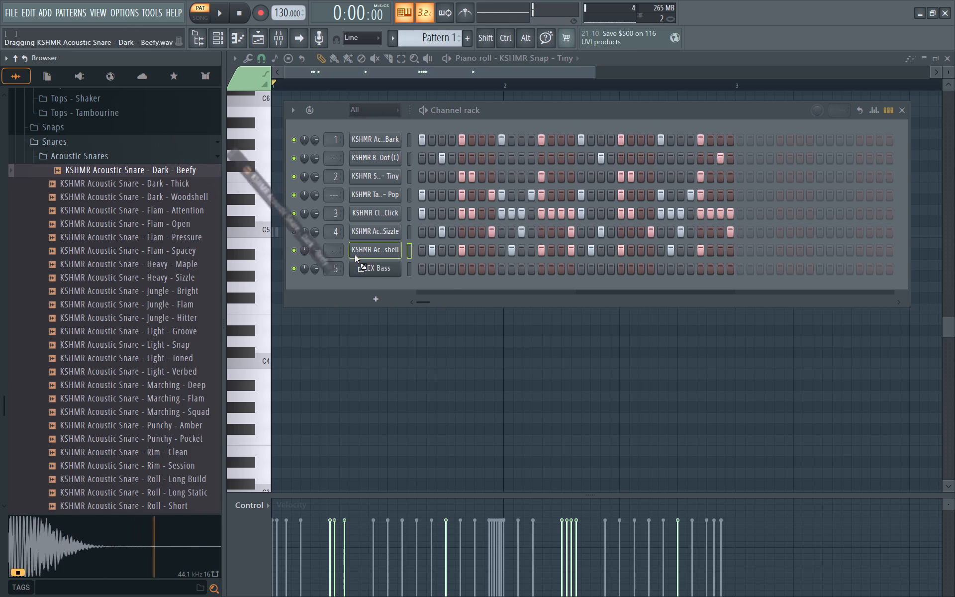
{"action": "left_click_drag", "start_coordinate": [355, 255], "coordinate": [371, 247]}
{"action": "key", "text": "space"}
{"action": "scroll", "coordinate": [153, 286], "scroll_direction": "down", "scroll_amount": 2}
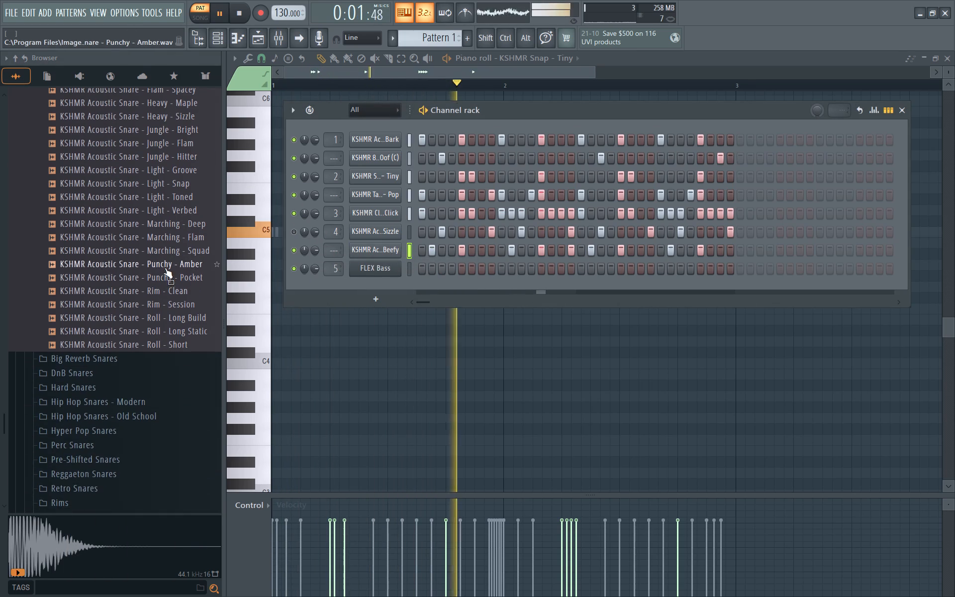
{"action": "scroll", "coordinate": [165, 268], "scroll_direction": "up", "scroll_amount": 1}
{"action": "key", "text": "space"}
Compare Light and Jungle snares, replace the Dark - Beefy channel's sample with Light - Groove, and play the pattern.
{"action": "left_click", "coordinate": [170, 267]}
{"action": "left_click", "coordinate": [181, 251]}
{"action": "left_click", "coordinate": [190, 239]}
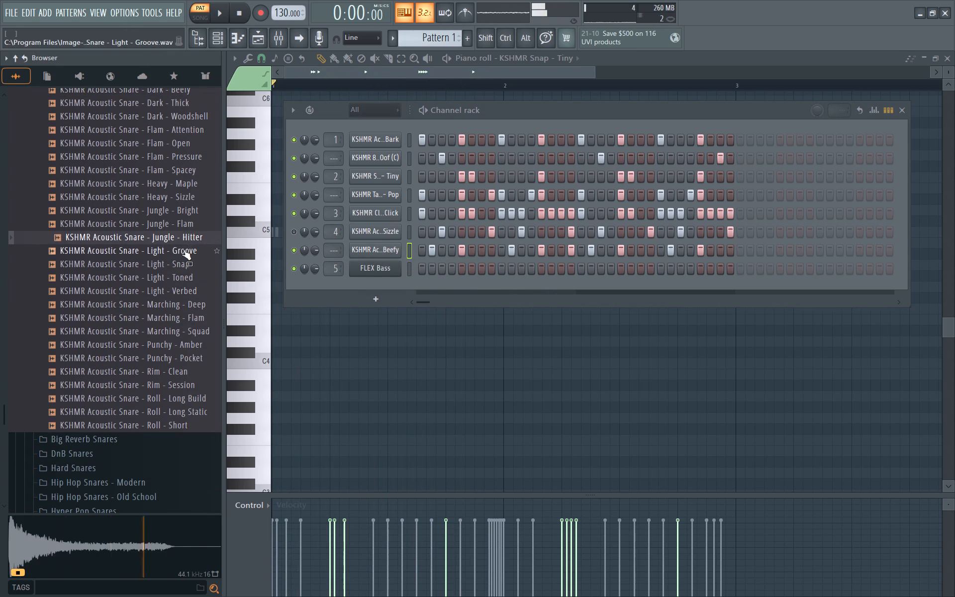
{"action": "left_click", "coordinate": [182, 250]}
{"action": "left_click_drag", "start_coordinate": [180, 251], "coordinate": [390, 245]}
{"action": "key", "text": "space"}
Collapse the Acoustic Snares folder, stop playback, and expand the DnB Snares folder.
{"action": "scroll", "coordinate": [159, 298], "scroll_direction": "down", "scroll_amount": 2}
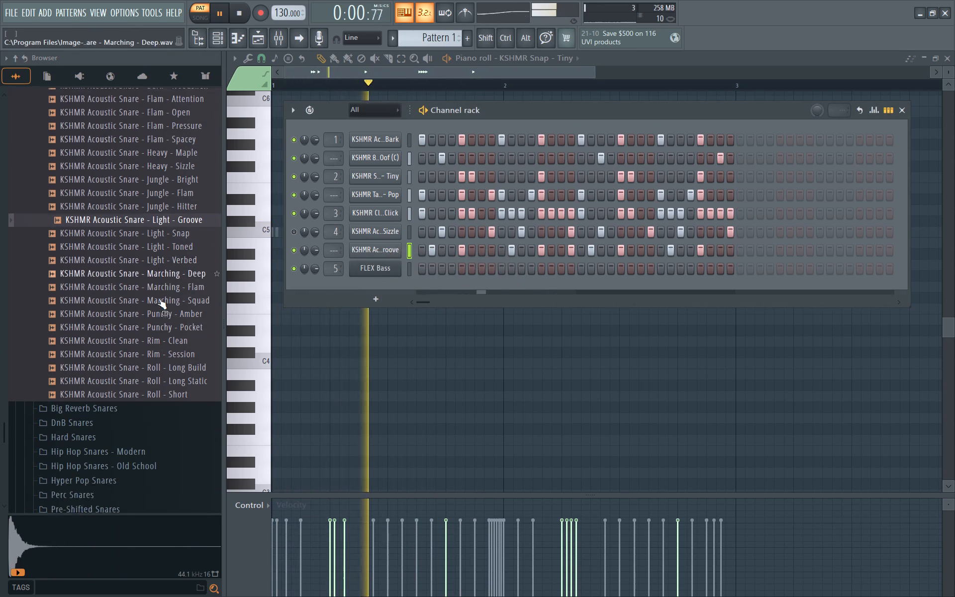
{"action": "scroll", "coordinate": [159, 298], "scroll_direction": "down", "scroll_amount": 1}
{"action": "scroll", "coordinate": [103, 210], "scroll_direction": "up", "scroll_amount": 5}
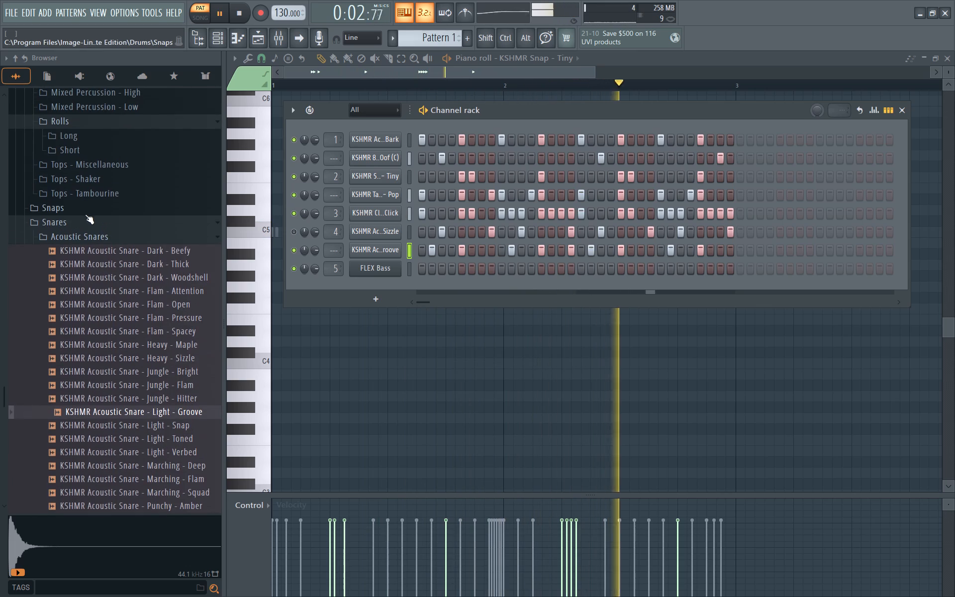
{"action": "left_click", "coordinate": [105, 233]}
{"action": "scroll", "coordinate": [106, 230], "scroll_direction": "down", "scroll_amount": 2}
{"action": "scroll", "coordinate": [114, 141], "scroll_direction": "up", "scroll_amount": 1}
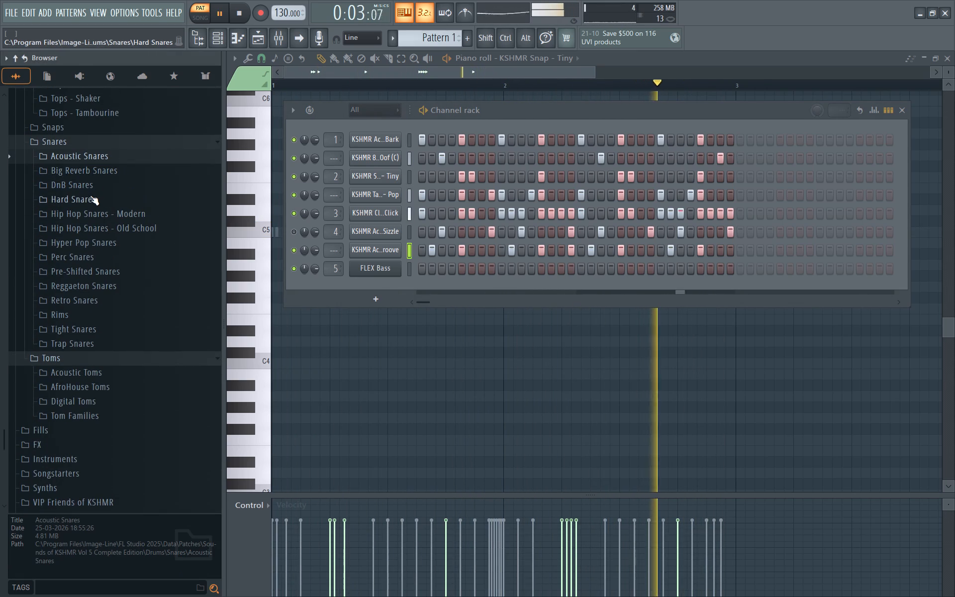
{"action": "key", "text": "space"}
{"action": "left_click", "coordinate": [92, 187]}
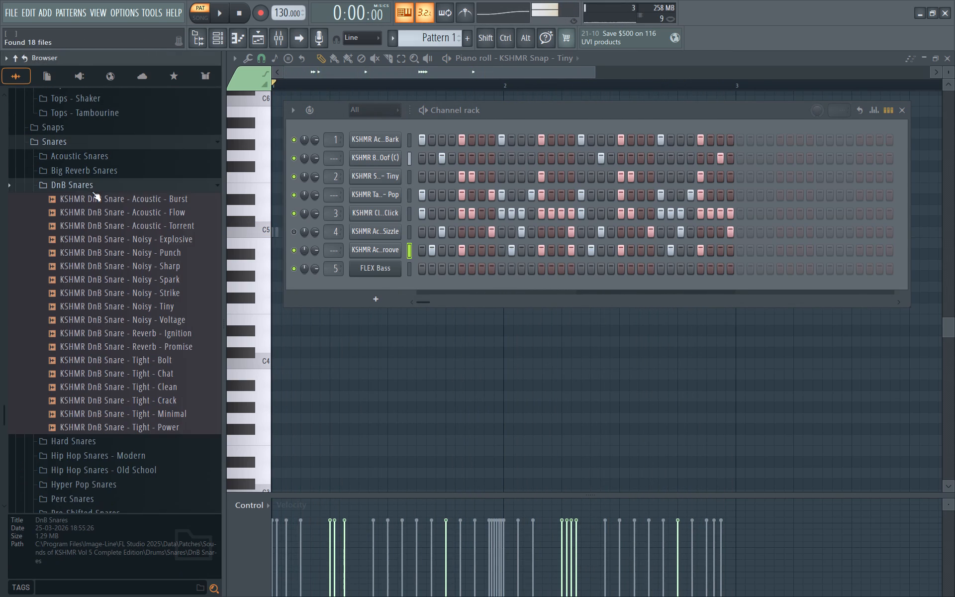
Audition the KSHMR DnB snares across the Acoustic, Noisy, Reverb and Tight variants, including Ignition, Promise, Chat and Clean.
{"action": "left_click", "coordinate": [92, 203]}
{"action": "left_click", "coordinate": [96, 228]}
{"action": "left_click", "coordinate": [114, 259]}
{"action": "left_click", "coordinate": [132, 301]}
{"action": "left_click", "coordinate": [162, 333]}
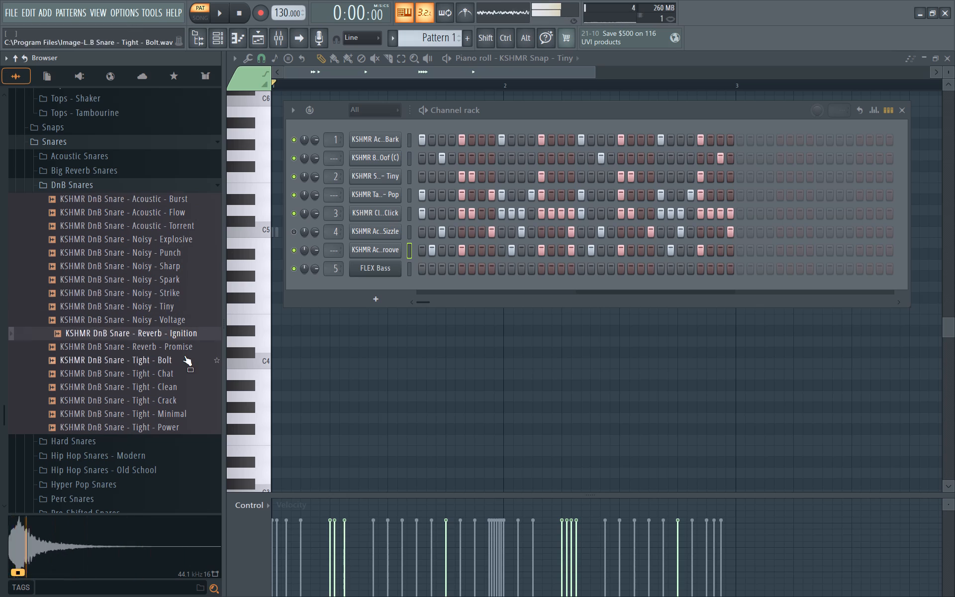
{"action": "left_click", "coordinate": [184, 355]}
{"action": "left_click", "coordinate": [183, 346]}
{"action": "left_click", "coordinate": [183, 369]}
{"action": "left_click", "coordinate": [182, 387]}
{"action": "left_click", "coordinate": [191, 342]}
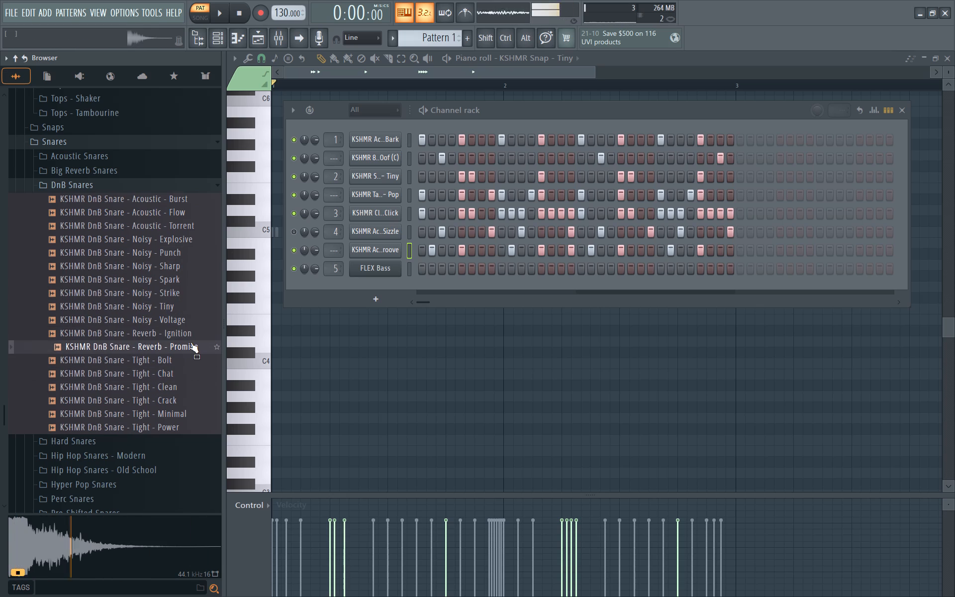
Add KSHMR DnB Snare - Reverb - Promise as a channel above FLEX Bass, with hits on steps 1 and 17, and play the pattern.
{"action": "left_click_drag", "start_coordinate": [183, 342], "coordinate": [378, 261]}
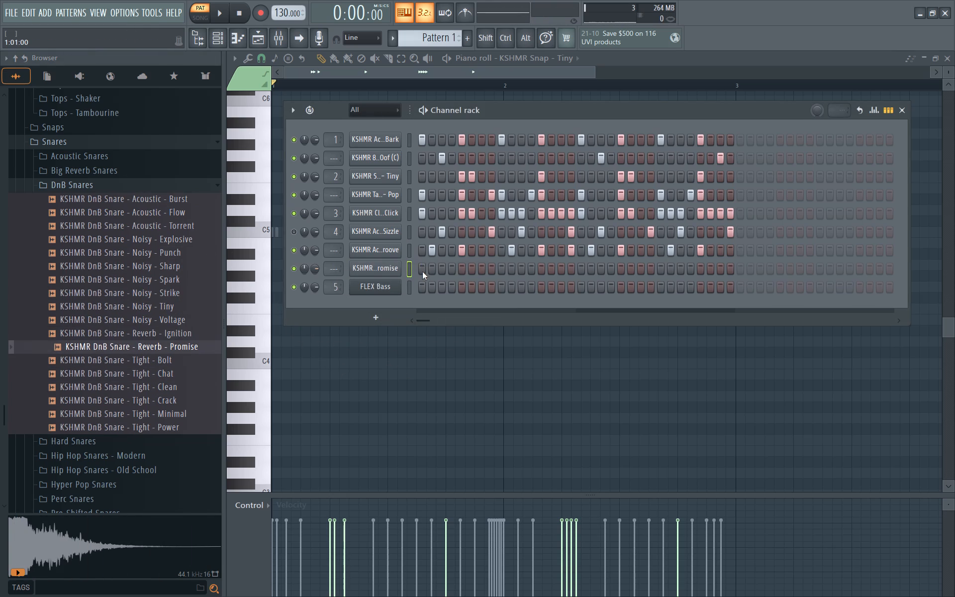
{"action": "left_click", "coordinate": [424, 272]}
{"action": "left_click", "coordinate": [584, 272]}
{"action": "key", "text": "space"}
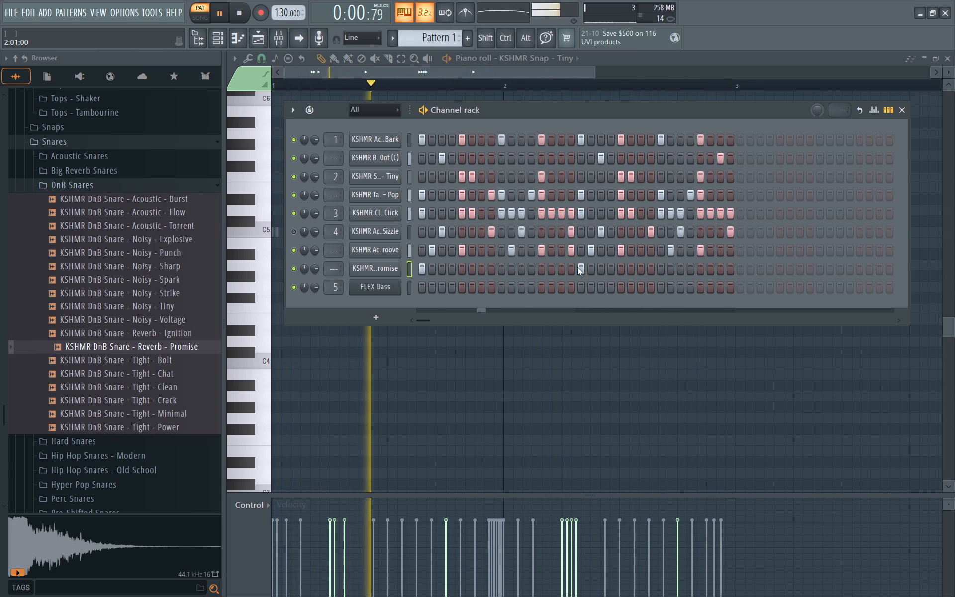
{"action": "scroll", "coordinate": [150, 325], "scroll_direction": "down", "scroll_amount": 2}
{"action": "key", "text": "space"}
Audition Tight DnB snares and add KSHMR DnB Snare - Tight - Crack as a new channel between Reverb - Promise and FLEX Bass.
{"action": "left_click", "coordinate": [188, 214]}
{"action": "left_click", "coordinate": [178, 242]}
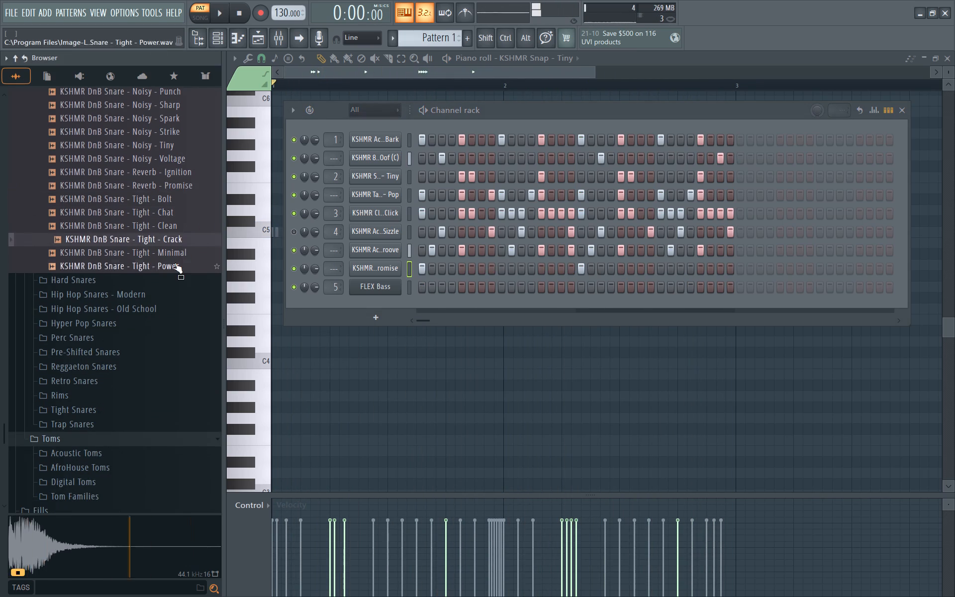
{"action": "left_click", "coordinate": [175, 263]}
{"action": "triple_click", "coordinate": [179, 240]}
{"action": "left_click_drag", "start_coordinate": [176, 239], "coordinate": [387, 277]}
Place Tight - Crack hits on steps 2 and 18, checking each by playback.
{"action": "left_click", "coordinate": [433, 282]}
{"action": "key", "text": "space"}
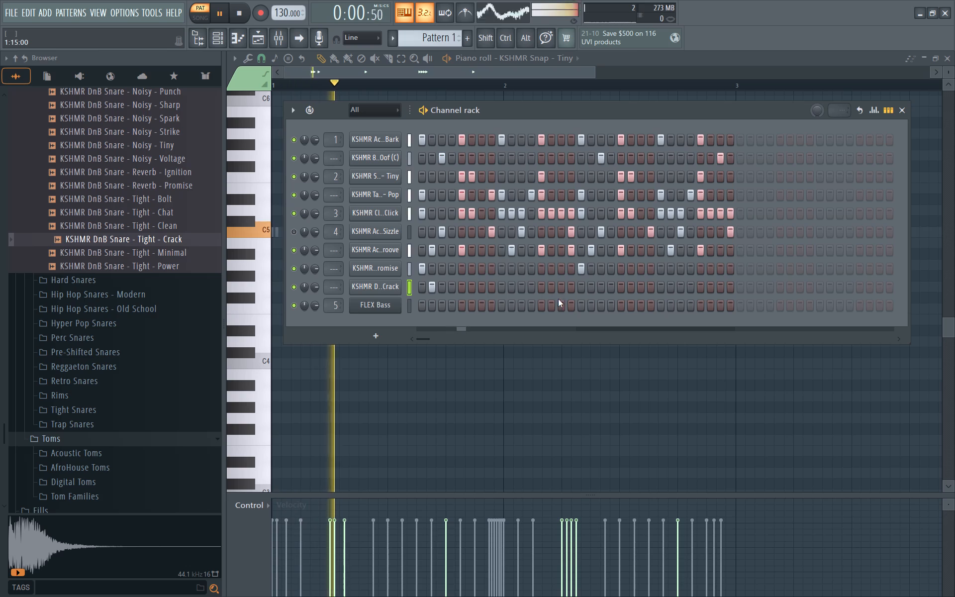
{"action": "key", "text": "space"}
{"action": "left_click", "coordinate": [593, 291]}
{"action": "key", "text": "space"}
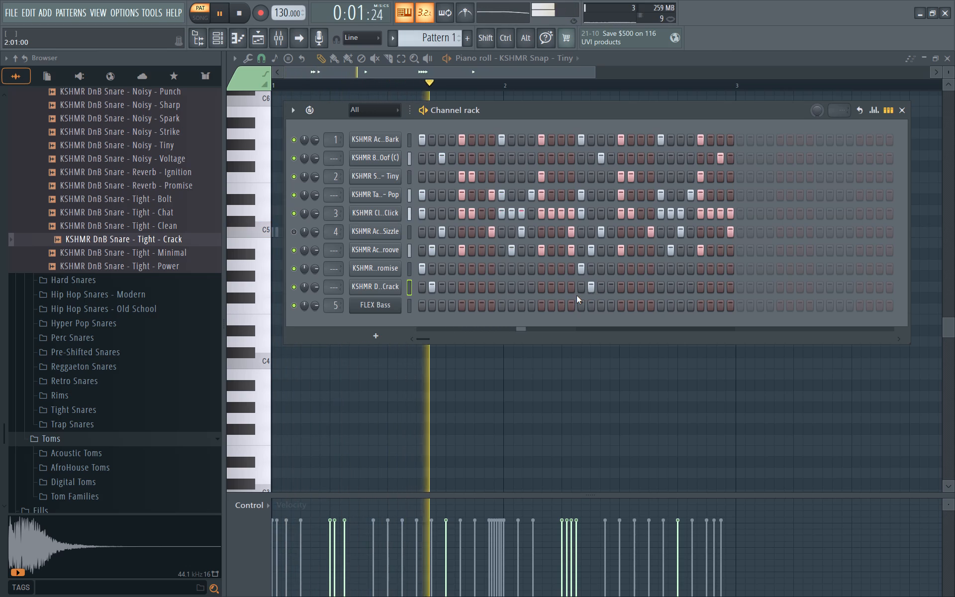
{"action": "key", "text": "space"}
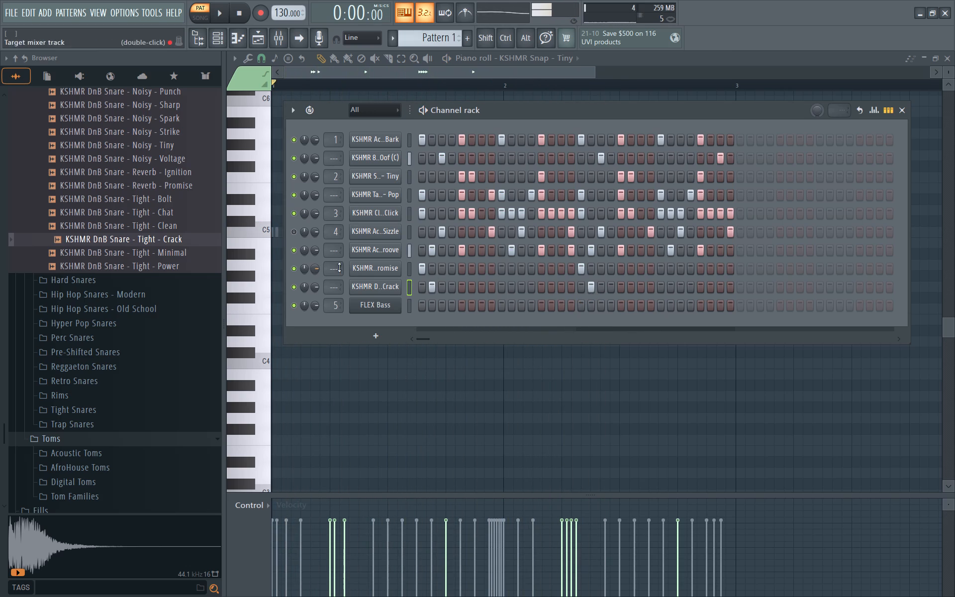
Lower the DnB Snare - Reverb - Promise channel volume to about 39%, checking the balance by playback.
{"action": "left_click_drag", "start_coordinate": [313, 267], "coordinate": [322, 288]}
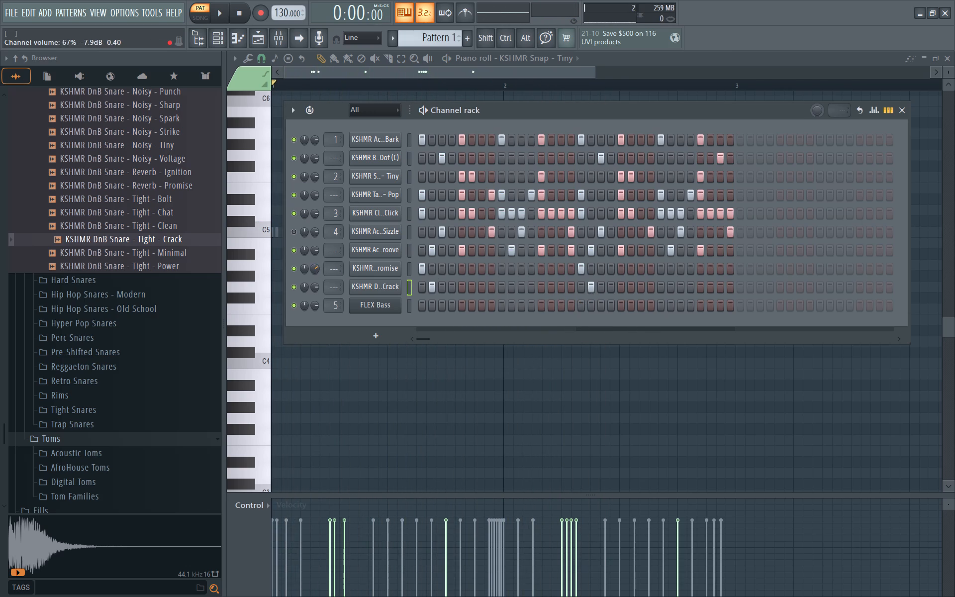
{"action": "left_click_drag", "start_coordinate": [322, 288], "coordinate": [340, 348]}
{"action": "key", "text": "space"}
{"action": "left_click_drag", "start_coordinate": [316, 267], "coordinate": [315, 245]}
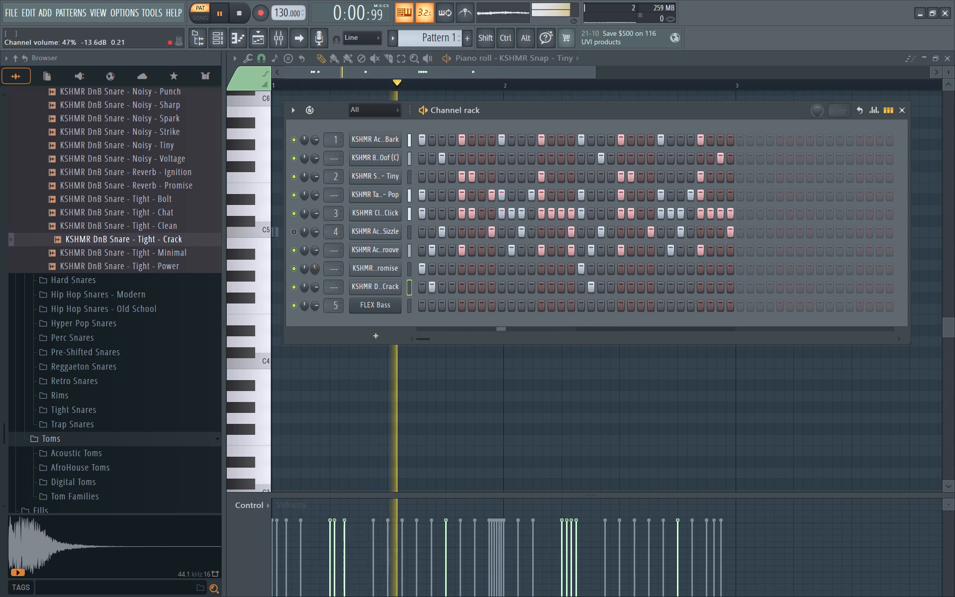
{"action": "left_click_drag", "start_coordinate": [315, 245], "coordinate": [318, 257]}
{"action": "left_click", "coordinate": [316, 267]}
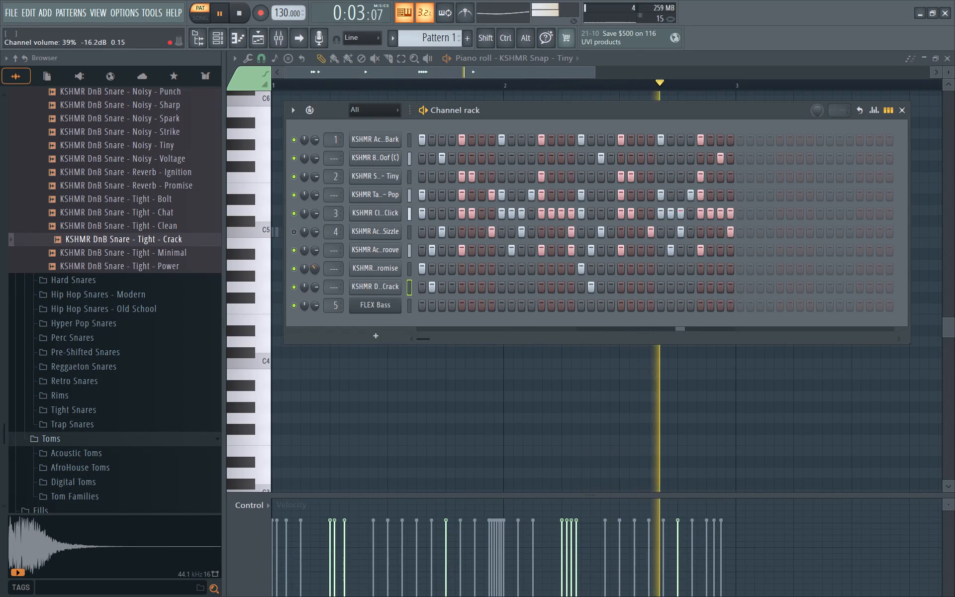
{"action": "key", "text": "space"}
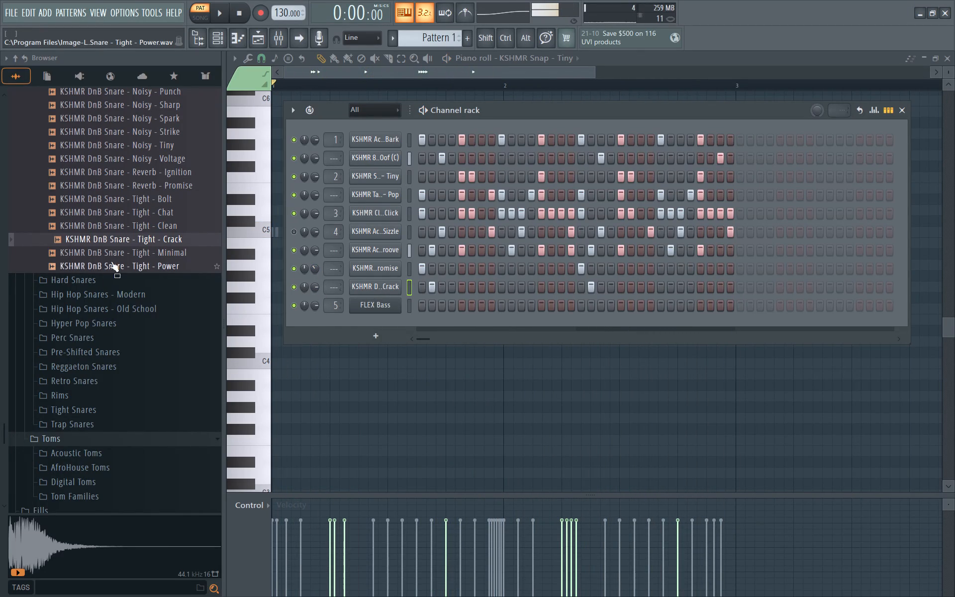
Audition the DnB Snare - Tight - Crack sample and listen to the pattern.
{"action": "triple_click", "coordinate": [122, 238]}
{"action": "left_click", "coordinate": [122, 238]}
{"action": "key", "text": "space"}
{"action": "key", "text": "space"}
{"action": "key", "text": "space"}
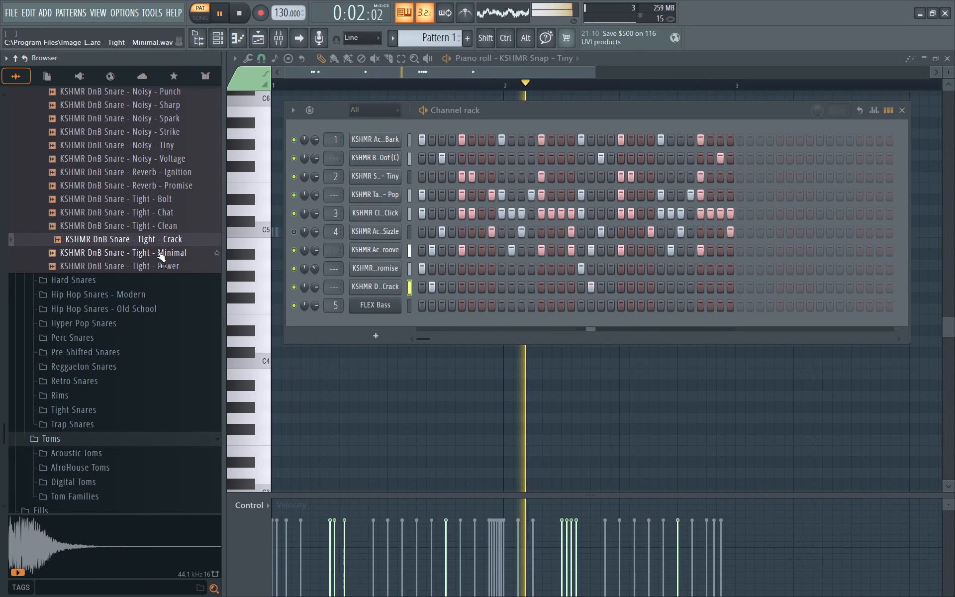
{"action": "scroll", "coordinate": [150, 237], "scroll_direction": "down", "scroll_amount": 2}
{"action": "scroll", "coordinate": [140, 216], "scroll_direction": "up", "scroll_amount": 1}
{"action": "key", "text": "space"}
Audition the KSHMR Hard Snares and add Hard Snare - Bittersweet as a new channel directly above Reverb - Promise.
{"action": "left_click", "coordinate": [111, 206]}
{"action": "left_click", "coordinate": [132, 228]}
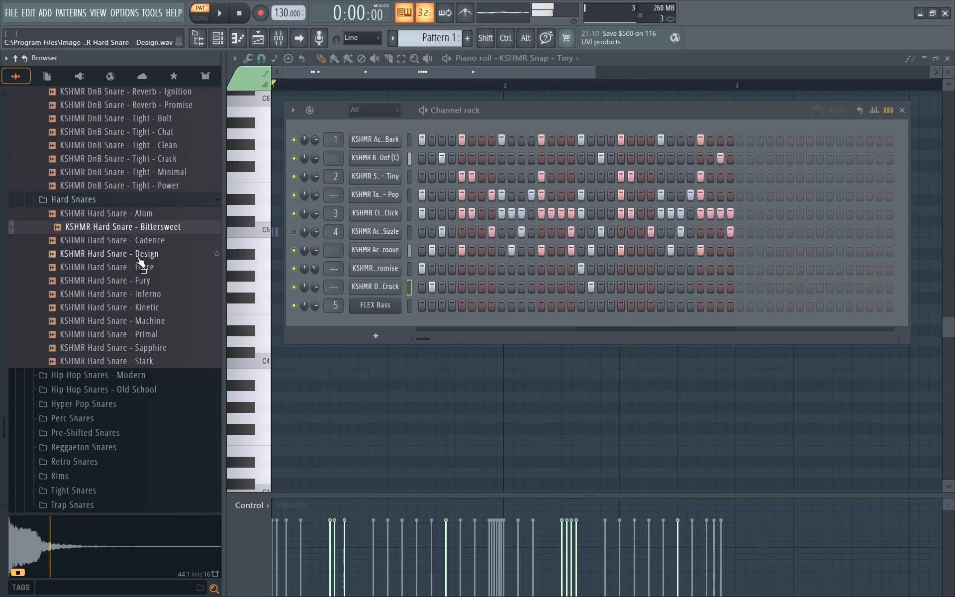
{"action": "left_click", "coordinate": [137, 257]}
{"action": "left_click", "coordinate": [142, 271]}
{"action": "left_click", "coordinate": [151, 241]}
{"action": "left_click", "coordinate": [156, 228]}
{"action": "left_click", "coordinate": [150, 252]}
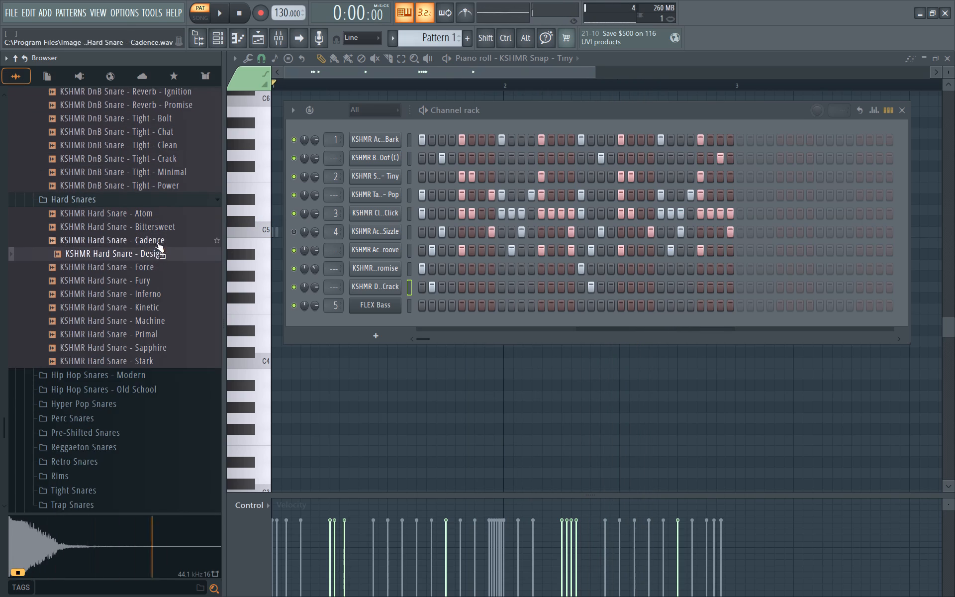
{"action": "left_click", "coordinate": [156, 242]}
{"action": "left_click", "coordinate": [166, 228]}
{"action": "left_click_drag", "start_coordinate": [168, 225], "coordinate": [372, 270]}
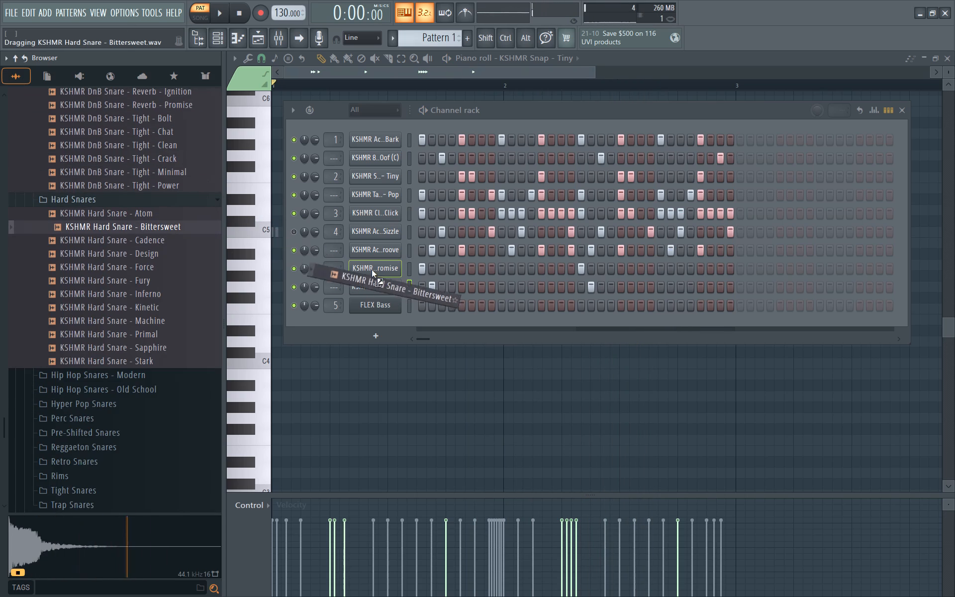
{"action": "left_click_drag", "start_coordinate": [372, 270], "coordinate": [382, 259]}
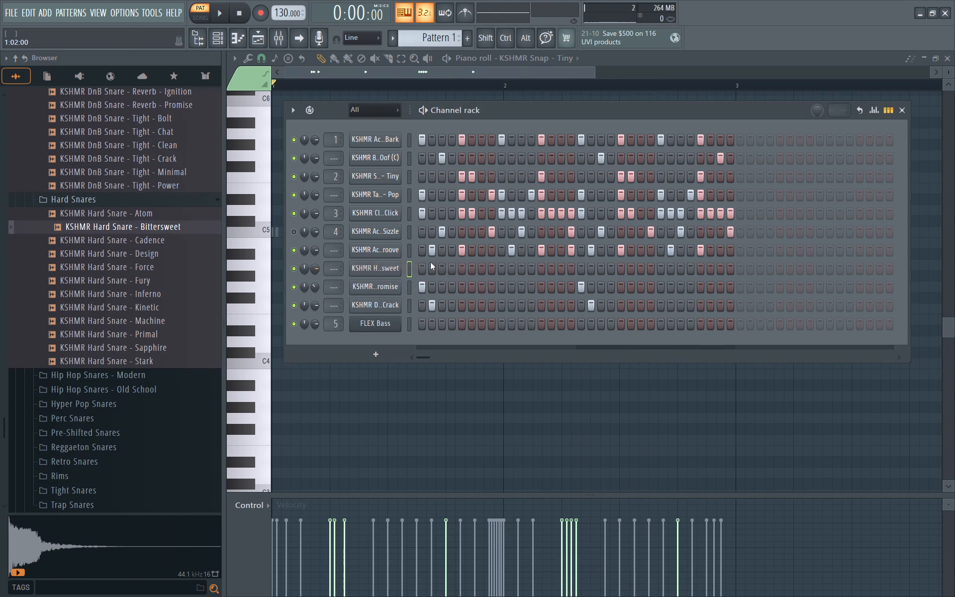
Place Bittersweet hits on steps 2 and 26 during playback, removing a trial hit on step 10.
{"action": "left_click", "coordinate": [431, 268]}
{"action": "key", "text": "space"}
{"action": "left_click", "coordinate": [508, 270]}
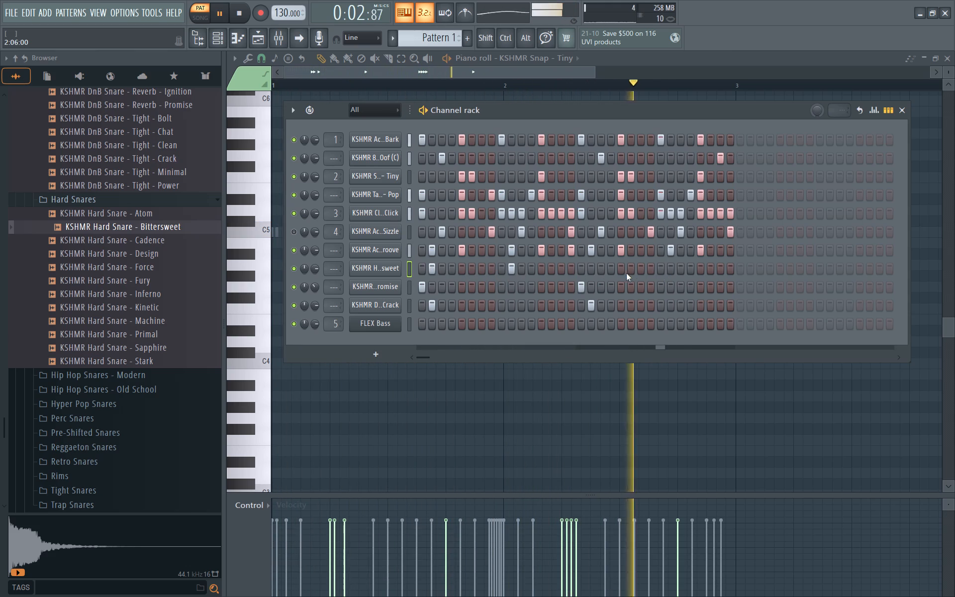
{"action": "right_click", "coordinate": [509, 265]}
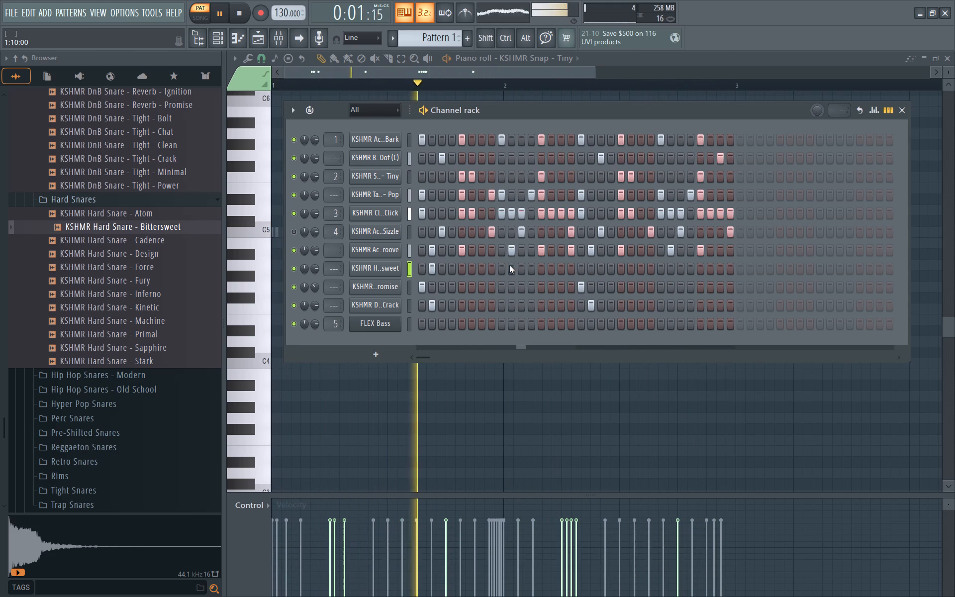
{"action": "left_click", "coordinate": [667, 273]}
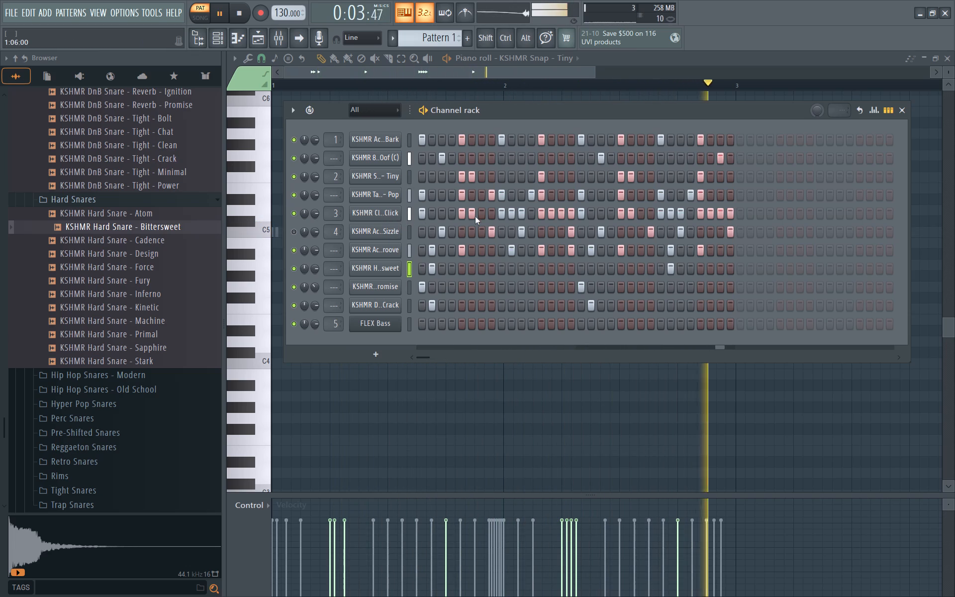
Lower the Bittersweet channel volume during playback and remove its hit on step 2.
{"action": "left_click_drag", "start_coordinate": [313, 272], "coordinate": [325, 325]}
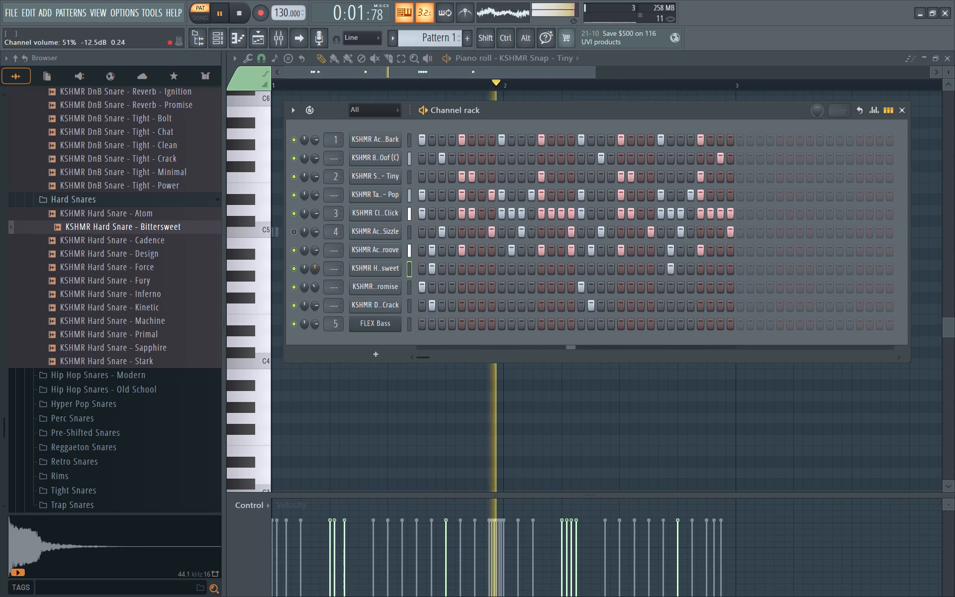
{"action": "left_click_drag", "start_coordinate": [325, 325], "coordinate": [328, 322]}
{"action": "left_click_drag", "start_coordinate": [313, 272], "coordinate": [315, 279]}
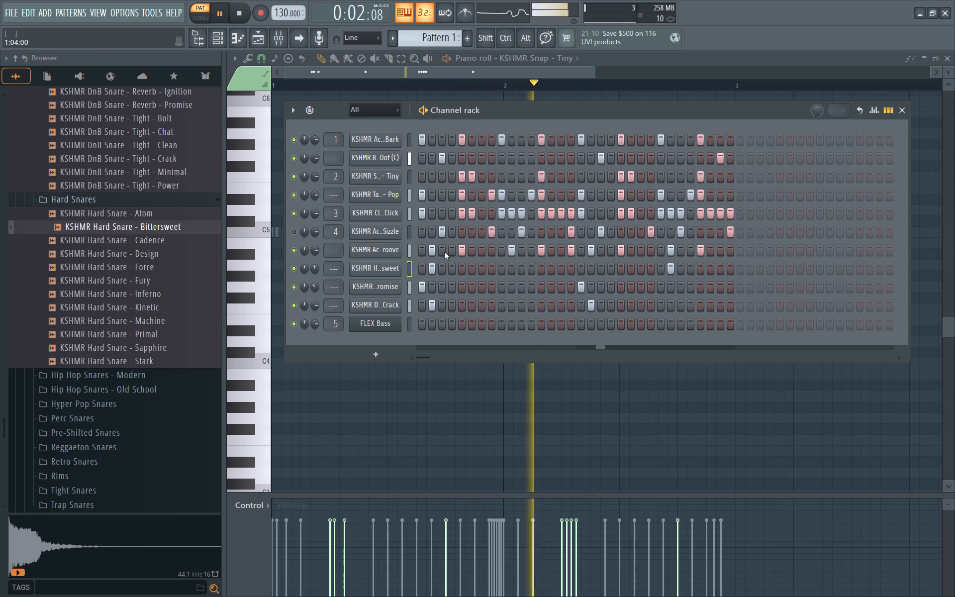
{"action": "right_click", "coordinate": [432, 270]}
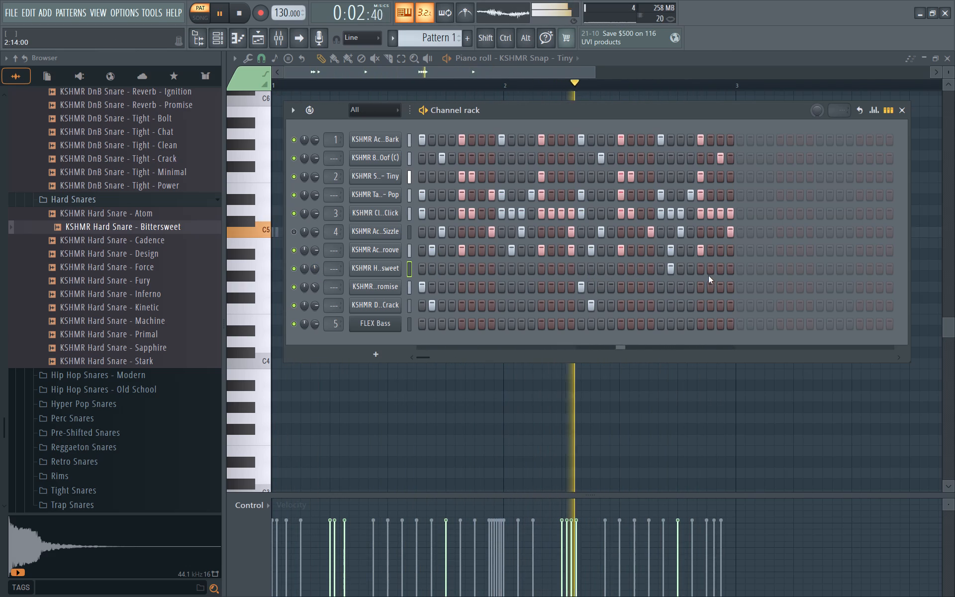
Audition more KSHMR Hard Snares, including Design, Force, Kinetic, Machine, Primal, Sapphire and Stark.
{"action": "left_click", "coordinate": [162, 250]}
{"action": "left_click", "coordinate": [165, 246]}
{"action": "key", "text": "space"}
{"action": "left_click", "coordinate": [154, 275]}
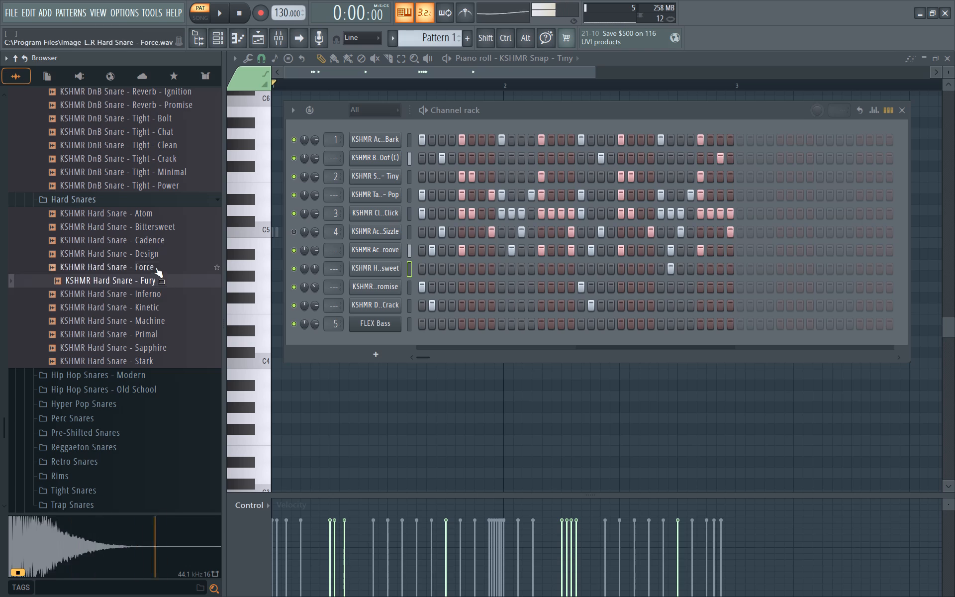
{"action": "left_click", "coordinate": [155, 267]}
{"action": "left_click", "coordinate": [177, 308]}
{"action": "double_click", "coordinate": [174, 337]}
{"action": "left_click", "coordinate": [167, 314]}
{"action": "left_click", "coordinate": [166, 311]}
{"action": "left_click", "coordinate": [165, 323]}
{"action": "left_click", "coordinate": [165, 329]}
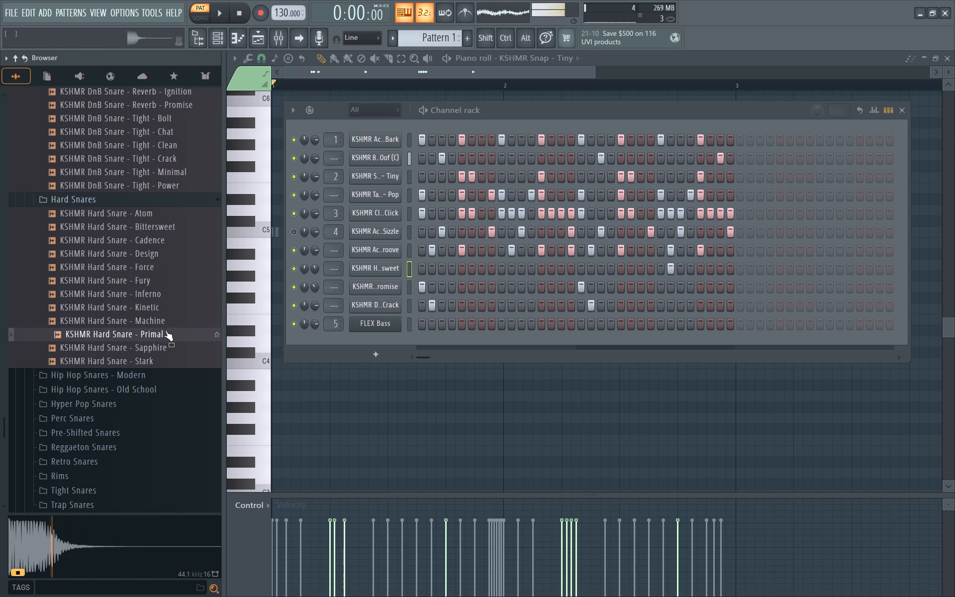
{"action": "scroll", "coordinate": [162, 285], "scroll_direction": "down", "scroll_amount": 2}
{"action": "left_click", "coordinate": [164, 183]}
{"action": "double_click", "coordinate": [164, 192]}
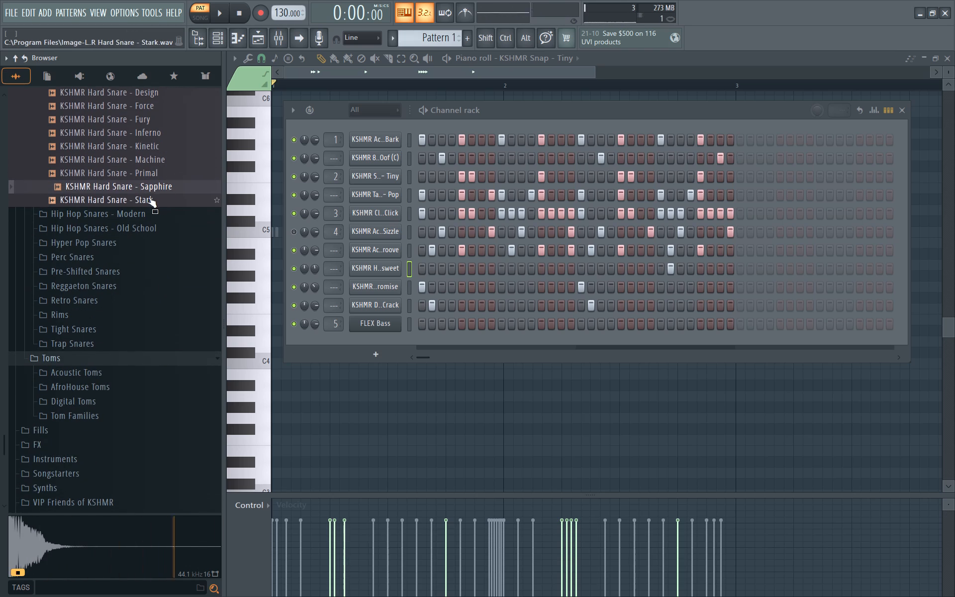
{"action": "left_click", "coordinate": [149, 197]}
Audition KSHMR Hip Hop Snares - Old School, including Distressed, Exhibition, Display and Clean.
{"action": "scroll", "coordinate": [148, 191], "scroll_direction": "down", "scroll_amount": 2}
{"action": "scroll", "coordinate": [92, 148], "scroll_direction": "up", "scroll_amount": 2}
{"action": "left_click", "coordinate": [122, 227]}
{"action": "left_click", "coordinate": [146, 265]}
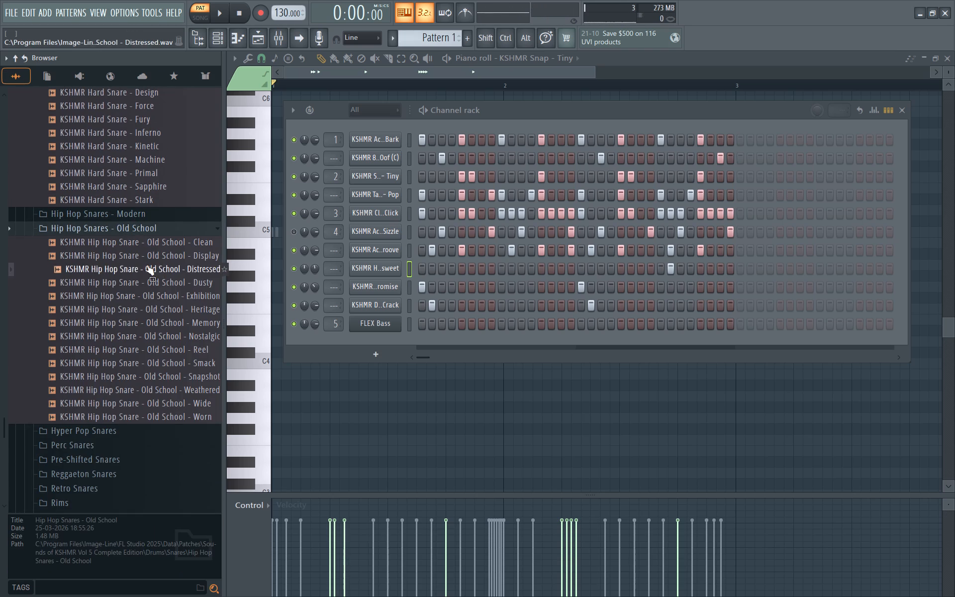
{"action": "left_click", "coordinate": [148, 296]}
{"action": "left_click", "coordinate": [161, 242]}
{"action": "left_click", "coordinate": [156, 251]}
{"action": "double_click", "coordinate": [157, 241]}
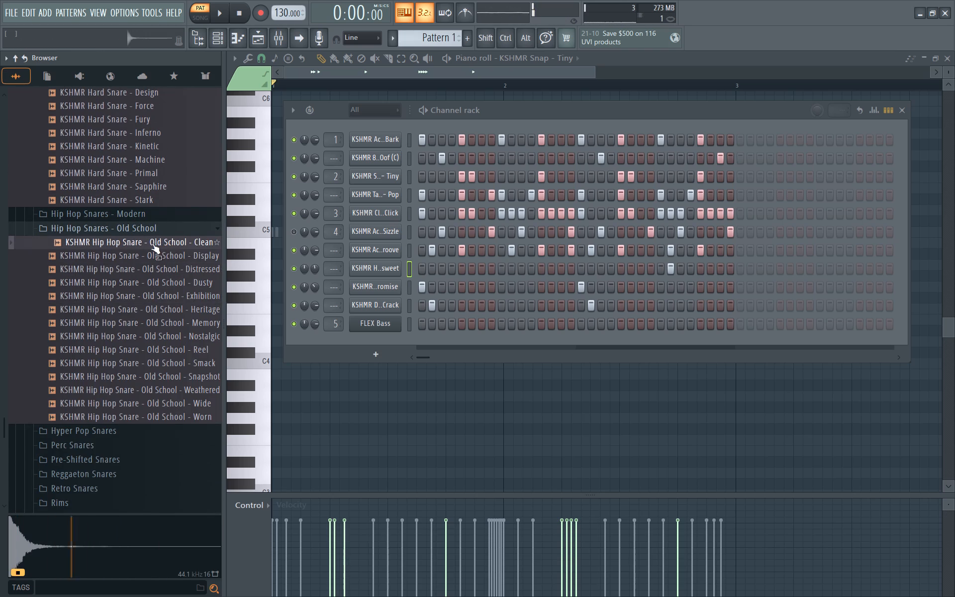
Audition the KSHMR Reggaeton Snares and add Reggaeton Snare - Main - Essential as a channel between Tight - Crack and FLEX Bass.
{"action": "scroll", "coordinate": [147, 279], "scroll_direction": "down", "scroll_amount": 3}
{"action": "left_click", "coordinate": [119, 229]}
{"action": "left_click", "coordinate": [124, 250]}
{"action": "left_click", "coordinate": [138, 287]}
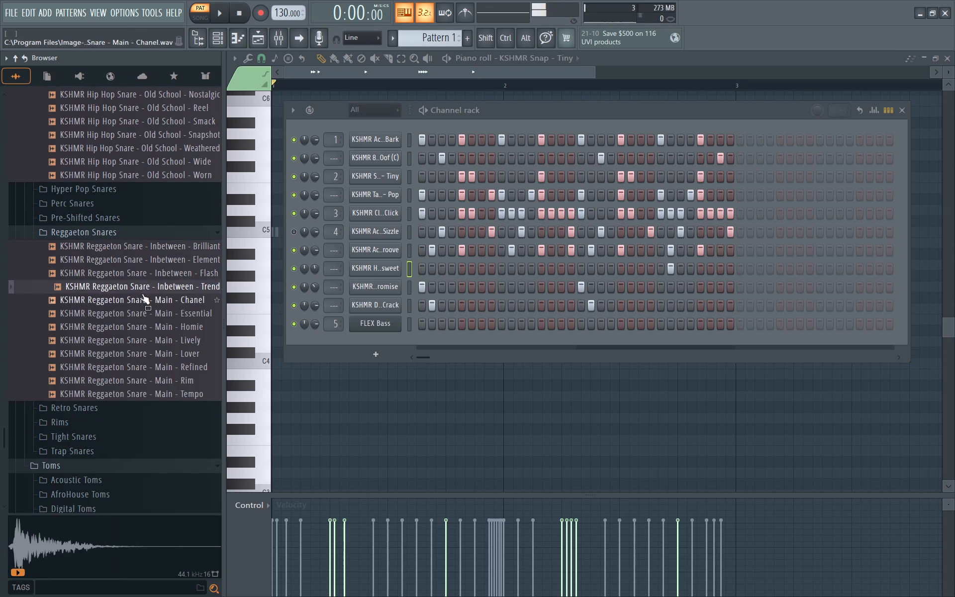
{"action": "left_click", "coordinate": [152, 264]}
{"action": "left_click", "coordinate": [152, 282]}
{"action": "left_click", "coordinate": [158, 303]}
{"action": "left_click", "coordinate": [161, 315]}
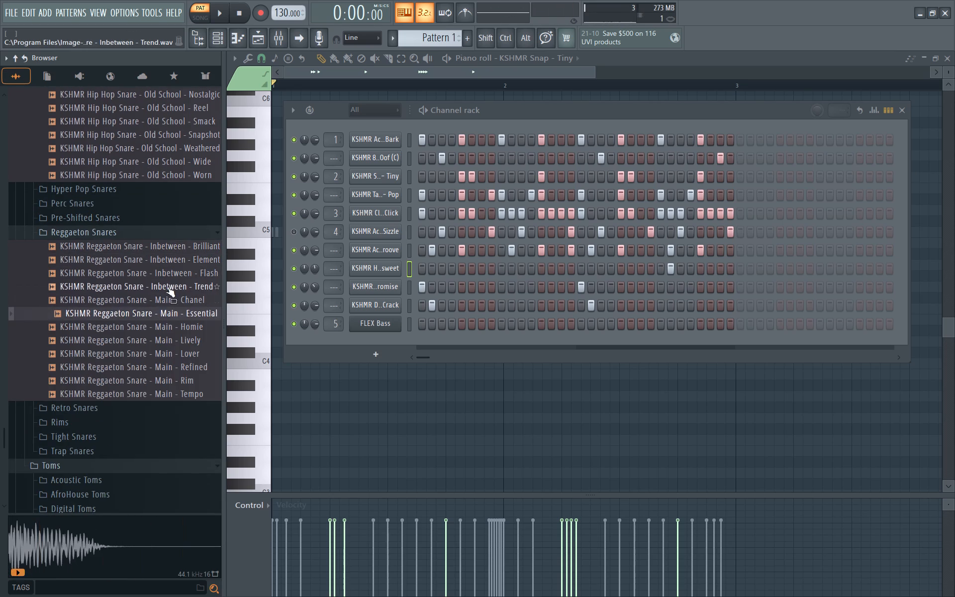
{"action": "left_click", "coordinate": [168, 284]}
{"action": "left_click", "coordinate": [166, 307]}
{"action": "left_click", "coordinate": [165, 318]}
{"action": "left_click", "coordinate": [165, 323]}
{"action": "double_click", "coordinate": [169, 317]}
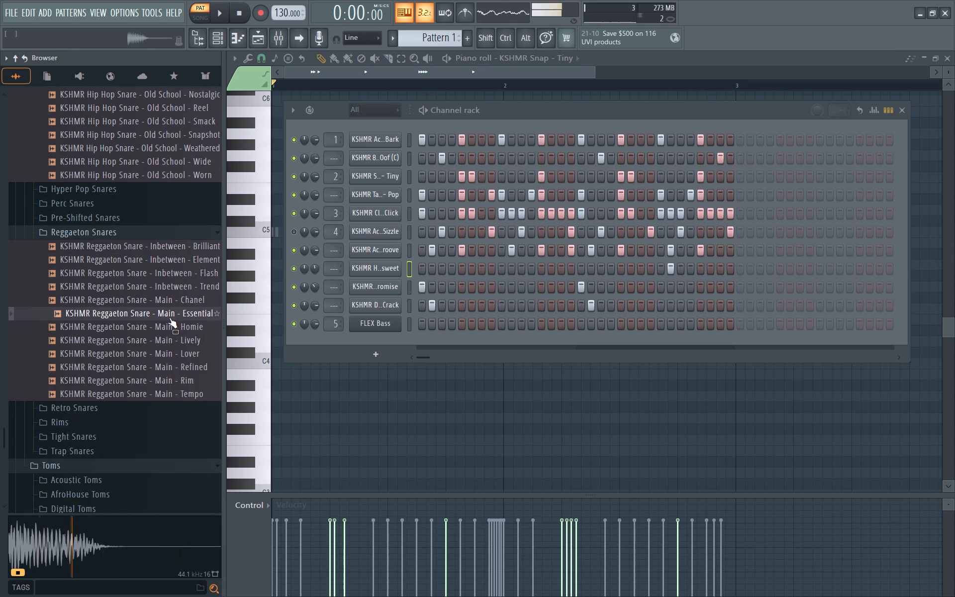
{"action": "double_click", "coordinate": [169, 315]}
{"action": "left_click_drag", "start_coordinate": [169, 314], "coordinate": [339, 325]}
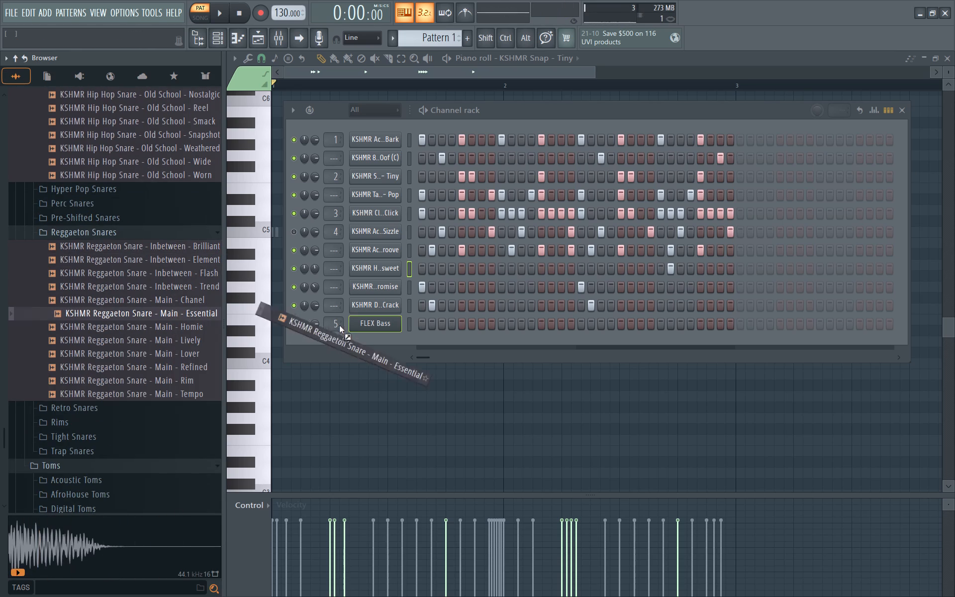
{"action": "left_click_drag", "start_coordinate": [339, 325], "coordinate": [388, 315]}
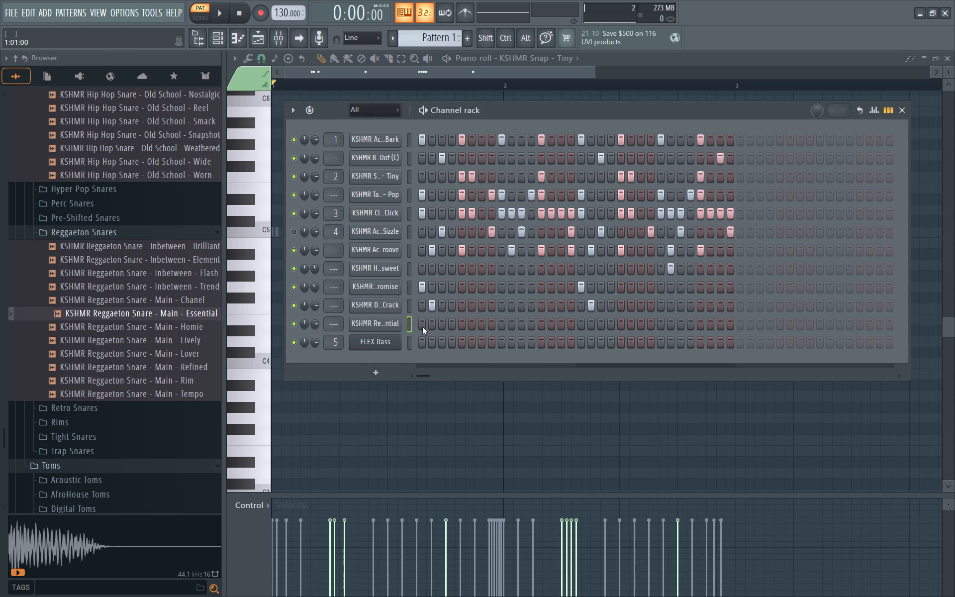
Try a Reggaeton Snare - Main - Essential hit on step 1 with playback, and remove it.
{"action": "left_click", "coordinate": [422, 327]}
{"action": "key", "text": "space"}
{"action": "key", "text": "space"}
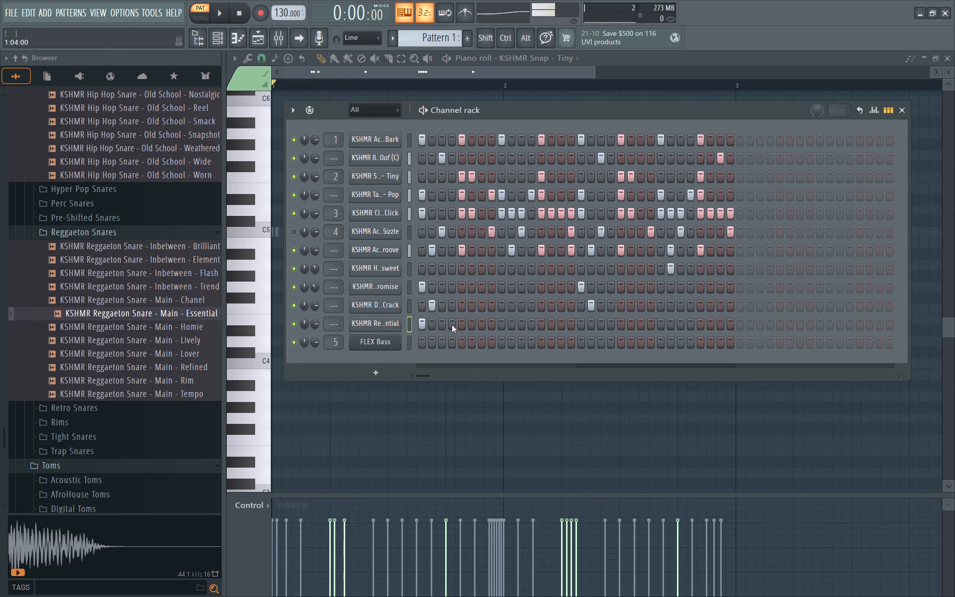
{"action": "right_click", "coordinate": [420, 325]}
Place a Reggaeton Snare - Main - Essential hit on step 3 and play the pattern.
{"action": "left_click", "coordinate": [445, 326]}
{"action": "key", "text": "space"}
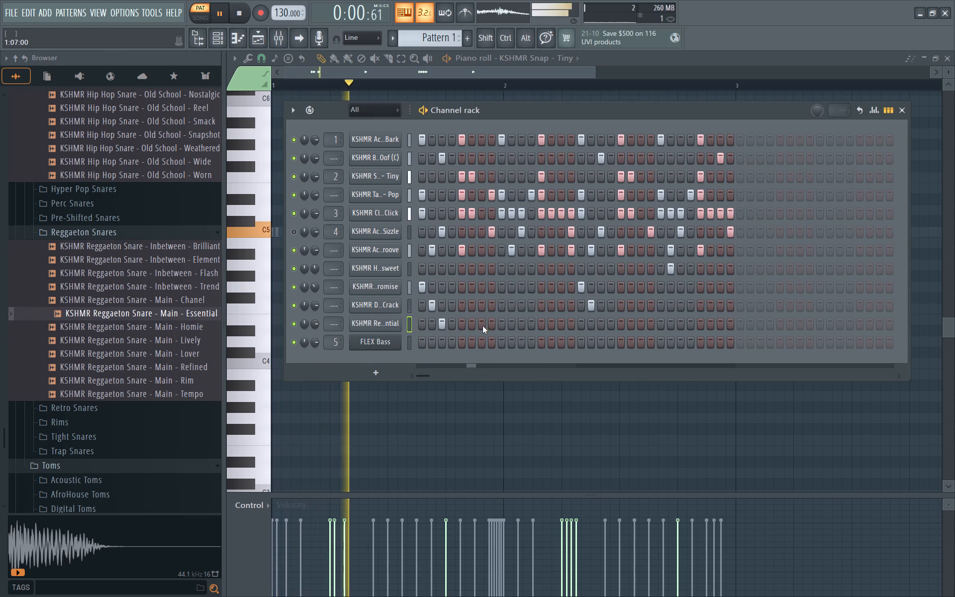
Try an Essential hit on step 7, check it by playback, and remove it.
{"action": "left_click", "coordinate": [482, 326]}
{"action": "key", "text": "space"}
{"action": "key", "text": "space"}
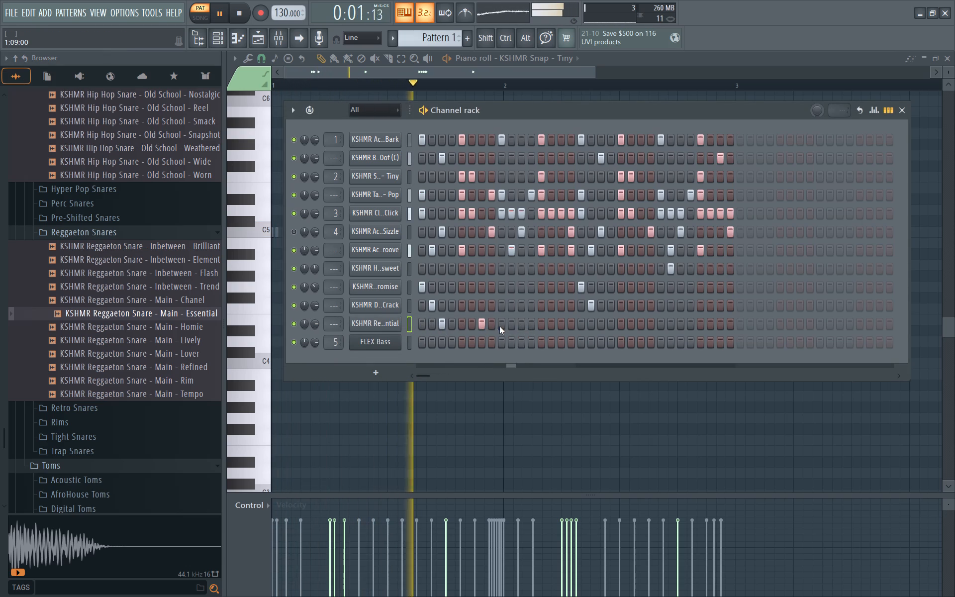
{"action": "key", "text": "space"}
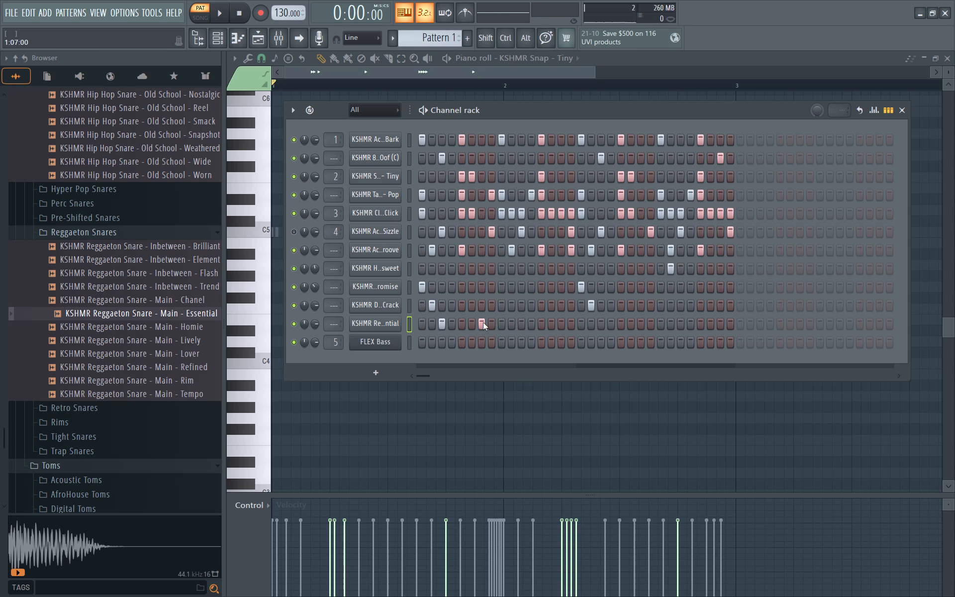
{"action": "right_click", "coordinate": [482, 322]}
Add Reggaeton Snare - Main - Essential hits on steps 8, 11, 16, 19, 24, 27 and 32, checking the groove by playback.
{"action": "left_click", "coordinate": [487, 321]}
{"action": "left_click", "coordinate": [520, 324]}
{"action": "key", "text": "space"}
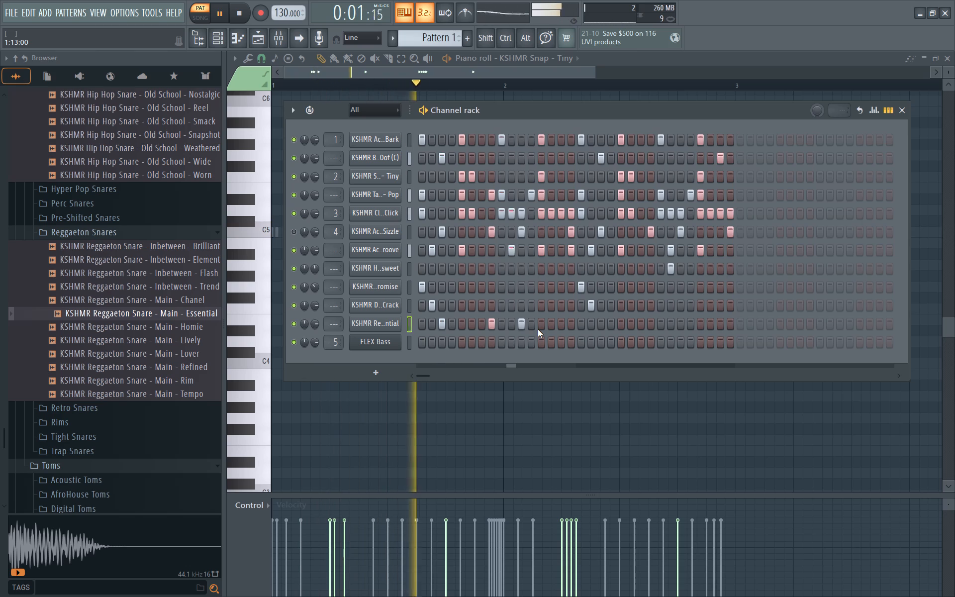
{"action": "key", "text": "space"}
{"action": "left_click", "coordinate": [570, 327]}
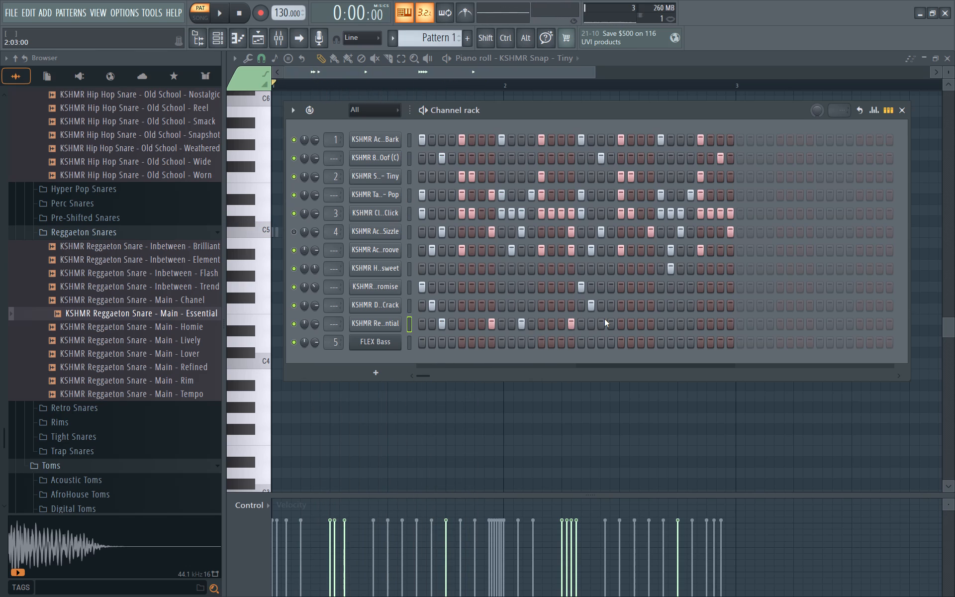
{"action": "left_click", "coordinate": [602, 324]}
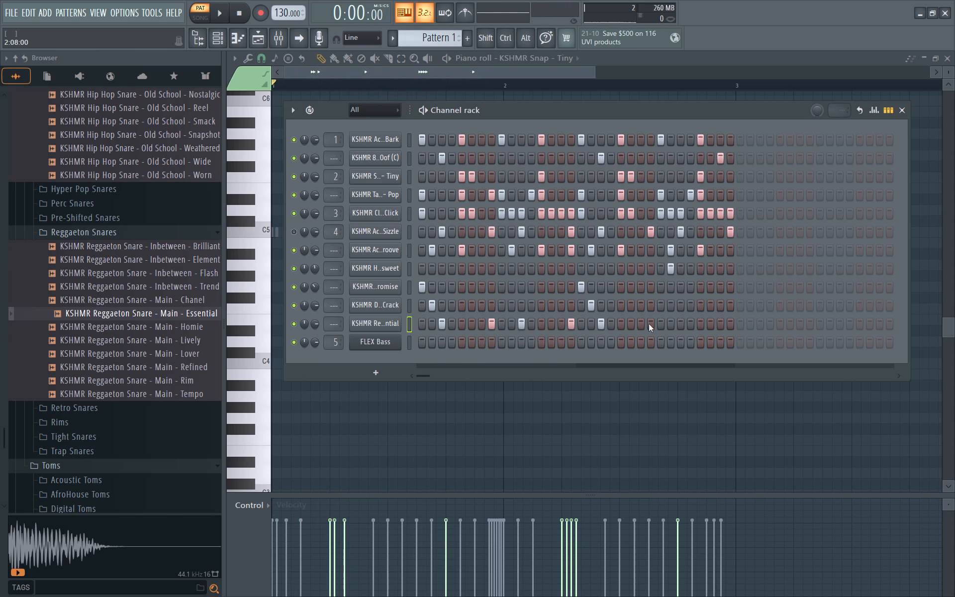
{"action": "left_click", "coordinate": [649, 324]}
{"action": "left_click", "coordinate": [679, 324]}
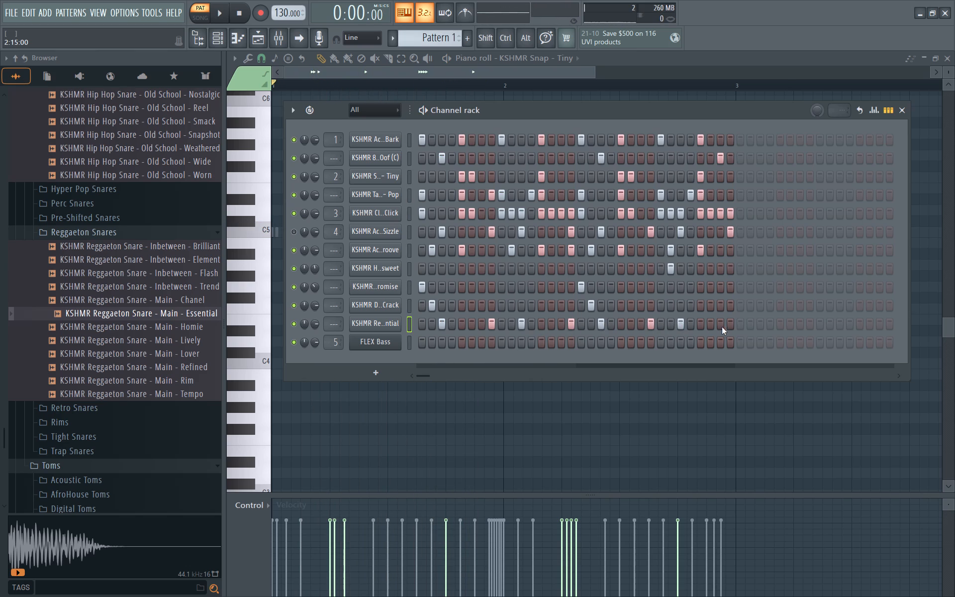
{"action": "left_click", "coordinate": [729, 327]}
{"action": "key", "text": "space"}
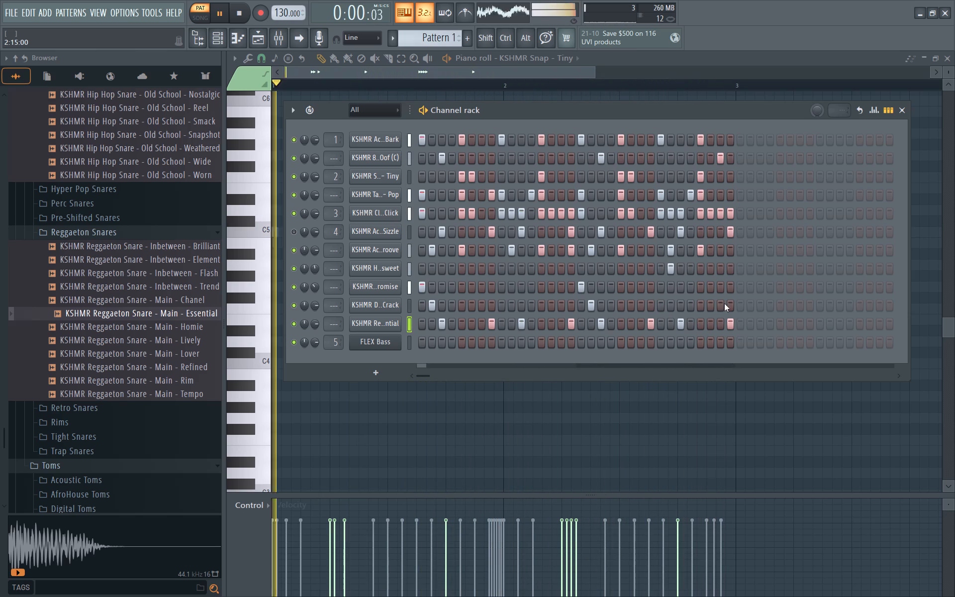
{"action": "key", "text": "space"}
Assign the Reggaeton Snare - Main - Essential channel to its own new mixer track 6.
{"action": "right_click", "coordinate": [387, 319]}
{"action": "left_click", "coordinate": [382, 323]}
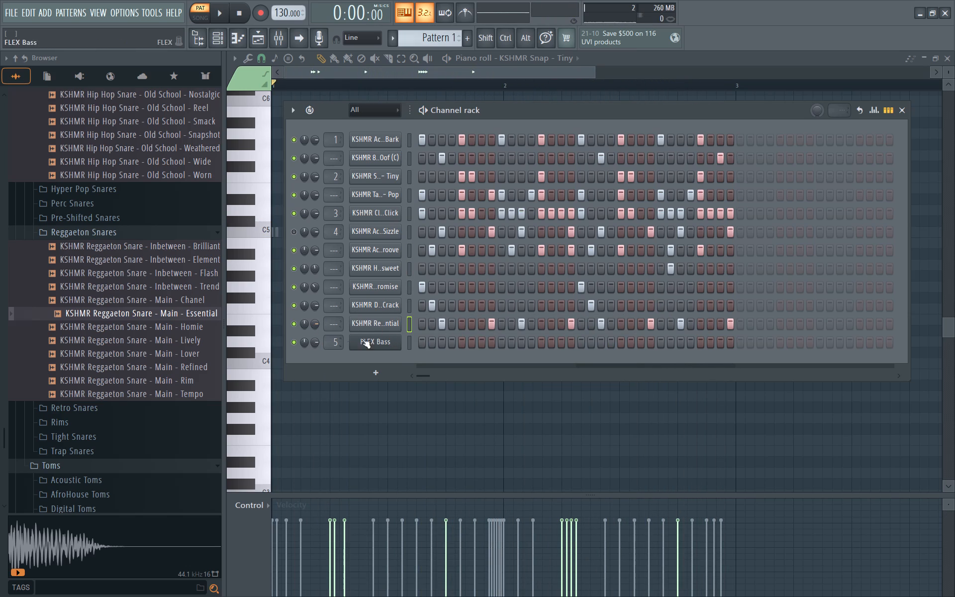
{"action": "right_click", "coordinate": [387, 326]}
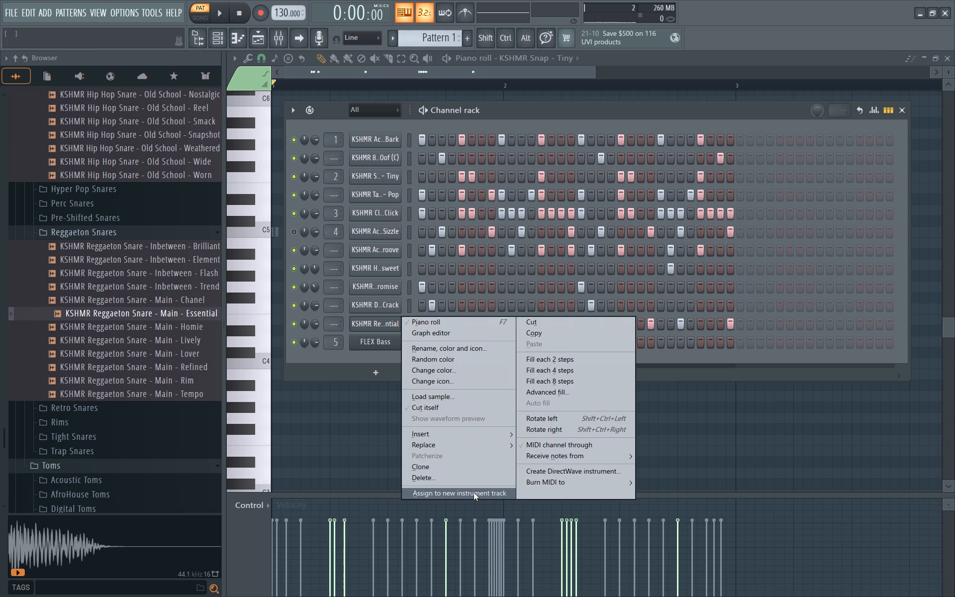
{"action": "left_click", "coordinate": [474, 492]}
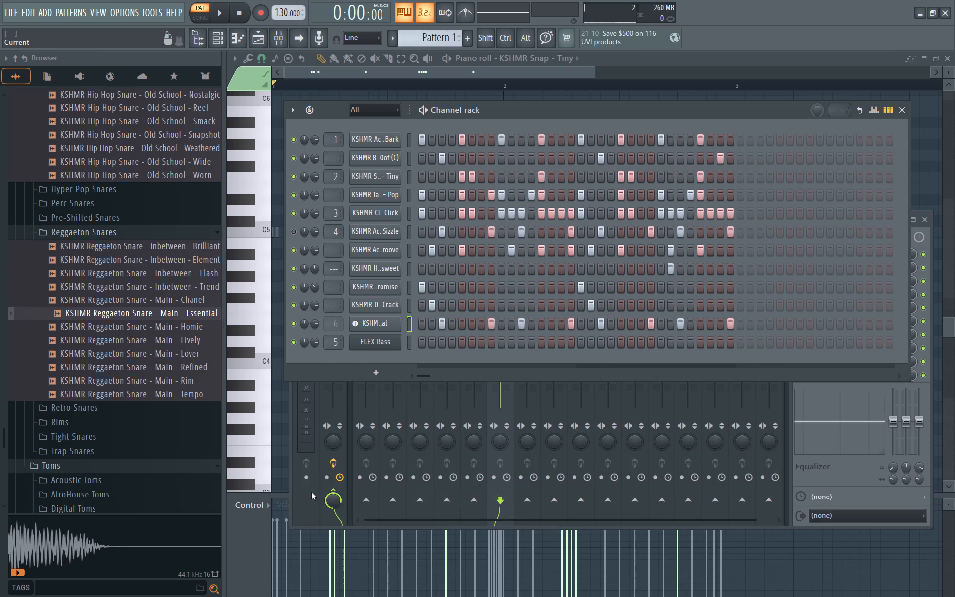
Load Fruity Parametric EQ 2 into Slot 1 of the Essential snare's mixer track and play the pattern through it.
{"action": "left_click", "coordinate": [306, 497]}
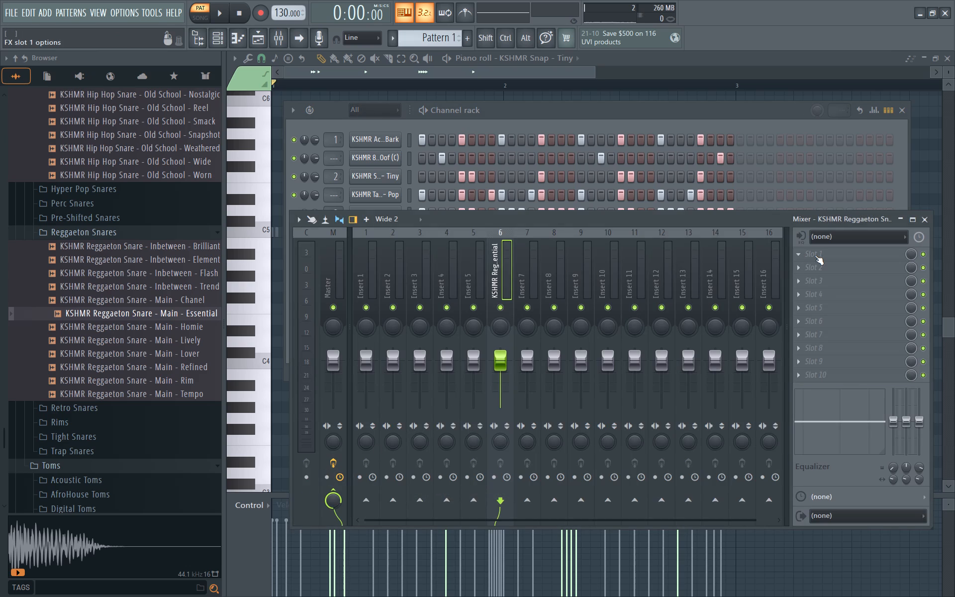
{"action": "left_click", "coordinate": [815, 255]}
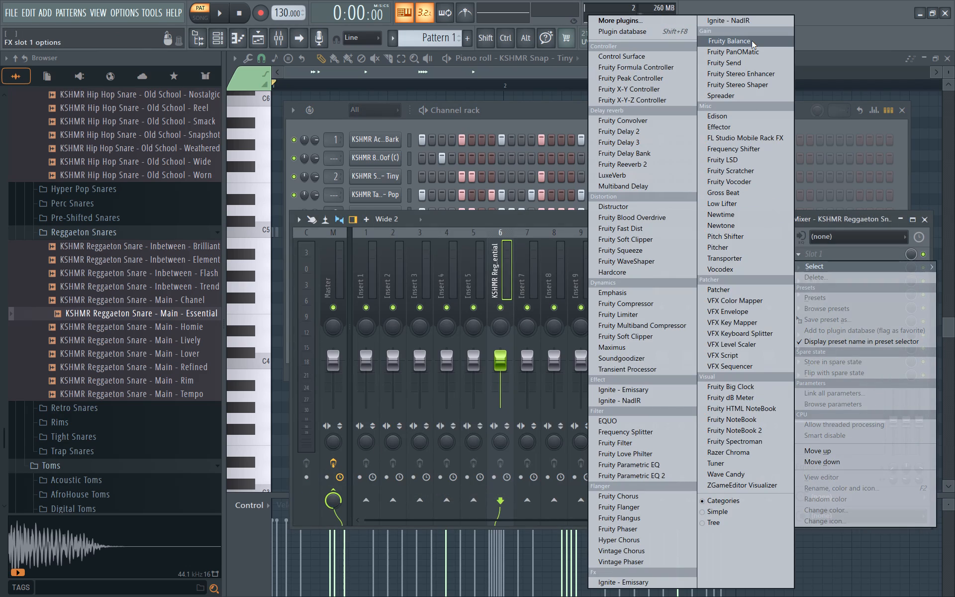
{"action": "left_click", "coordinate": [610, 472]}
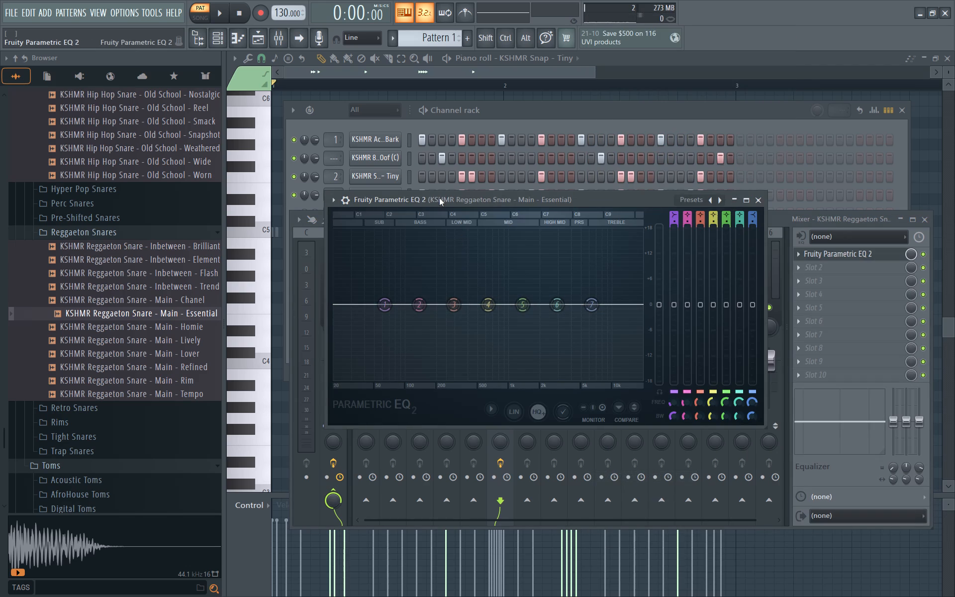
{"action": "key", "text": "space"}
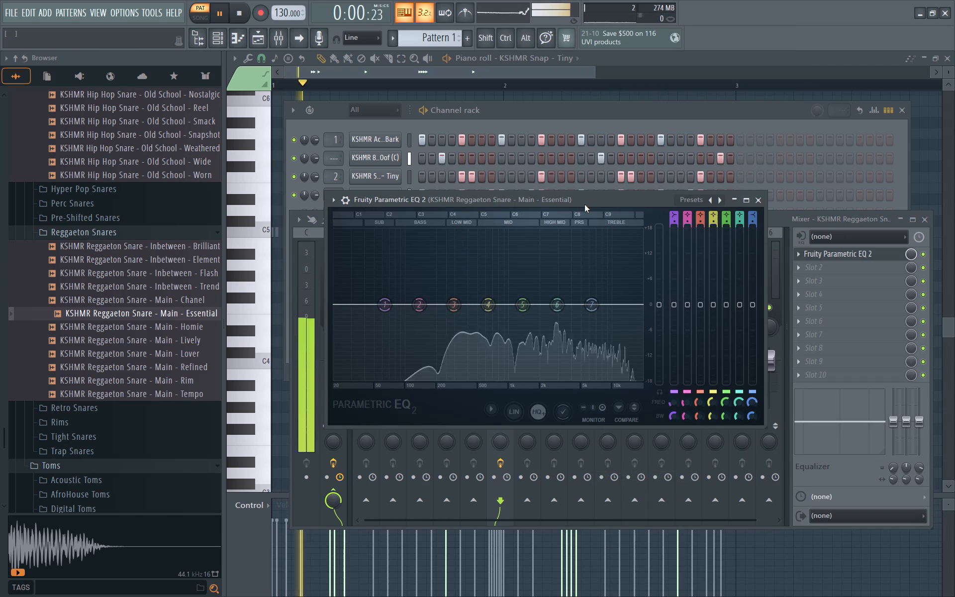
{"action": "key", "text": "space"}
{"action": "left_click_drag", "start_coordinate": [587, 202], "coordinate": [587, 227]}
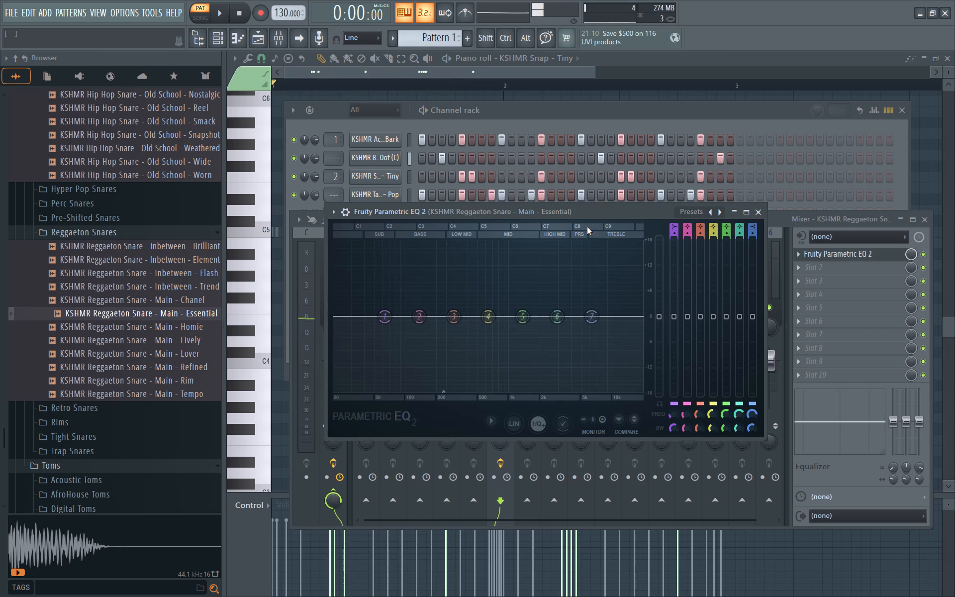
{"action": "left_click_drag", "start_coordinate": [587, 227], "coordinate": [588, 235]}
Mute every channel except Reggaeton Snare - Main - Essential and FLEX Bass, and play the snare alone with the EQ in view.
{"action": "left_click", "coordinate": [545, 113]}
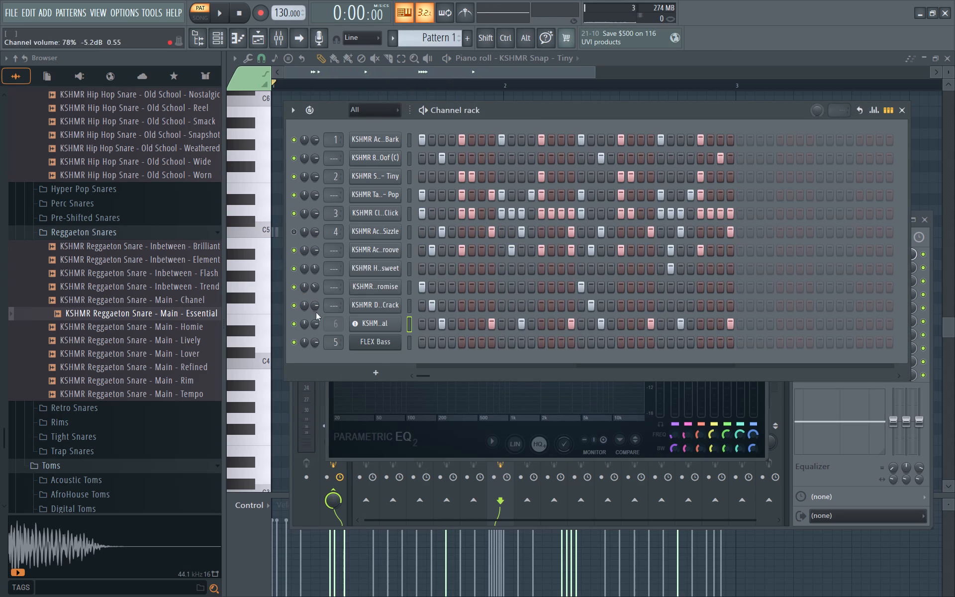
{"action": "left_click_drag", "start_coordinate": [293, 305], "coordinate": [293, 299]}
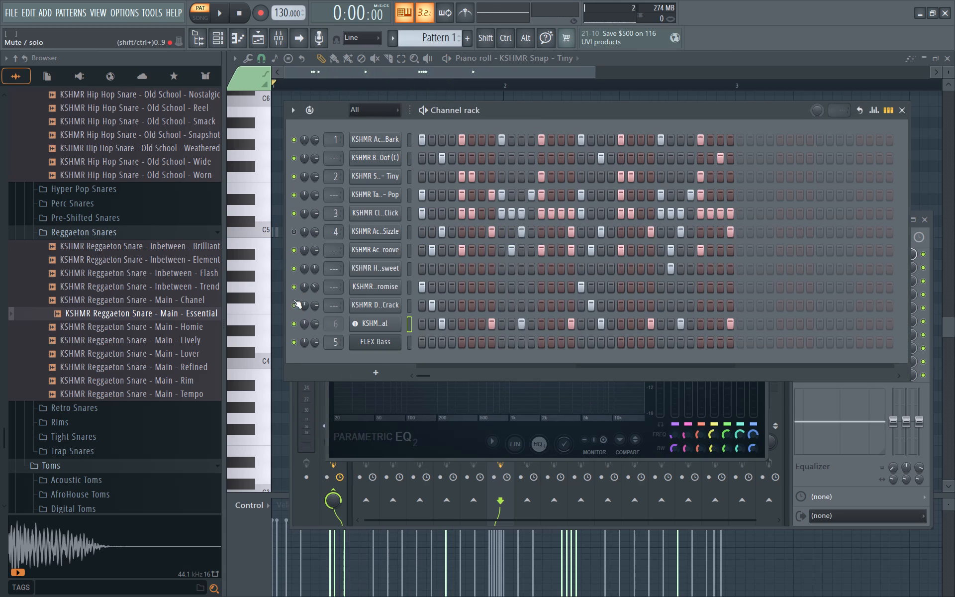
{"action": "left_click_drag", "start_coordinate": [293, 299], "coordinate": [292, 255]}
{"action": "left_click", "coordinate": [292, 255]}
{"action": "left_click", "coordinate": [290, 272]}
{"action": "left_click", "coordinate": [289, 278]}
{"action": "left_click", "coordinate": [292, 282]}
{"action": "left_click", "coordinate": [293, 213]}
{"action": "left_click", "coordinate": [293, 198]}
{"action": "left_click", "coordinate": [294, 179]}
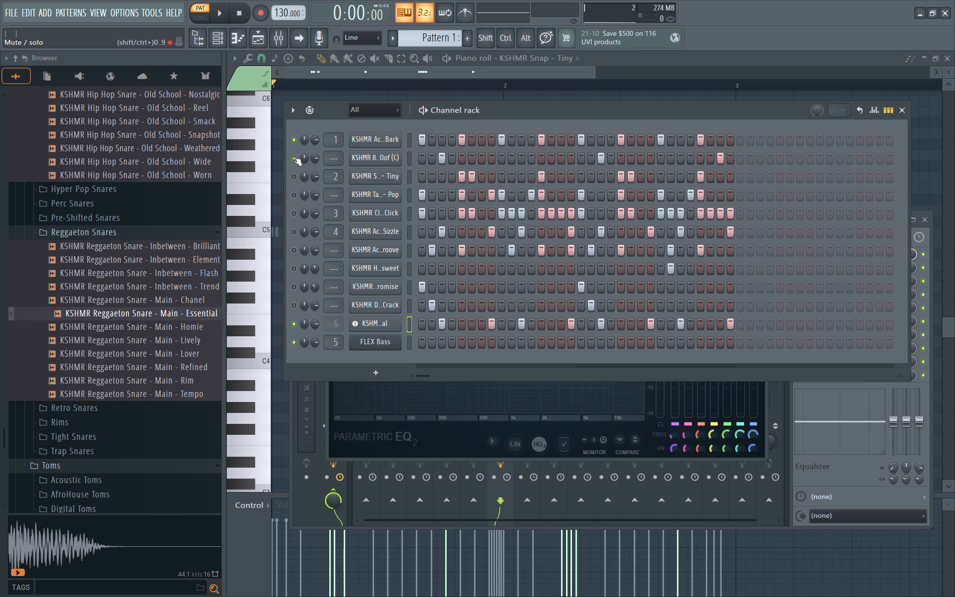
{"action": "left_click", "coordinate": [293, 156]}
{"action": "left_click", "coordinate": [293, 145]}
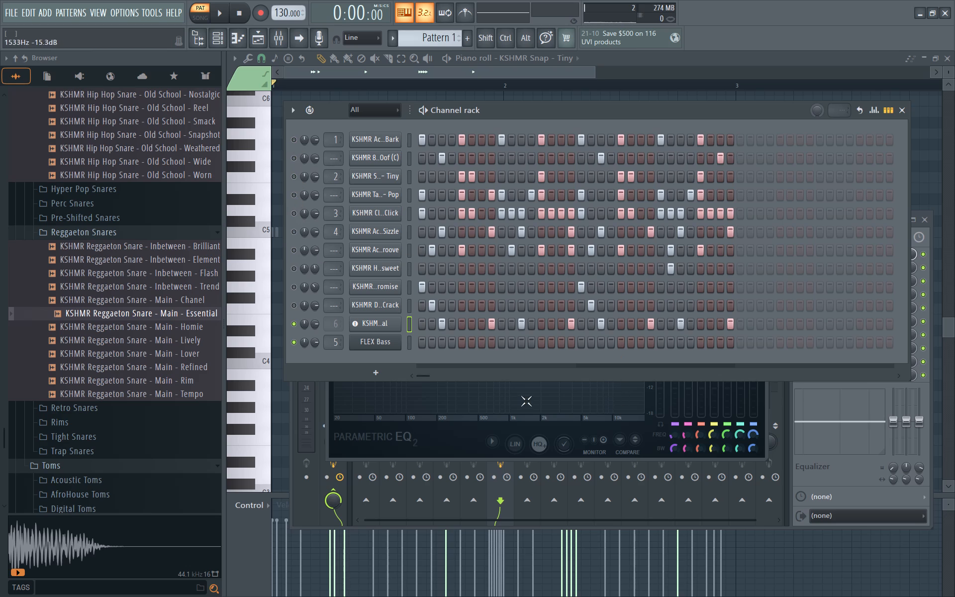
{"action": "key", "text": "space"}
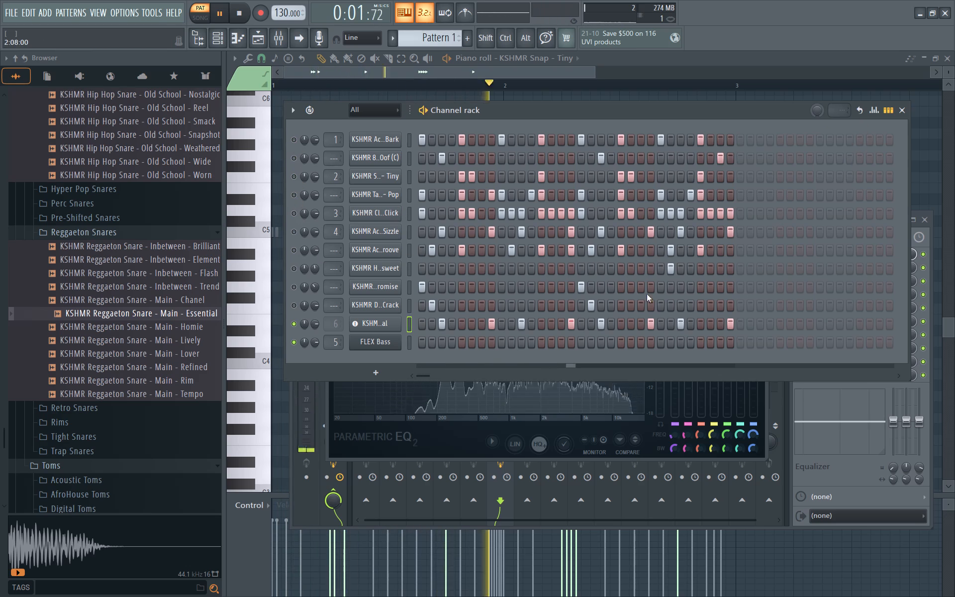
{"action": "left_click", "coordinate": [344, 405]}
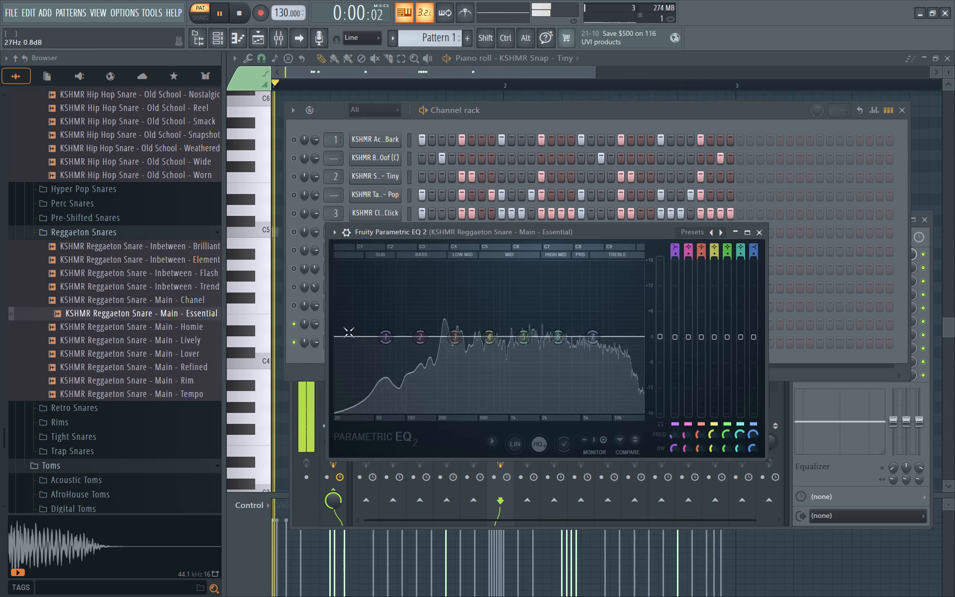
{"action": "key", "text": "space"}
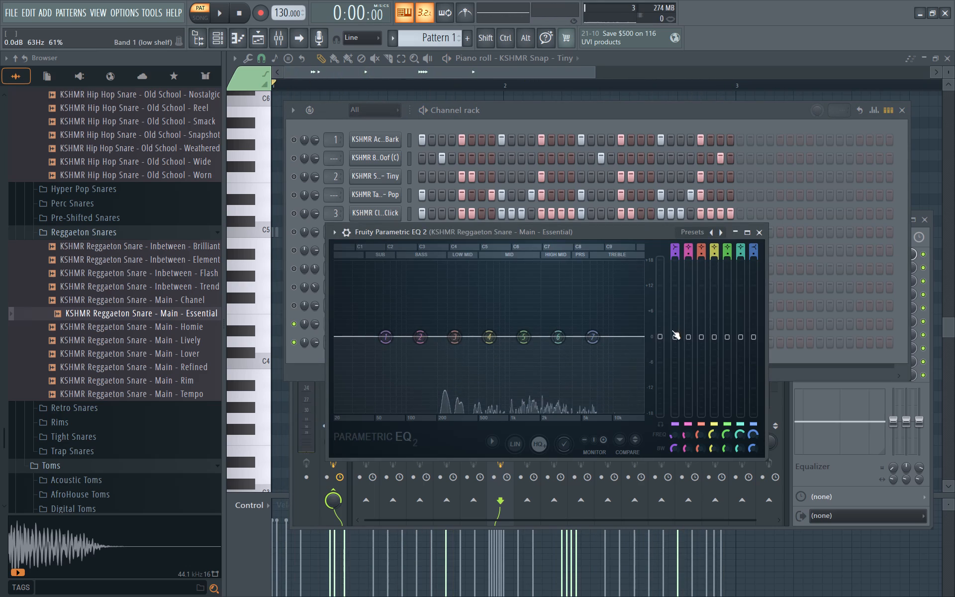
Pull EQ band 1 (low shelf) down to -18 dB at about 64 Hz on the Essential snare and check it by playback.
{"action": "left_click_drag", "start_coordinate": [673, 336], "coordinate": [675, 338]}
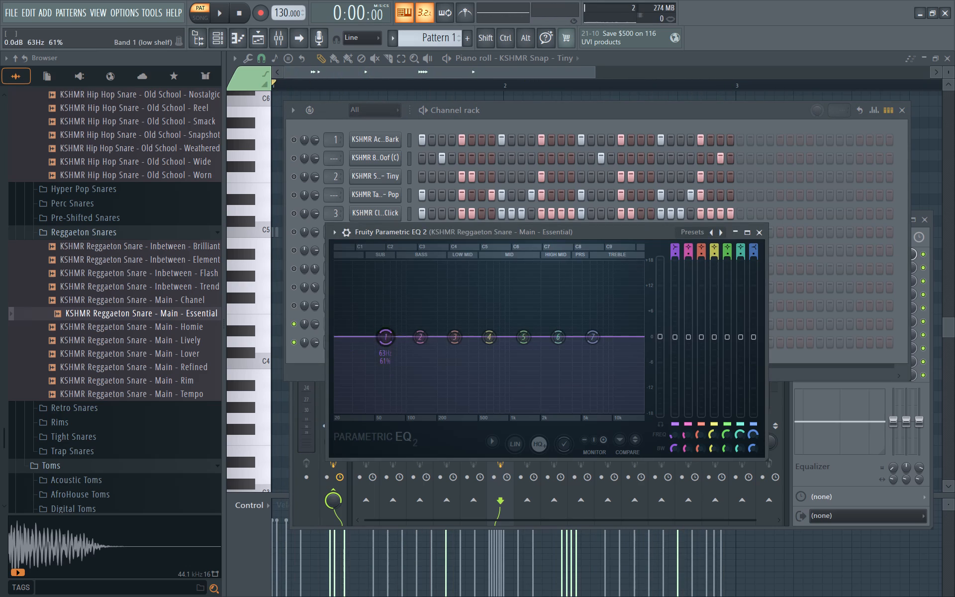
{"action": "left_click_drag", "start_coordinate": [675, 338], "coordinate": [671, 345]}
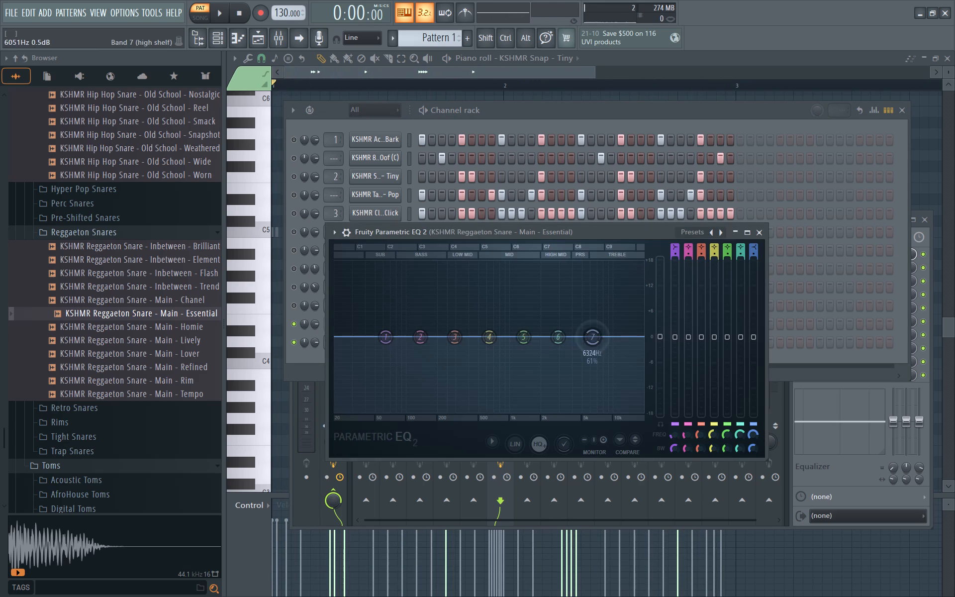
{"action": "left_click", "coordinate": [590, 335]}
{"action": "left_click", "coordinate": [674, 250]}
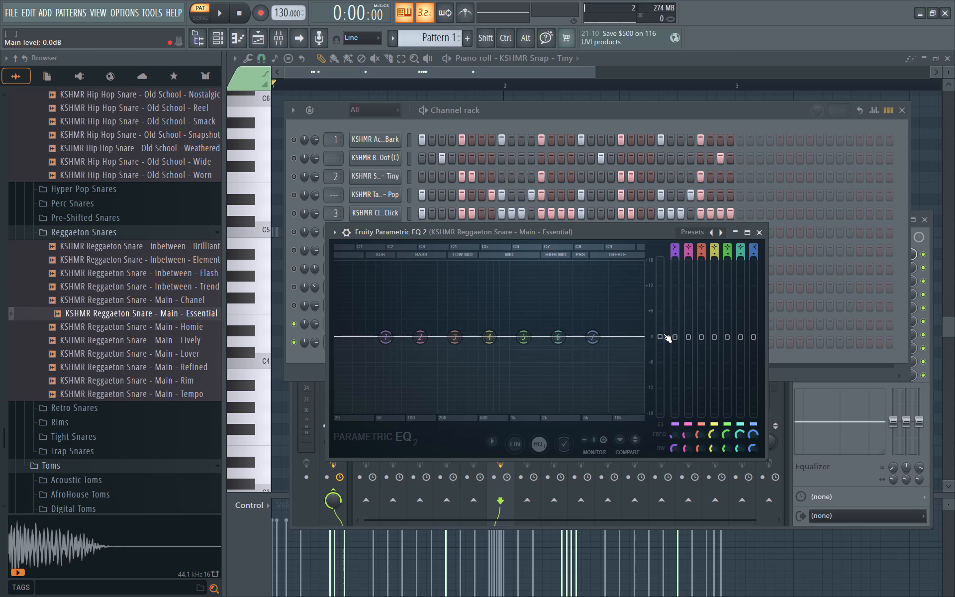
{"action": "left_click", "coordinate": [385, 347]}
{"action": "key", "text": "space"}
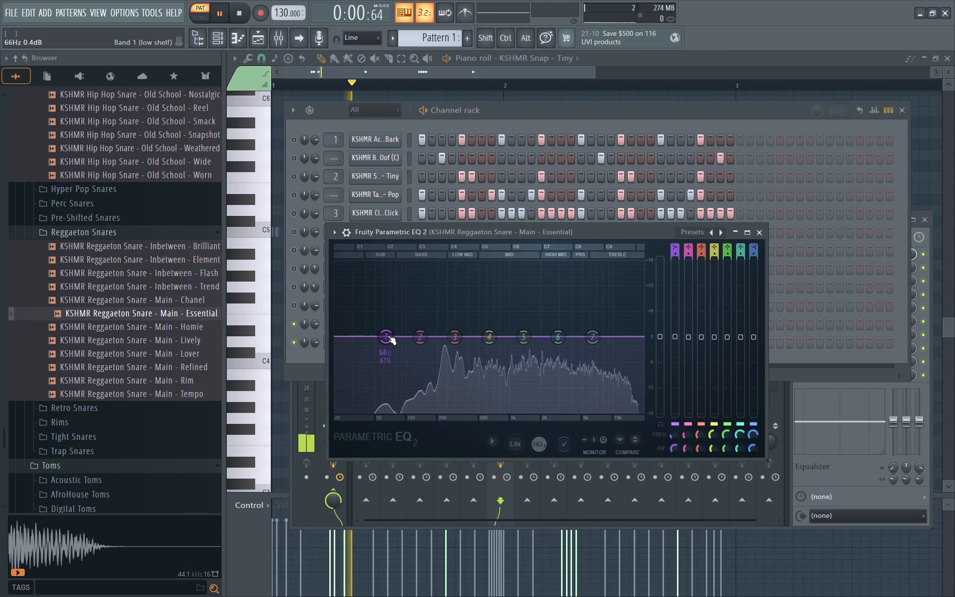
{"action": "key", "text": "space"}
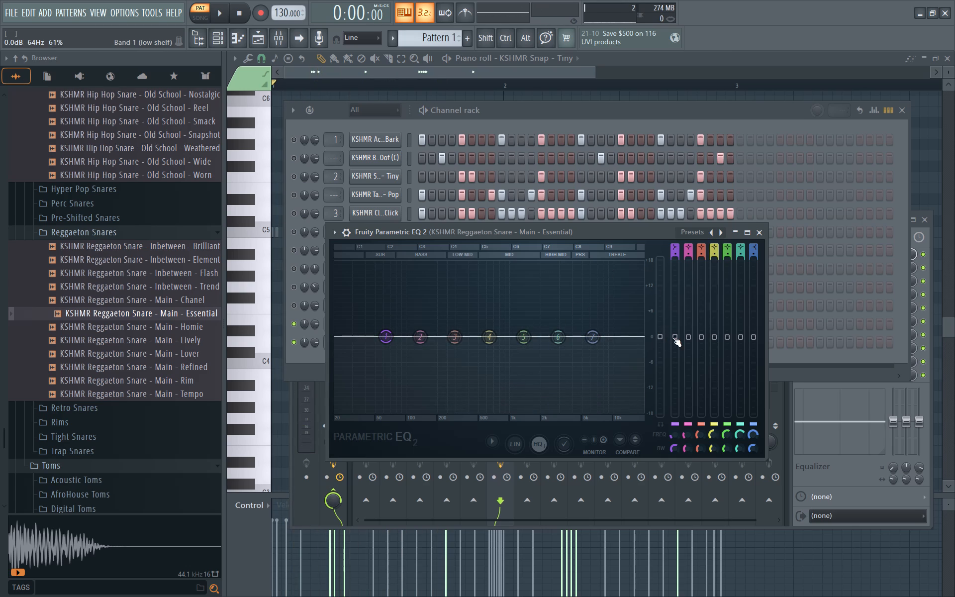
{"action": "left_click_drag", "start_coordinate": [673, 337], "coordinate": [745, 168]}
{"action": "key", "text": "space"}
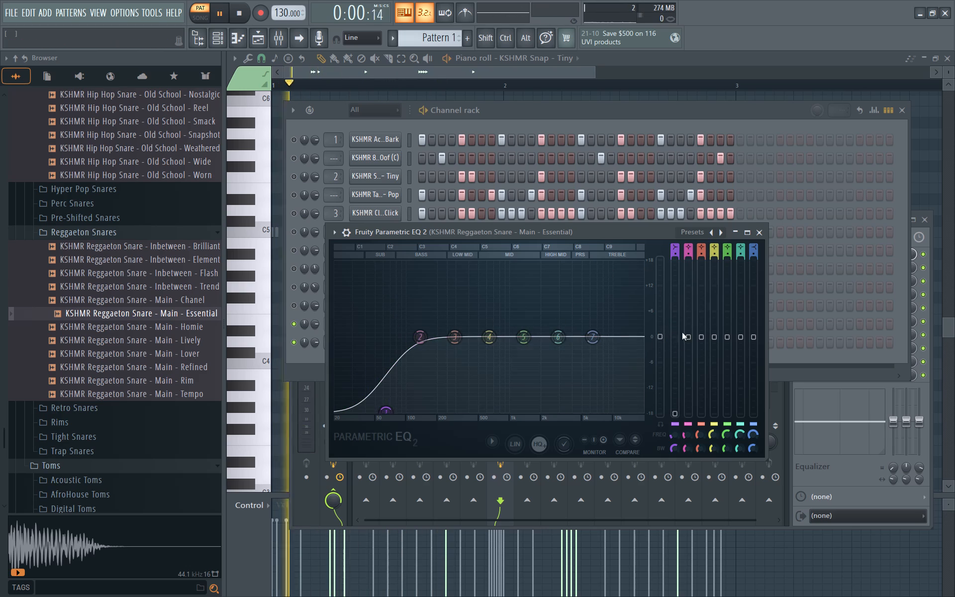
{"action": "key", "text": "space"}
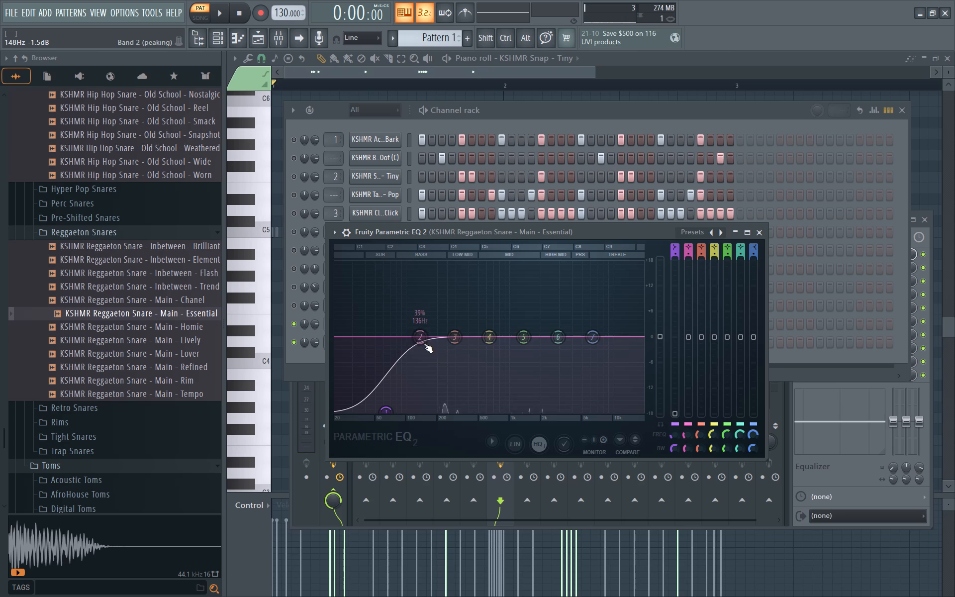
Move EQ band 2 to about 68 Hz and -8 dB to deepen the low cut, and play the snare.
{"action": "left_click", "coordinate": [424, 343]}
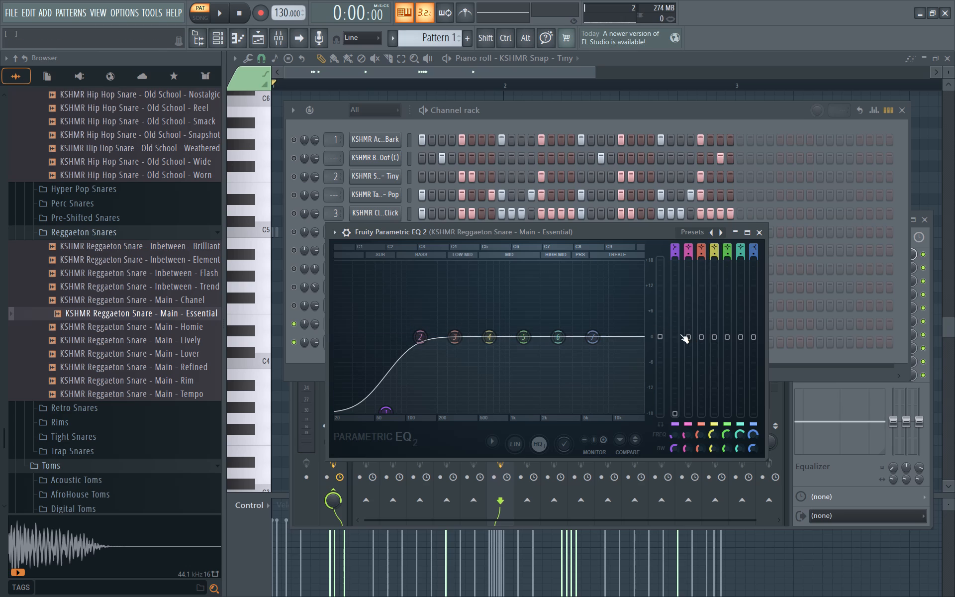
{"action": "left_click_drag", "start_coordinate": [418, 338], "coordinate": [432, 396]}
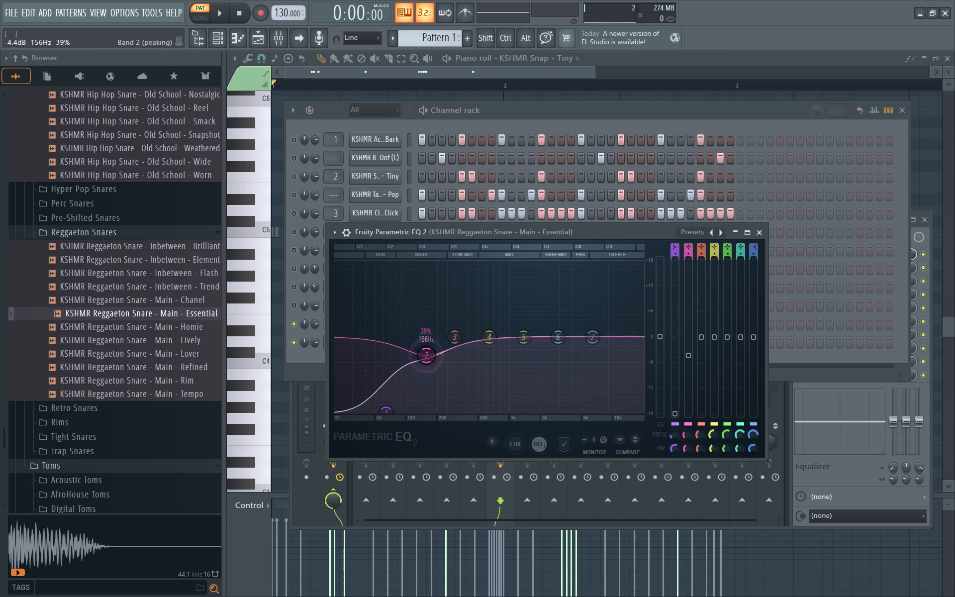
{"action": "left_click_drag", "start_coordinate": [432, 396], "coordinate": [343, 437]}
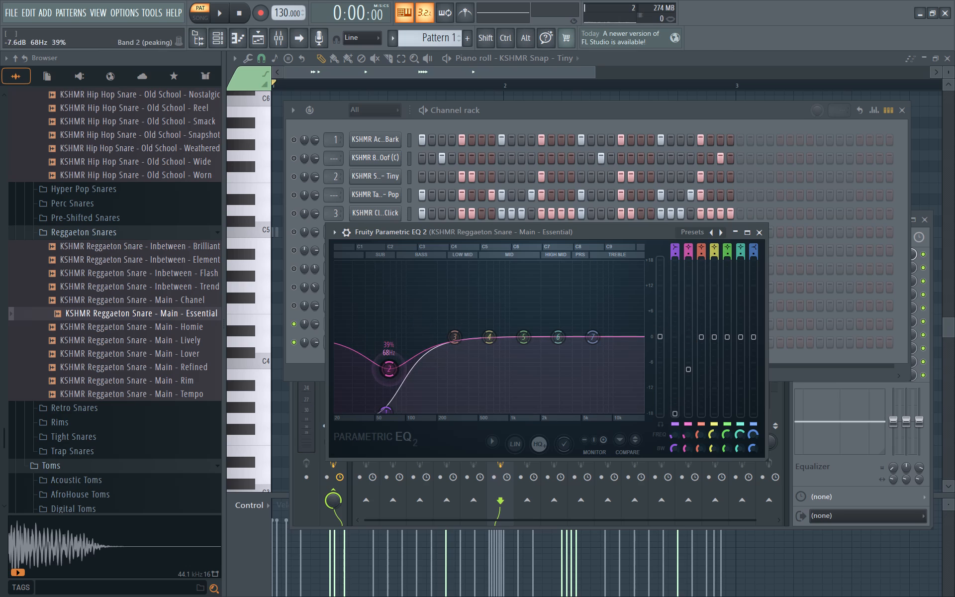
{"action": "left_click_drag", "start_coordinate": [343, 437], "coordinate": [342, 441]}
{"action": "key", "text": "space"}
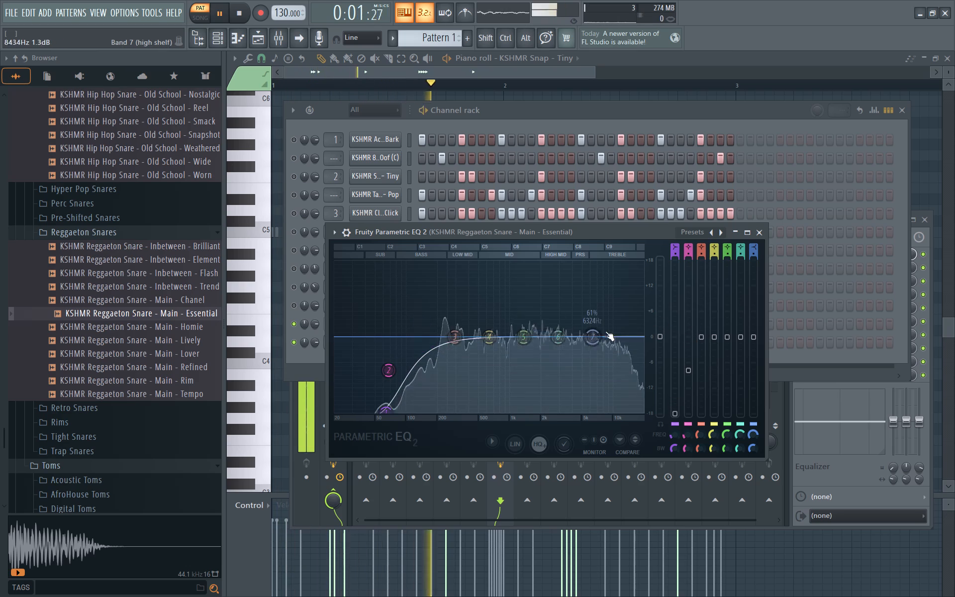
{"action": "key", "text": "space"}
Lower EQ band 7 (high shelf) to -18 dB at about 6.3 kHz while playing the snare.
{"action": "left_click_drag", "start_coordinate": [587, 335], "coordinate": [605, 480]}
{"action": "key", "text": "space"}
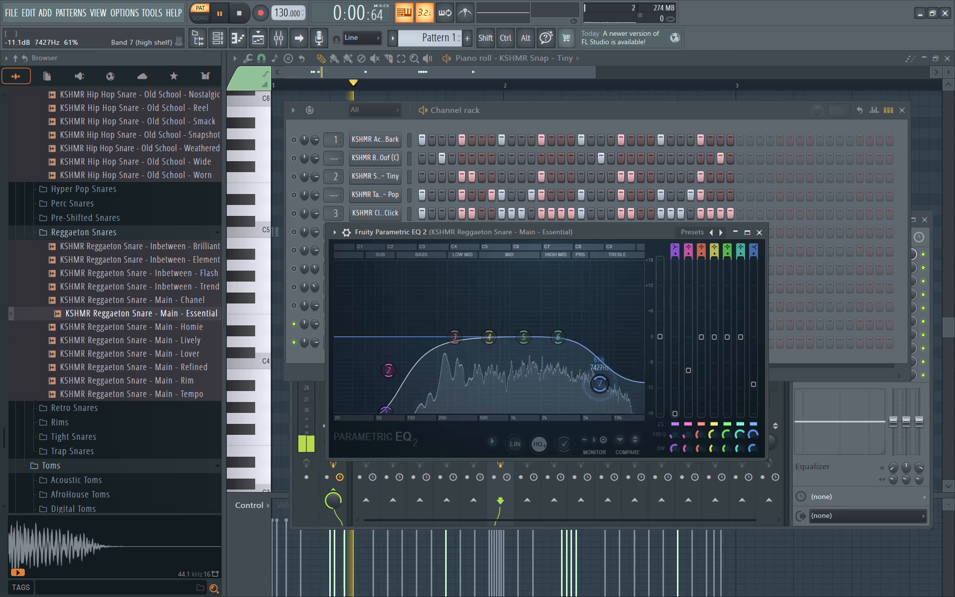
{"action": "left_click_drag", "start_coordinate": [605, 480], "coordinate": [586, 116]}
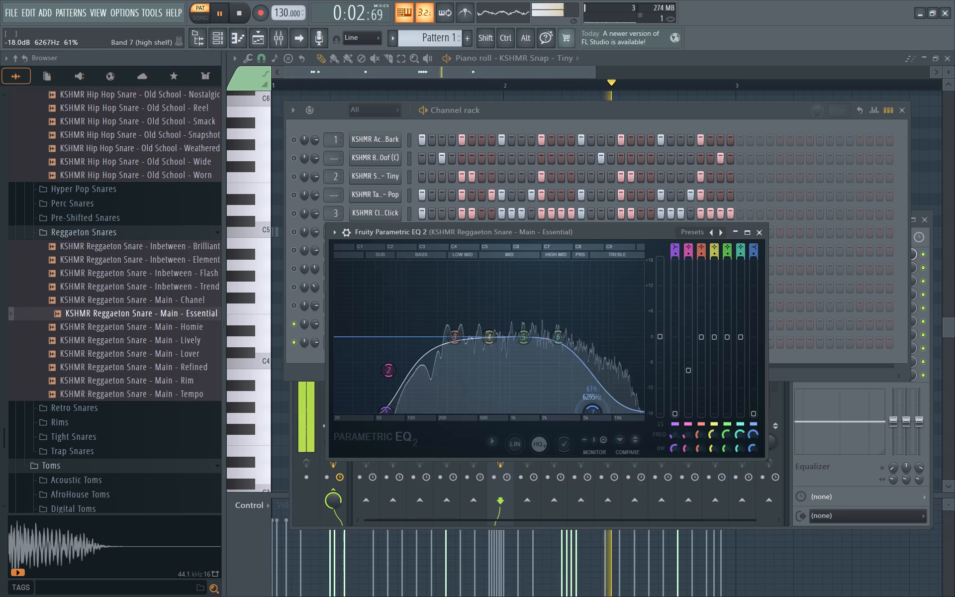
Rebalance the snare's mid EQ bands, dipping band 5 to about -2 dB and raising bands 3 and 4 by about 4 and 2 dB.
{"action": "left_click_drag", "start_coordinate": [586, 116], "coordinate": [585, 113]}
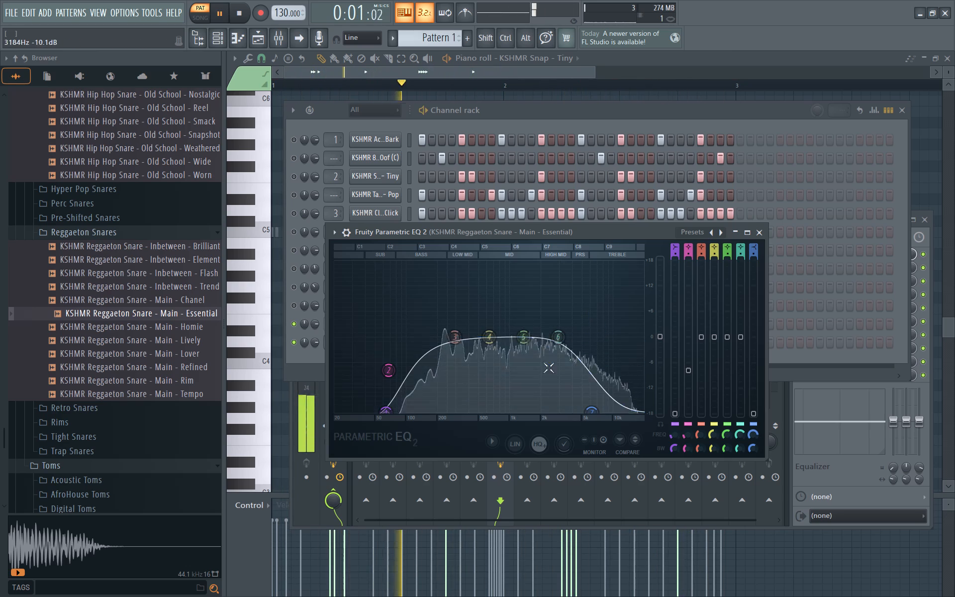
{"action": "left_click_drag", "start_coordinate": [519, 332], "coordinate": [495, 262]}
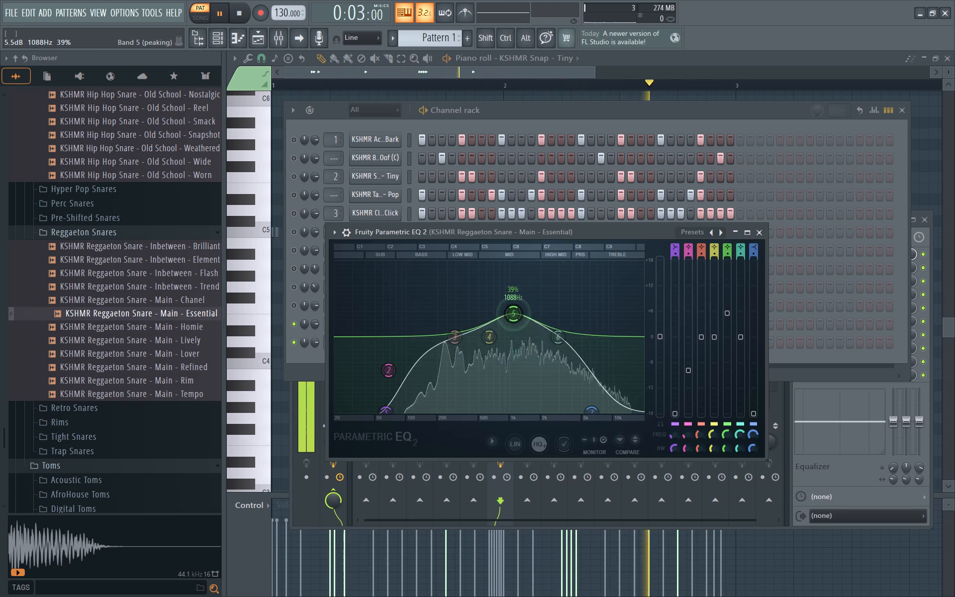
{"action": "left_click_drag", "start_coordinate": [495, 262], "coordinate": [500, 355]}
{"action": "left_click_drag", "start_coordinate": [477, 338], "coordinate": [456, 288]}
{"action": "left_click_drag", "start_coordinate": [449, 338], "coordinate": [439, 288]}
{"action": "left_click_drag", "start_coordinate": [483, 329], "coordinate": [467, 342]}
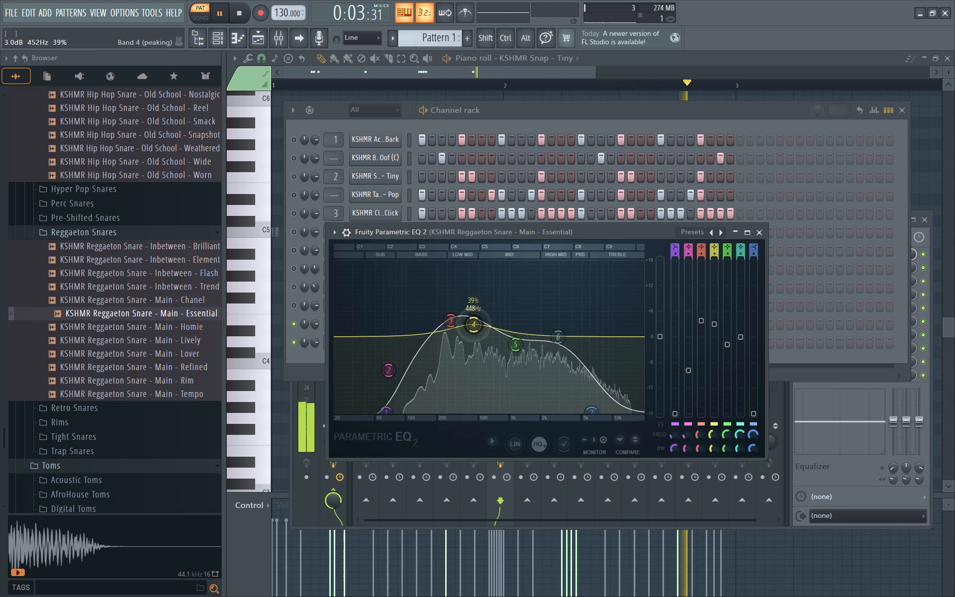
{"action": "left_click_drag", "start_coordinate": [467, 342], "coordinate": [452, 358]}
Cut the snare's highs with EQ band 6 at about -9 dB near 1.9 kHz and band 7 lowered to about 4 kHz.
{"action": "left_click_drag", "start_coordinate": [551, 334], "coordinate": [551, 361]}
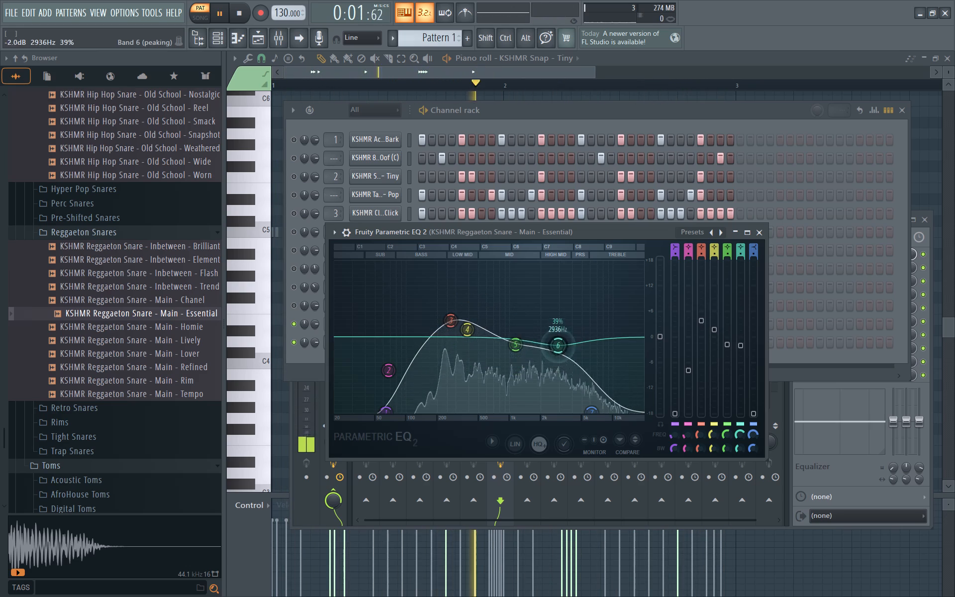
{"action": "left_click_drag", "start_coordinate": [551, 361], "coordinate": [609, 422]}
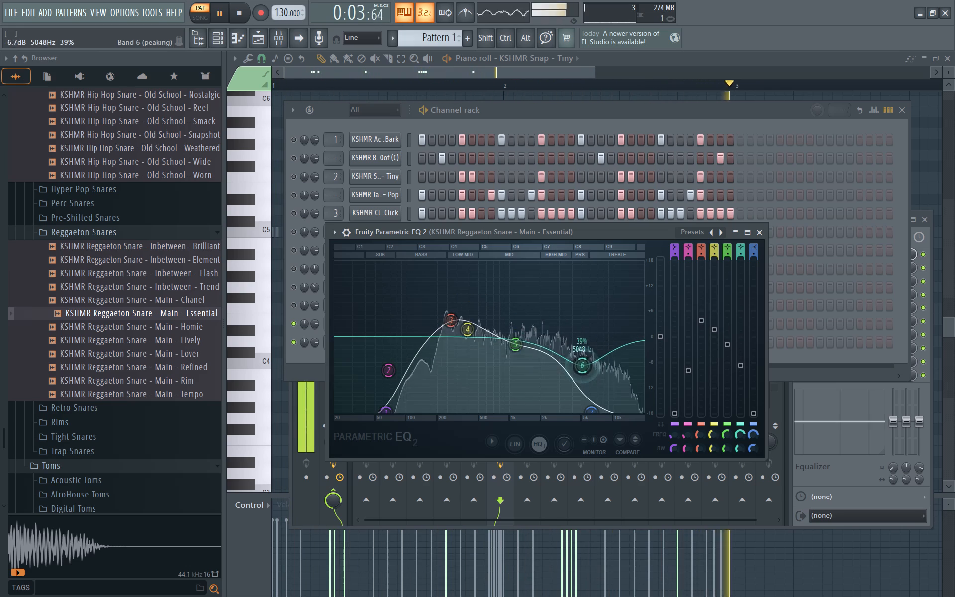
{"action": "left_click_drag", "start_coordinate": [609, 422], "coordinate": [562, 434]}
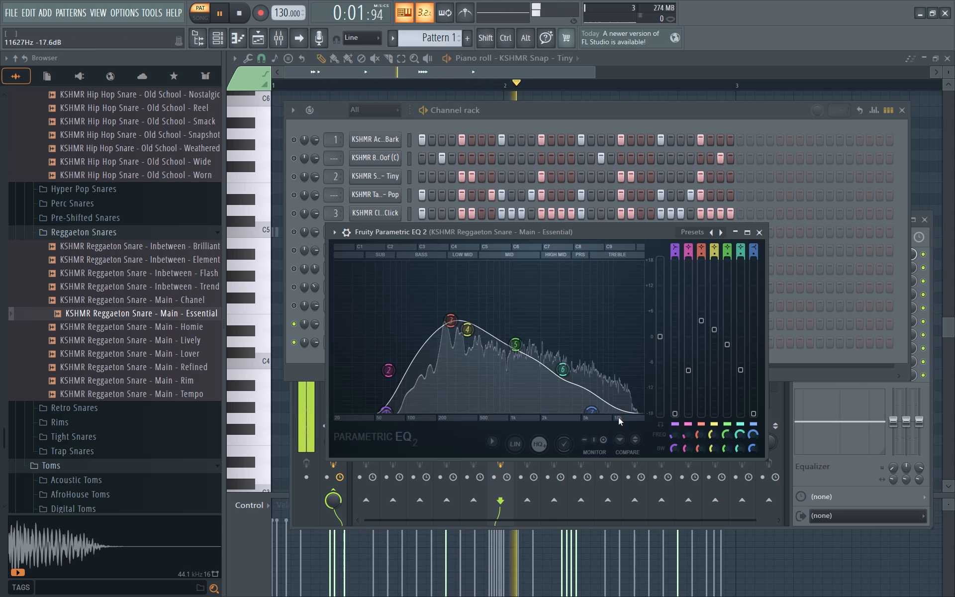
{"action": "left_click_drag", "start_coordinate": [573, 403], "coordinate": [545, 455]}
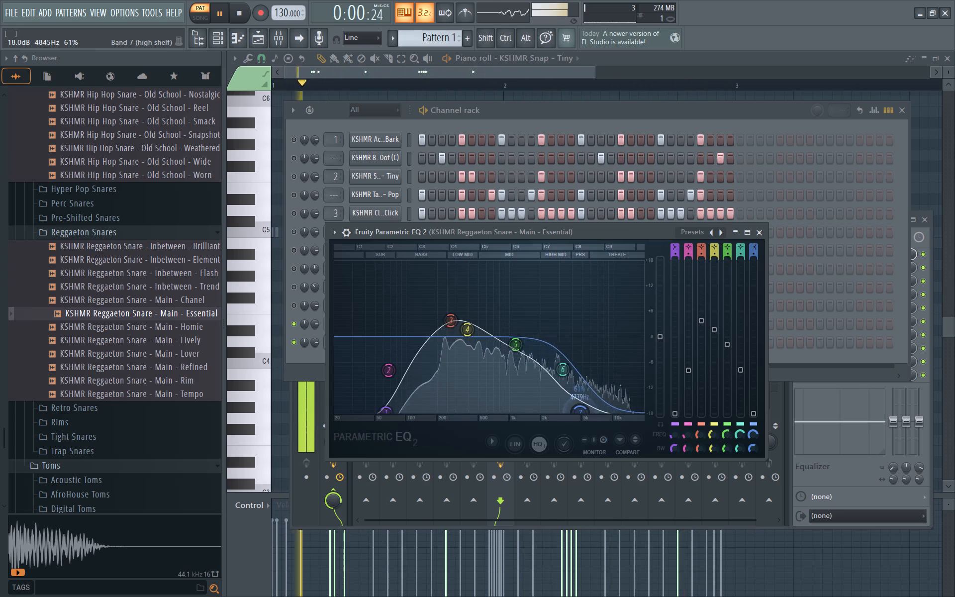
{"action": "left_click_drag", "start_coordinate": [545, 455], "coordinate": [525, 433]}
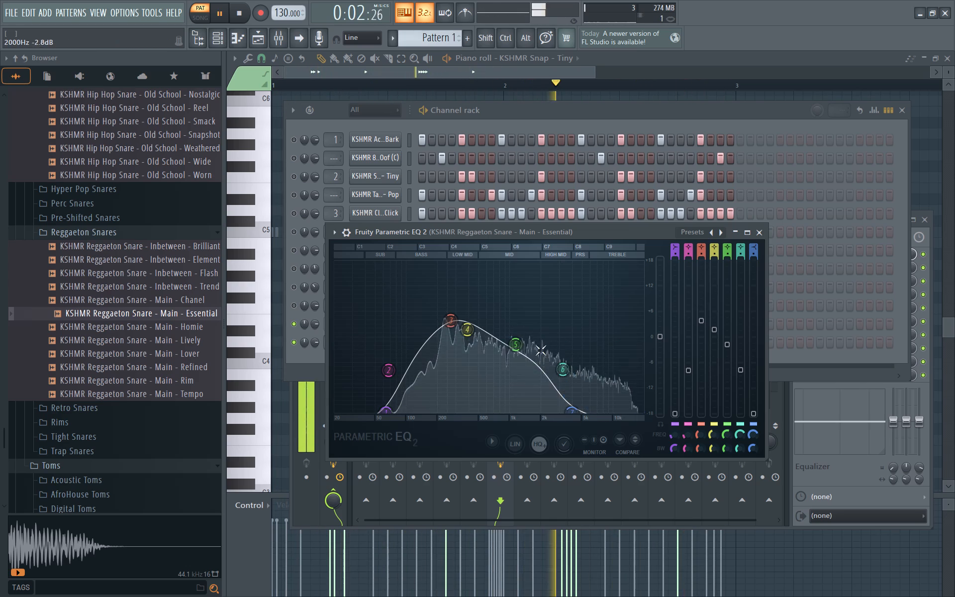
{"action": "left_click_drag", "start_coordinate": [553, 368], "coordinate": [513, 358]}
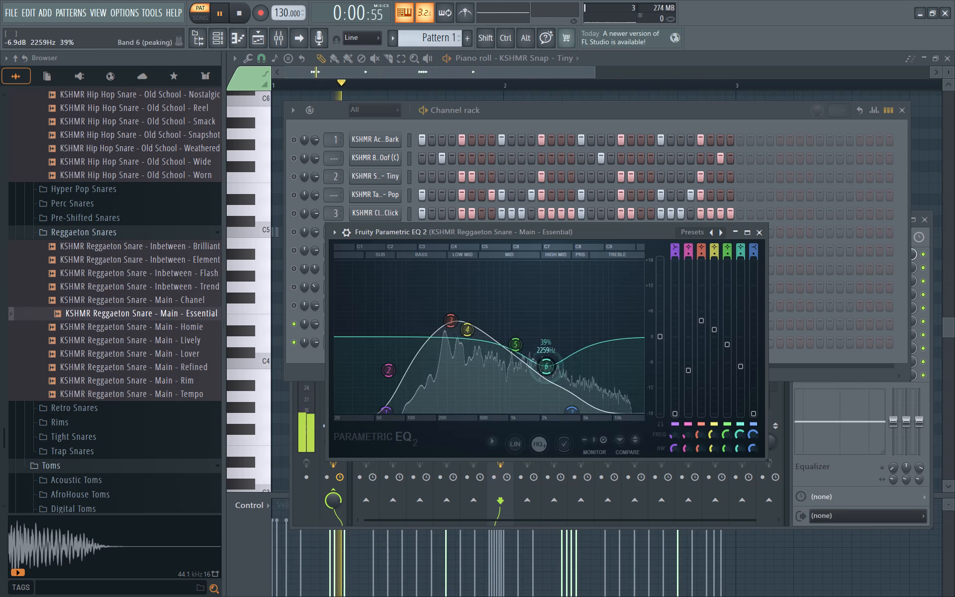
{"action": "left_click_drag", "start_coordinate": [513, 358], "coordinate": [520, 405]}
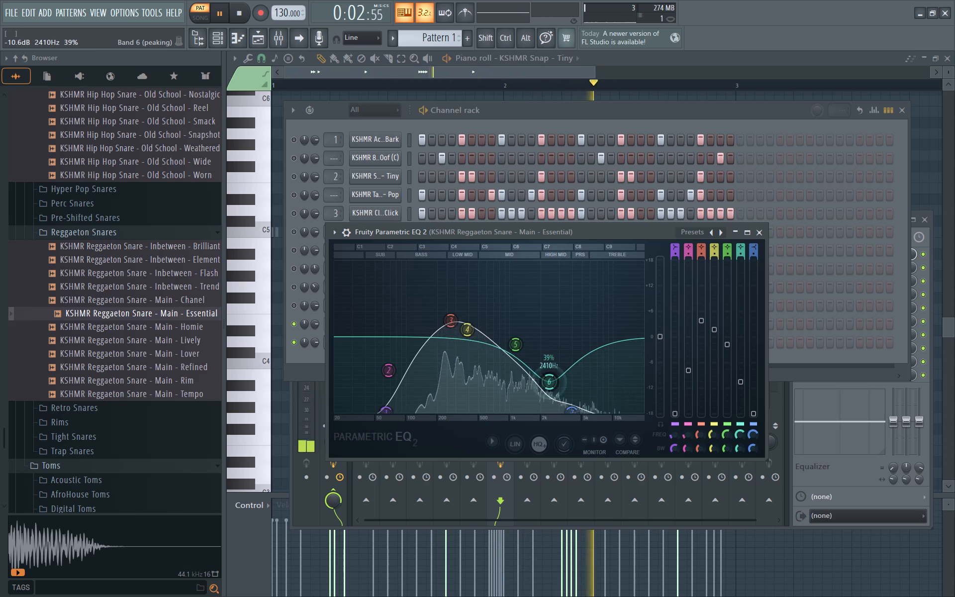
{"action": "left_click_drag", "start_coordinate": [520, 405], "coordinate": [494, 385]}
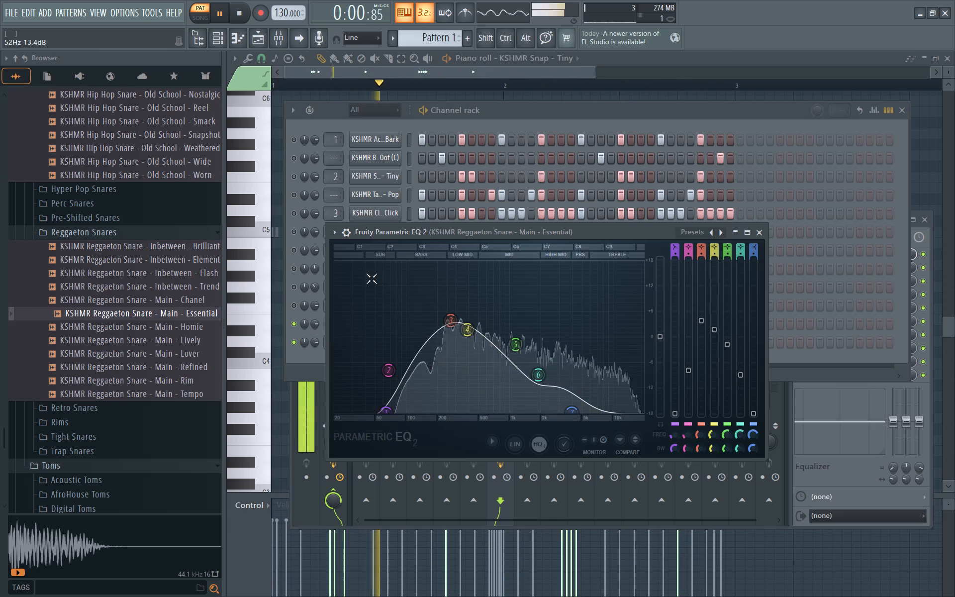
Boost EQ band 3 to about 8.5 dB near 188 Hz and flatten band 4 to about 0 dB near 345 Hz.
{"action": "left_click_drag", "start_coordinate": [451, 319], "coordinate": [412, 255]}
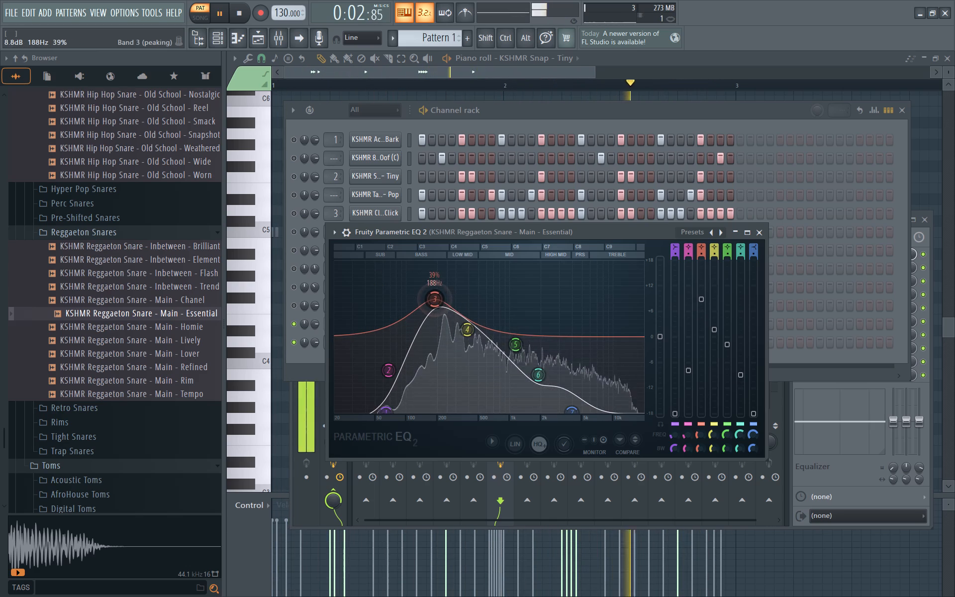
{"action": "left_click_drag", "start_coordinate": [412, 255], "coordinate": [410, 254]}
{"action": "left_click", "coordinate": [447, 317]}
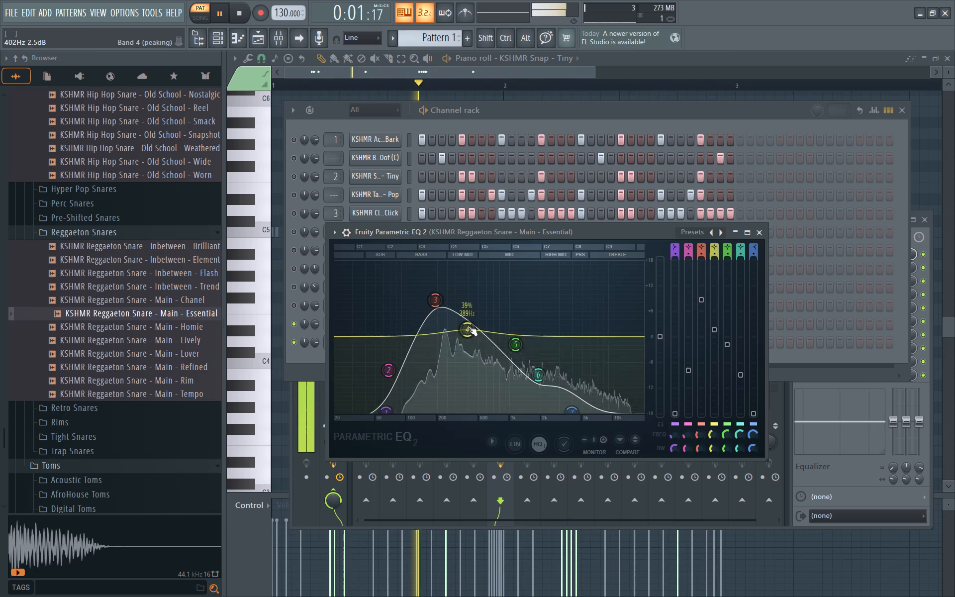
{"action": "left_click_drag", "start_coordinate": [469, 326], "coordinate": [481, 307]}
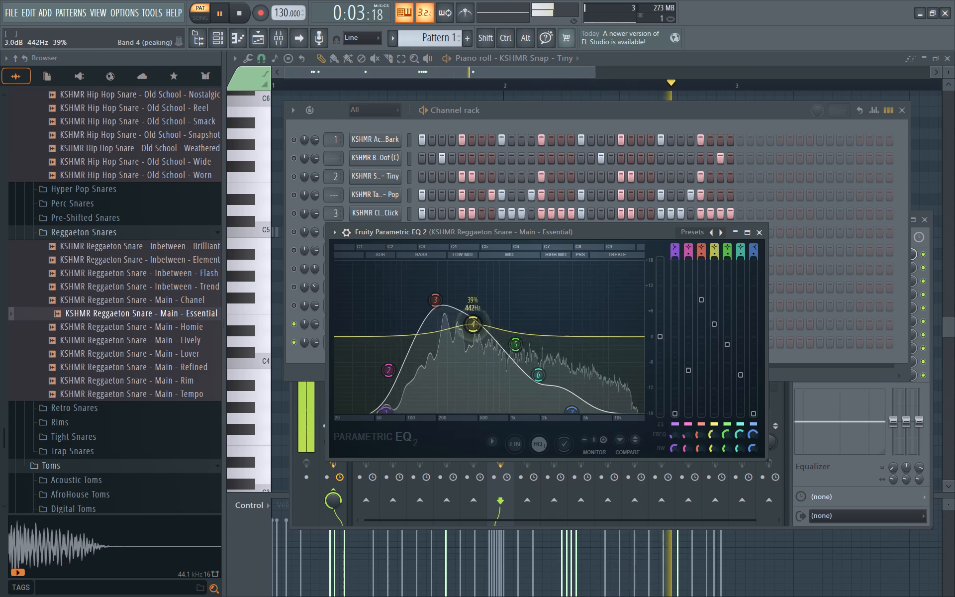
{"action": "left_click_drag", "start_coordinate": [481, 307], "coordinate": [449, 351]}
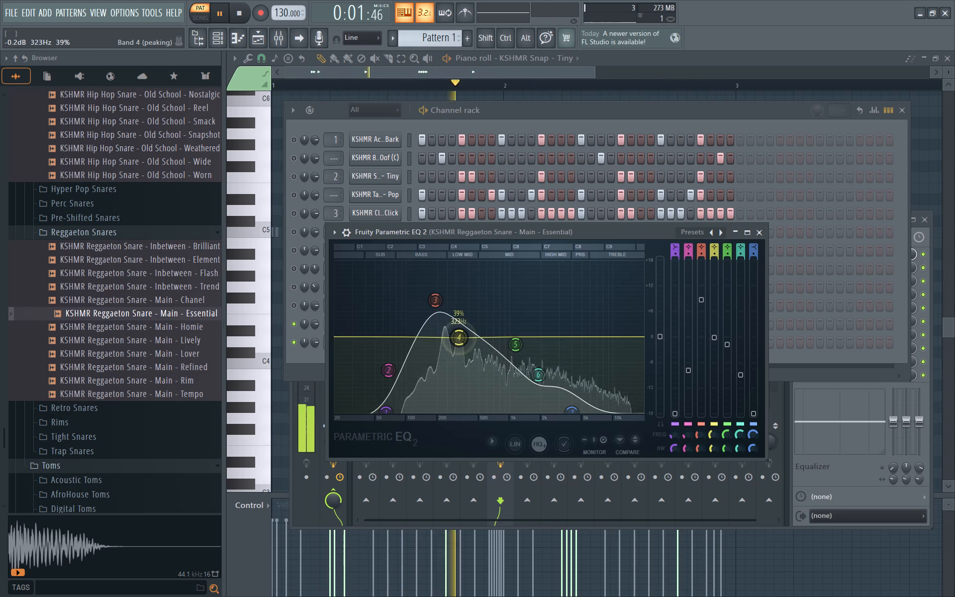
{"action": "left_click_drag", "start_coordinate": [449, 351], "coordinate": [455, 354]}
Ease the snare's low cut, moving EQ band 2 to about -5 dB near 85 Hz and band 1 to about -14 dB near 100 Hz.
{"action": "left_click_drag", "start_coordinate": [389, 371], "coordinate": [491, 324]}
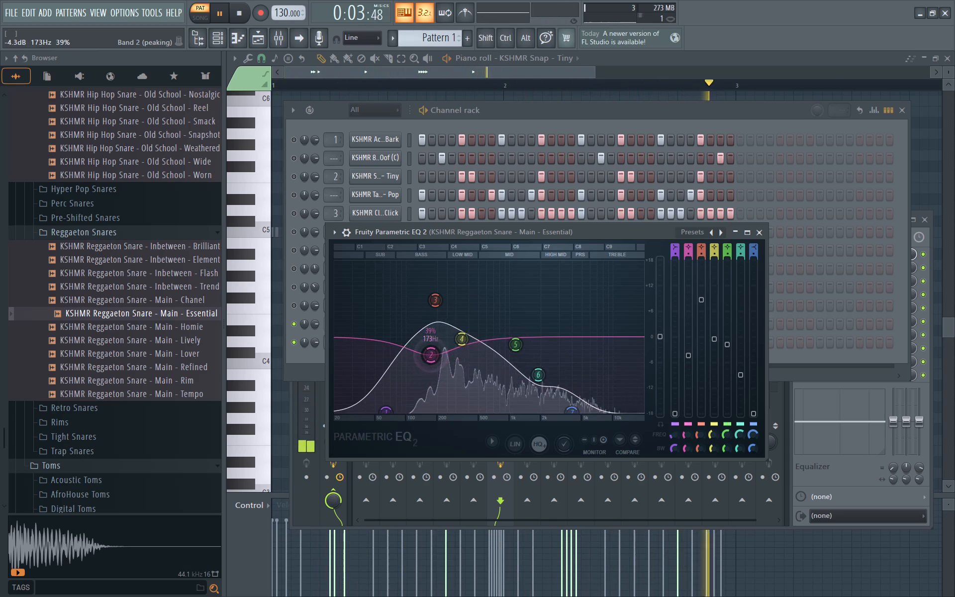
{"action": "left_click_drag", "start_coordinate": [491, 324], "coordinate": [415, 339]}
{"action": "left_click_drag", "start_coordinate": [387, 407], "coordinate": [476, 395]}
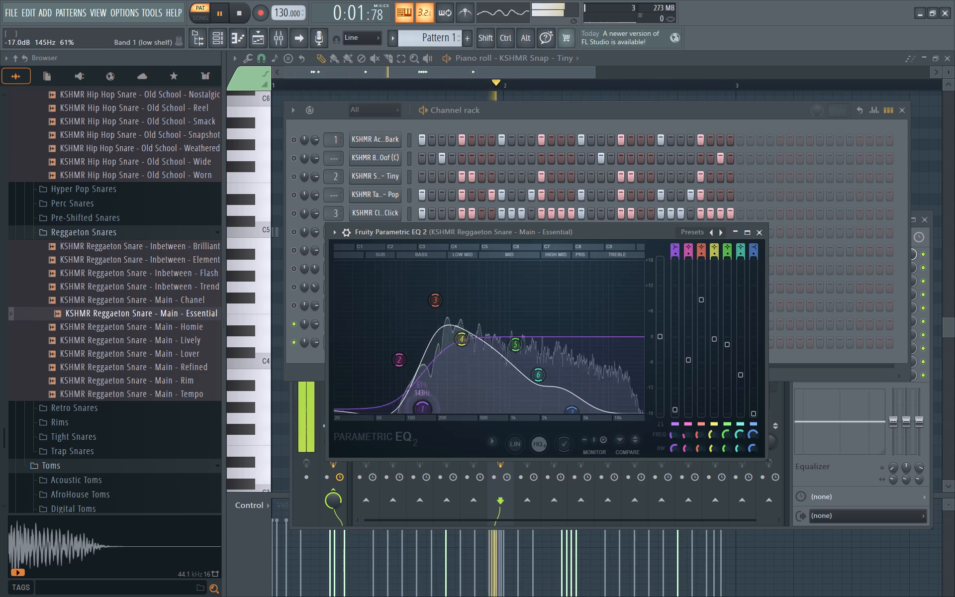
{"action": "left_click_drag", "start_coordinate": [476, 395], "coordinate": [441, 360]}
Sweep EQ band 5 during playback, settle it at about 3 dB near 930 Hz, and close the equalizer.
{"action": "left_click_drag", "start_coordinate": [506, 343], "coordinate": [463, 295]}
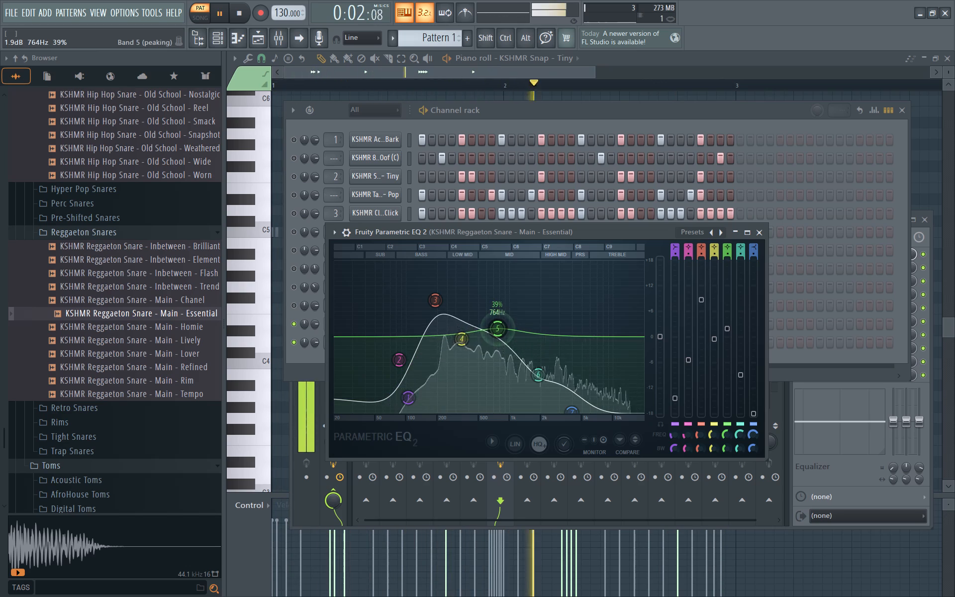
{"action": "left_click_drag", "start_coordinate": [463, 295], "coordinate": [350, 272]}
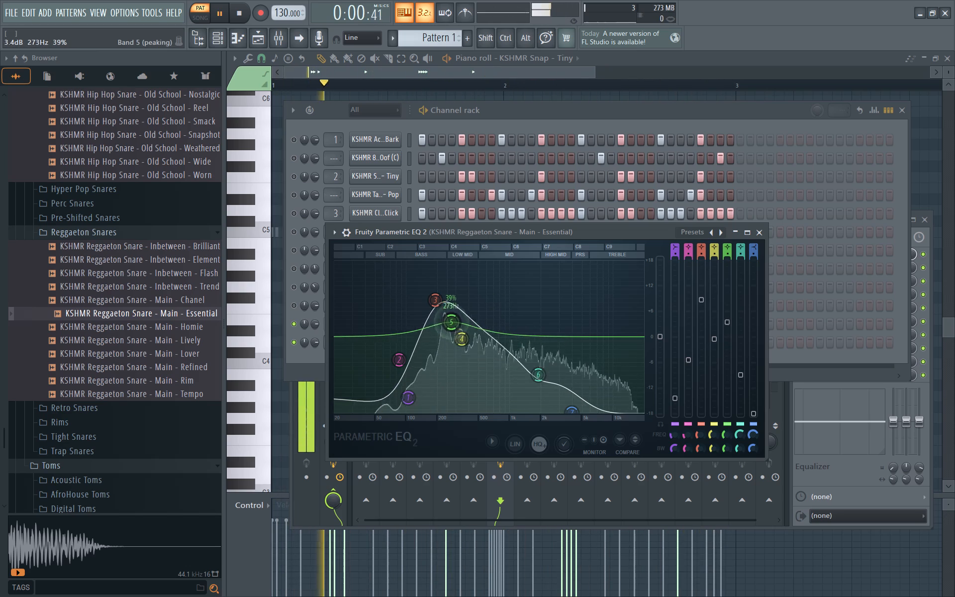
{"action": "left_click_drag", "start_coordinate": [350, 272], "coordinate": [444, 250]}
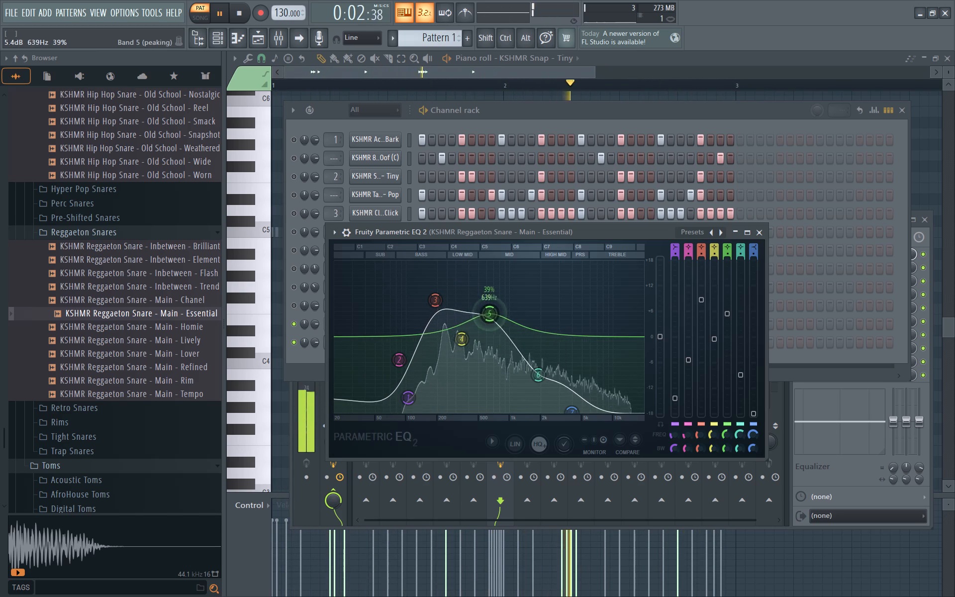
{"action": "left_click_drag", "start_coordinate": [444, 250], "coordinate": [608, 285]}
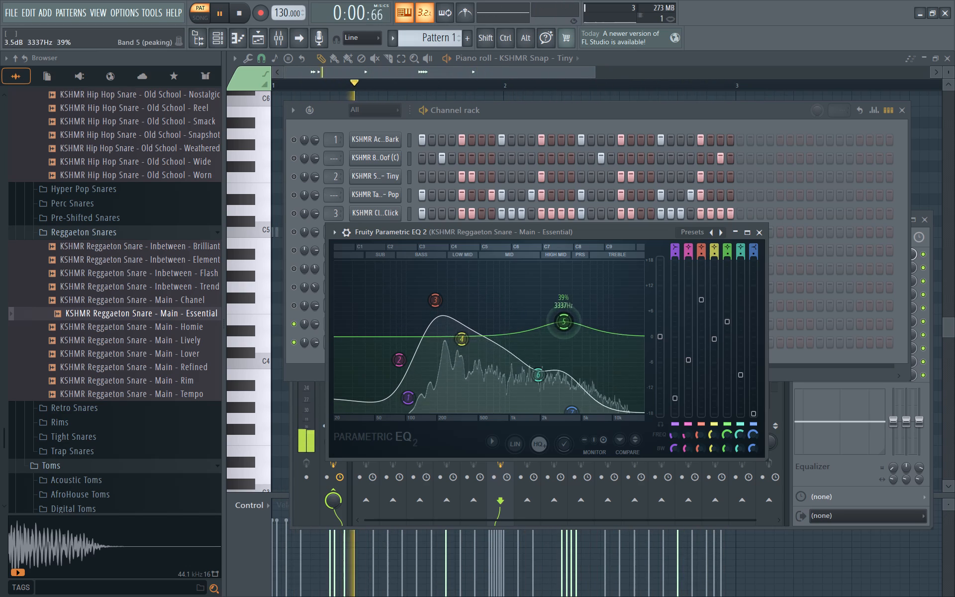
{"action": "left_click_drag", "start_coordinate": [608, 285], "coordinate": [484, 283]}
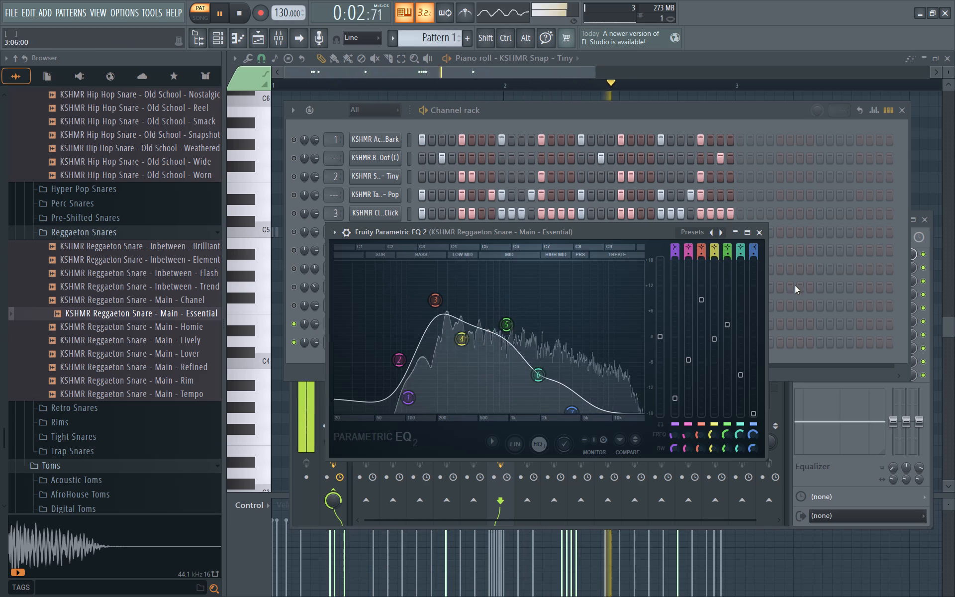
{"action": "left_click", "coordinate": [760, 230]}
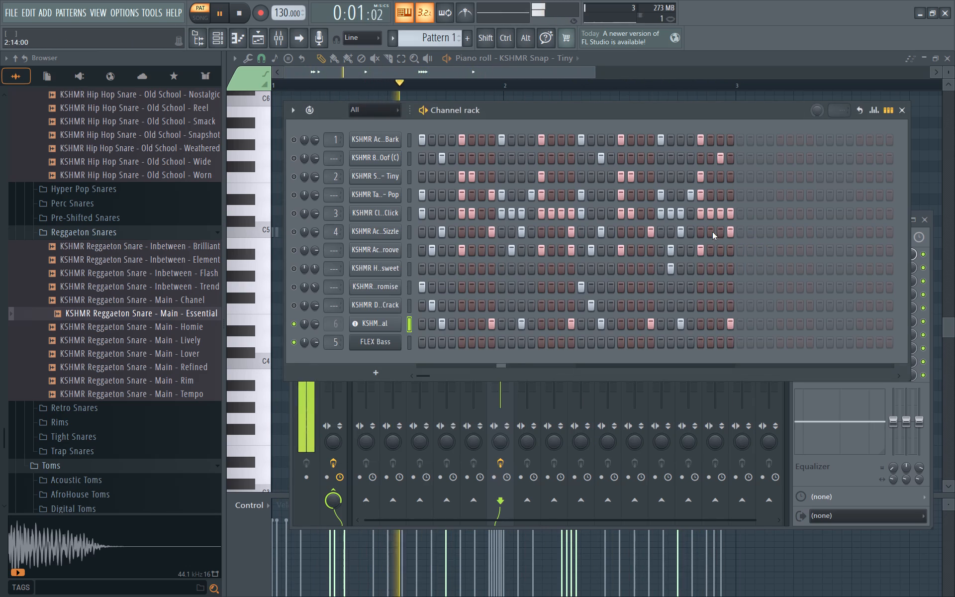
Unmute the Crack, Promise, Sweet and Groove sample channels, playing the beat in between to hear them with the snare.
{"action": "key", "text": "space"}
{"action": "left_click", "coordinate": [291, 300]}
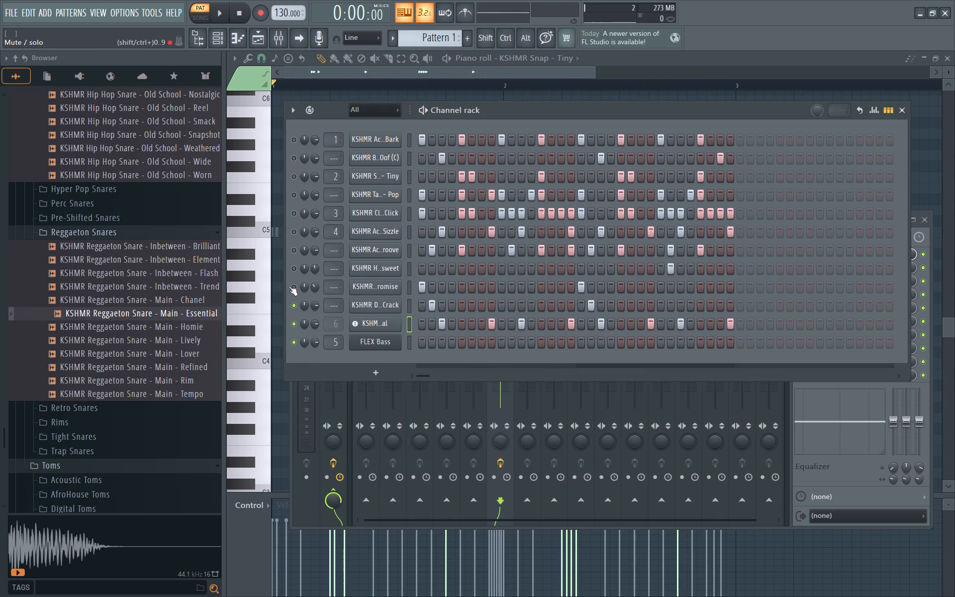
{"action": "left_click", "coordinate": [288, 286]}
{"action": "left_click", "coordinate": [291, 269]}
{"action": "key", "text": "space"}
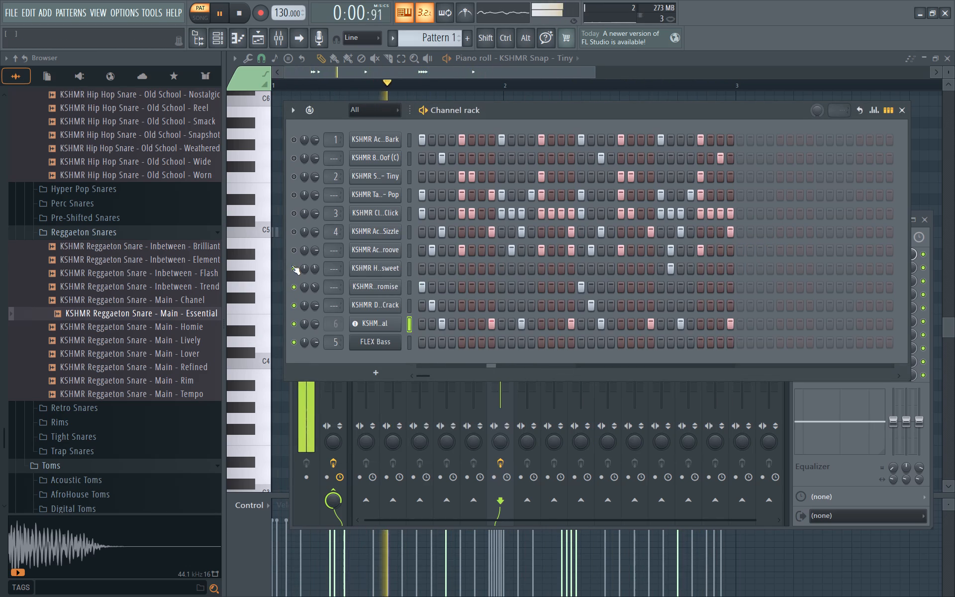
{"action": "left_click", "coordinate": [289, 249]}
{"action": "key", "text": "space"}
{"action": "key", "text": "space"}
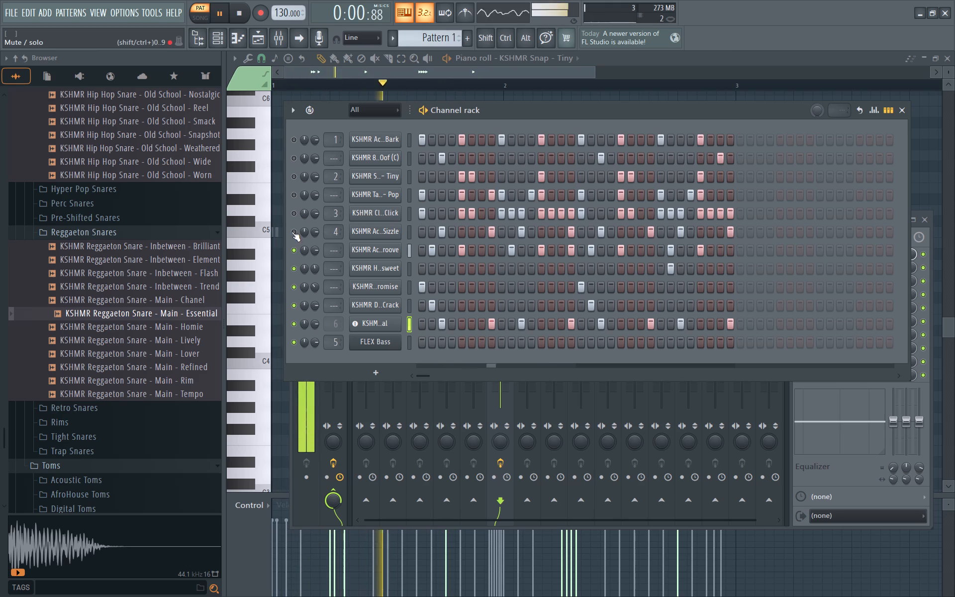
{"action": "key", "text": "space"}
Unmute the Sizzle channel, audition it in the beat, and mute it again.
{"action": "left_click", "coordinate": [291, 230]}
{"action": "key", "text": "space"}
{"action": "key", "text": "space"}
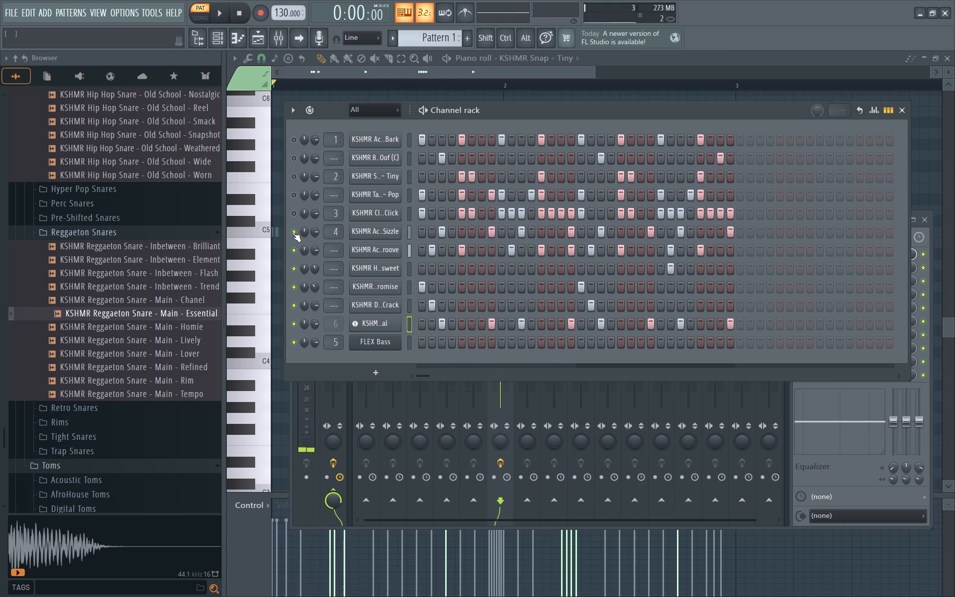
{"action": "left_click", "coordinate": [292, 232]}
Unmute the Click, Pop, Tiny, Oof and Bark channels, leaving Sizzle muted, and play the pattern.
{"action": "left_click", "coordinate": [294, 215]}
{"action": "left_click", "coordinate": [291, 183]}
{"action": "left_click", "coordinate": [291, 192]}
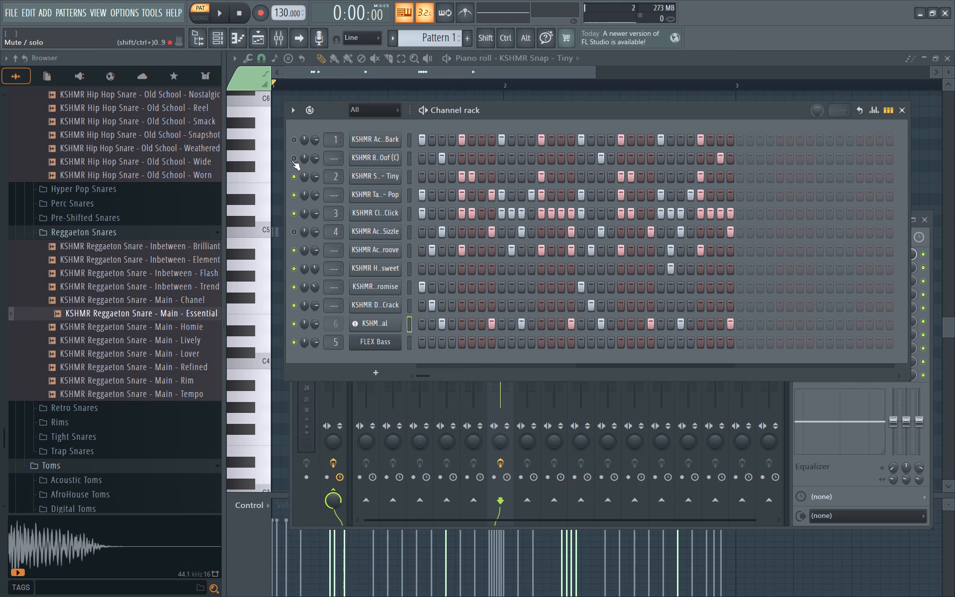
{"action": "left_click", "coordinate": [291, 161]}
{"action": "left_click", "coordinate": [295, 138]}
{"action": "key", "text": "space"}
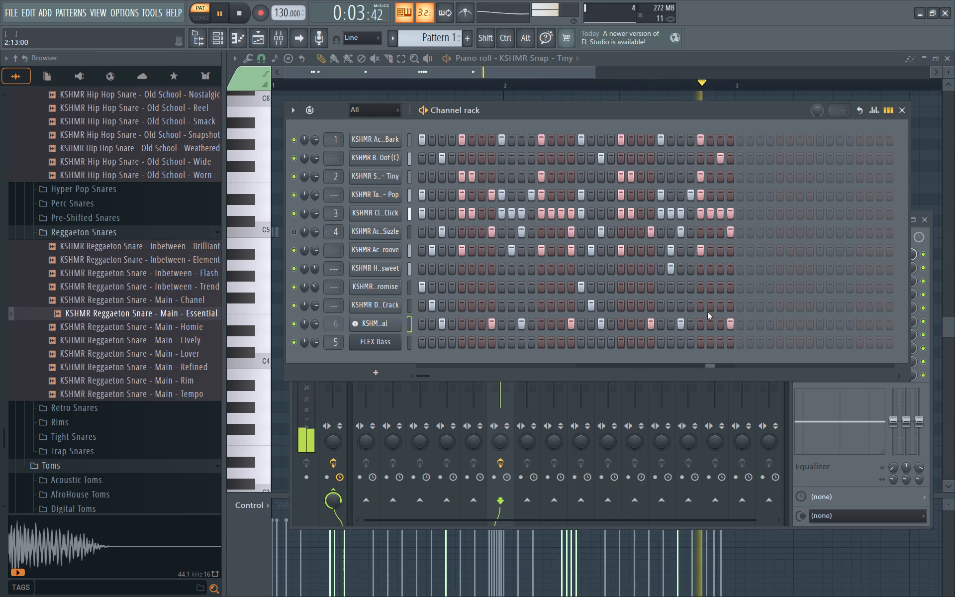
{"action": "key", "text": "space"}
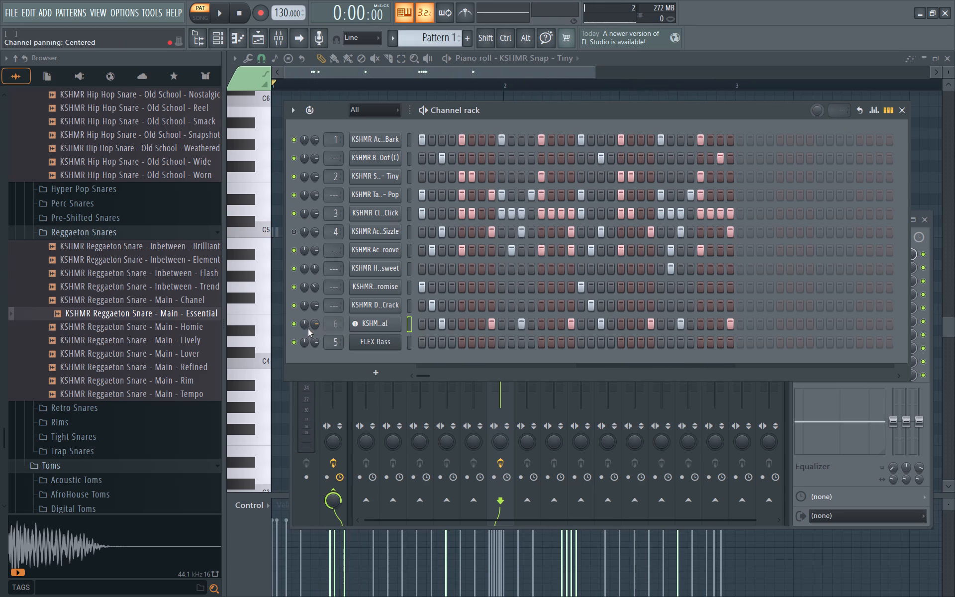
Lower the Reggaeton Snare - Main - Essential channel volume below 61% and pan it to the right while the beat plays.
{"action": "left_click_drag", "start_coordinate": [314, 322], "coordinate": [317, 330]}
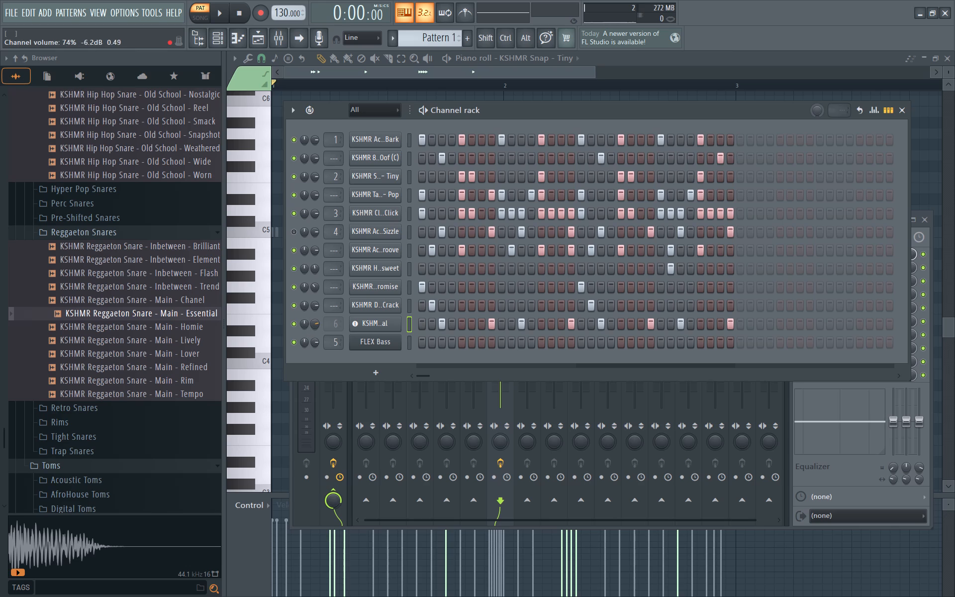
{"action": "left_click_drag", "start_coordinate": [317, 330], "coordinate": [320, 354]}
{"action": "key", "text": "space"}
{"action": "left_click_drag", "start_coordinate": [307, 323], "coordinate": [311, 296]}
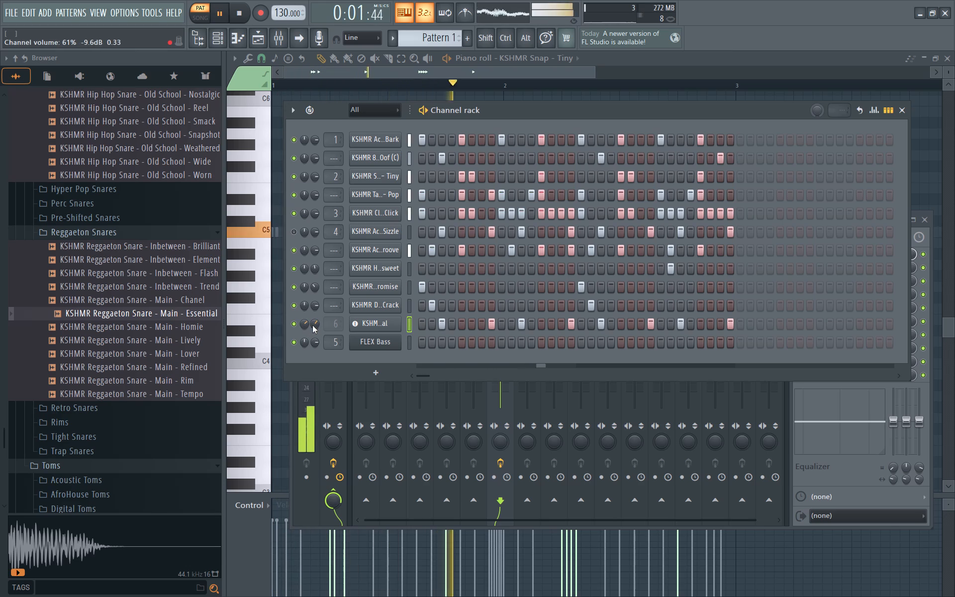
{"action": "left_click_drag", "start_coordinate": [313, 325], "coordinate": [315, 334]}
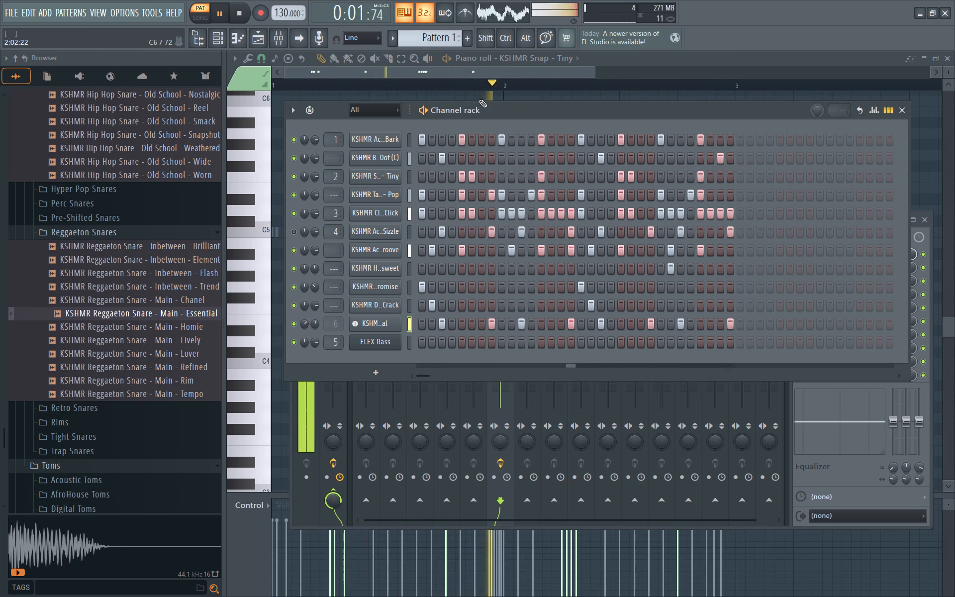
Reposition the channel rack over the middle of the piano roll and close the mixer.
{"action": "left_click_drag", "start_coordinate": [589, 106], "coordinate": [468, 128]}
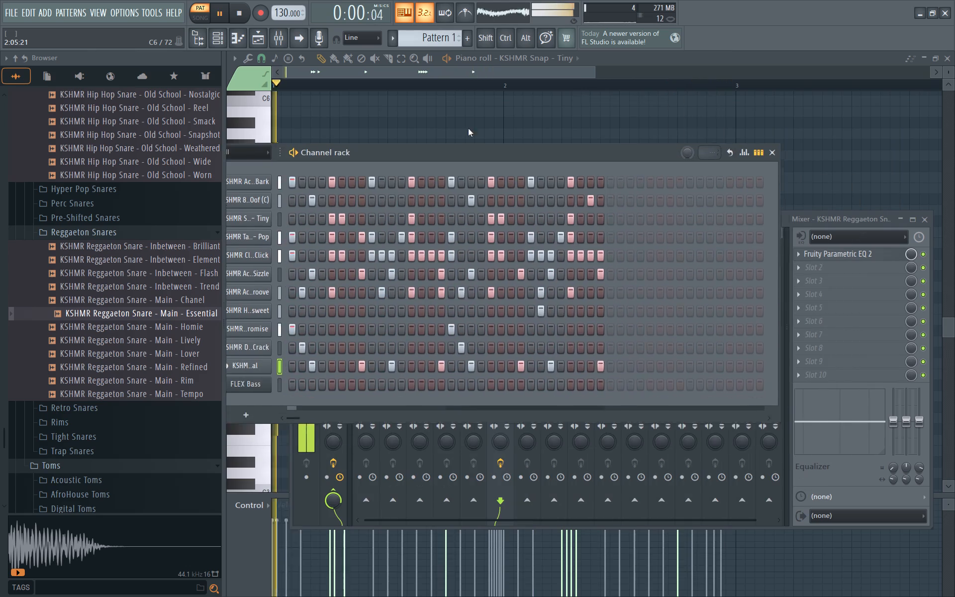
{"action": "left_click_drag", "start_coordinate": [468, 128], "coordinate": [544, 180]}
{"action": "left_click", "coordinate": [923, 219]}
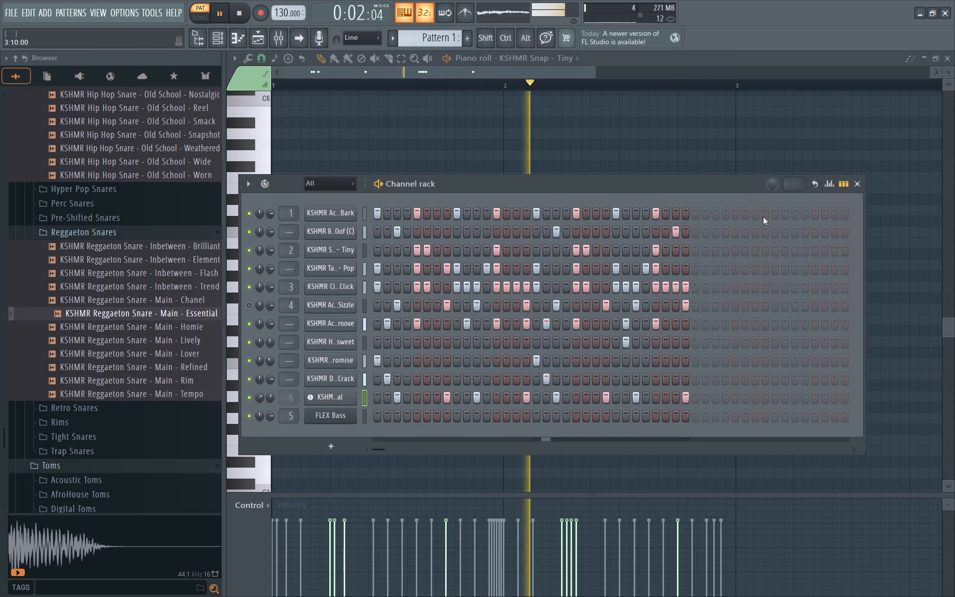
Audition the Pre-Shifted Snares samples and add KSHMR Pre-Shifted Snare - Sleek as a new channel above FLEX Bass.
{"action": "left_click_drag", "start_coordinate": [687, 189], "coordinate": [737, 78]}
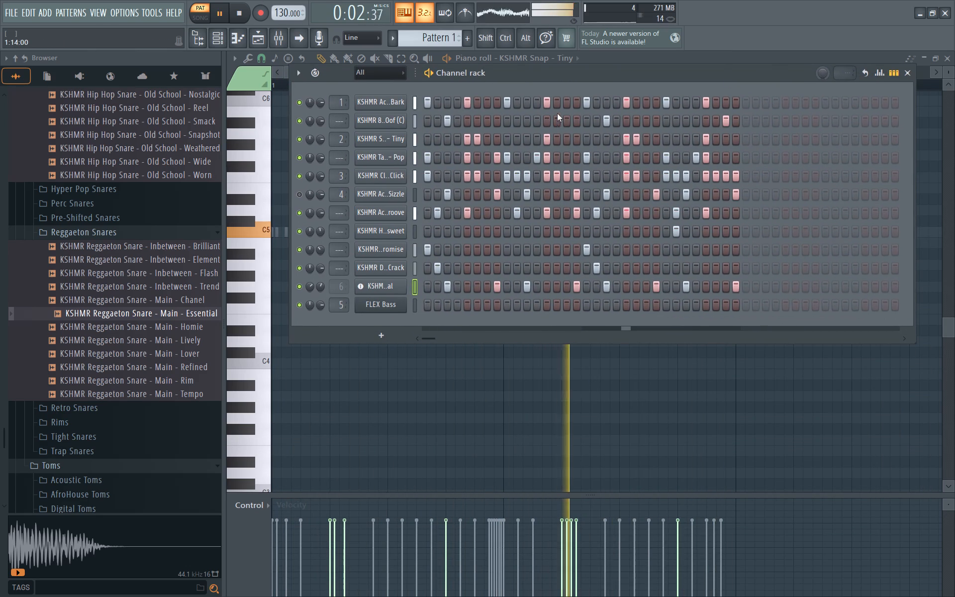
{"action": "key", "text": "space"}
{"action": "left_click", "coordinate": [112, 225]}
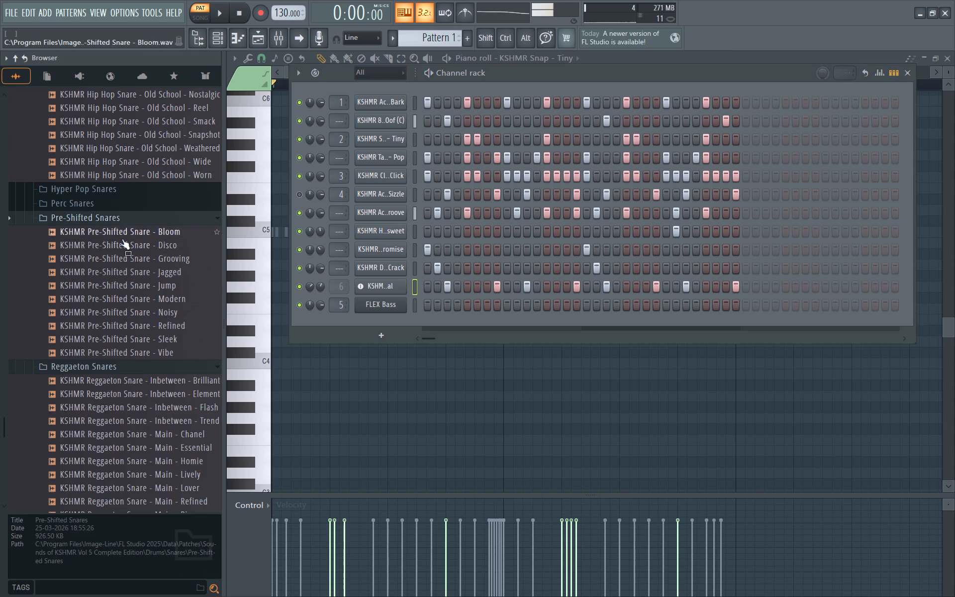
{"action": "left_click", "coordinate": [131, 250]}
{"action": "left_click", "coordinate": [159, 285]}
{"action": "left_click", "coordinate": [161, 309]}
{"action": "left_click", "coordinate": [164, 327]}
{"action": "left_click", "coordinate": [166, 334]}
{"action": "left_click", "coordinate": [173, 322]}
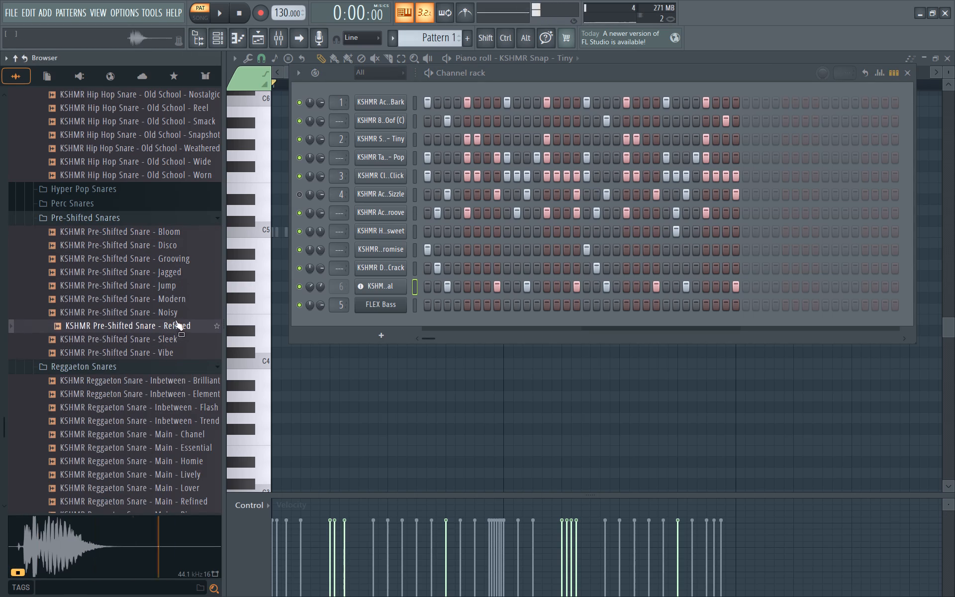
{"action": "left_click", "coordinate": [180, 331]}
{"action": "left_click", "coordinate": [179, 337]}
{"action": "left_click_drag", "start_coordinate": [179, 337], "coordinate": [381, 298]}
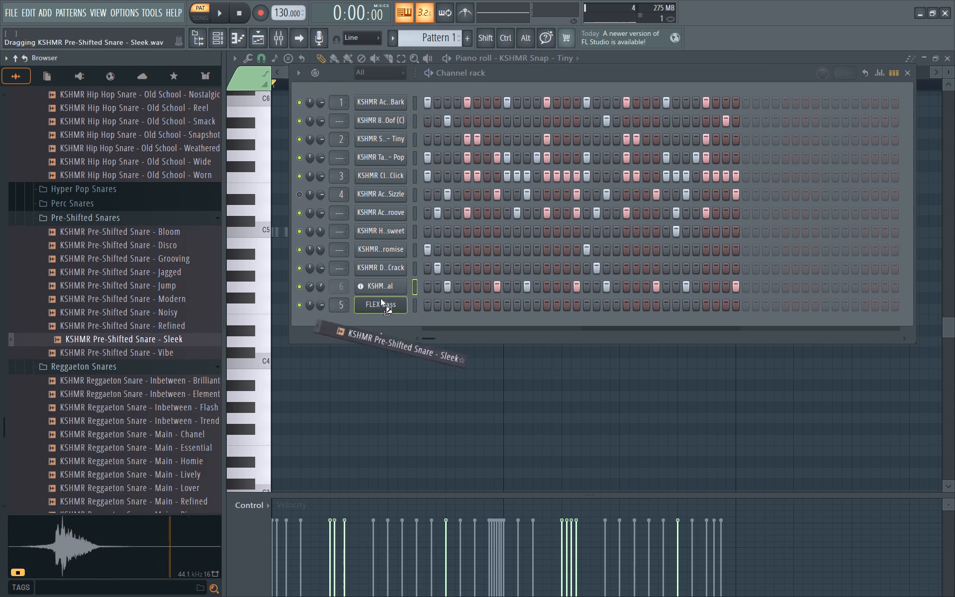
{"action": "left_click_drag", "start_coordinate": [381, 298], "coordinate": [382, 298]}
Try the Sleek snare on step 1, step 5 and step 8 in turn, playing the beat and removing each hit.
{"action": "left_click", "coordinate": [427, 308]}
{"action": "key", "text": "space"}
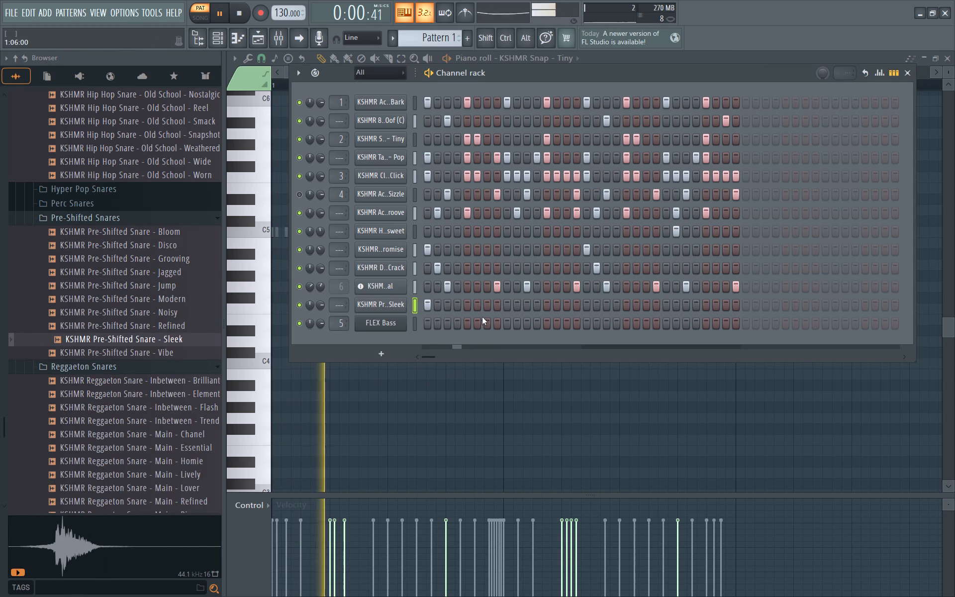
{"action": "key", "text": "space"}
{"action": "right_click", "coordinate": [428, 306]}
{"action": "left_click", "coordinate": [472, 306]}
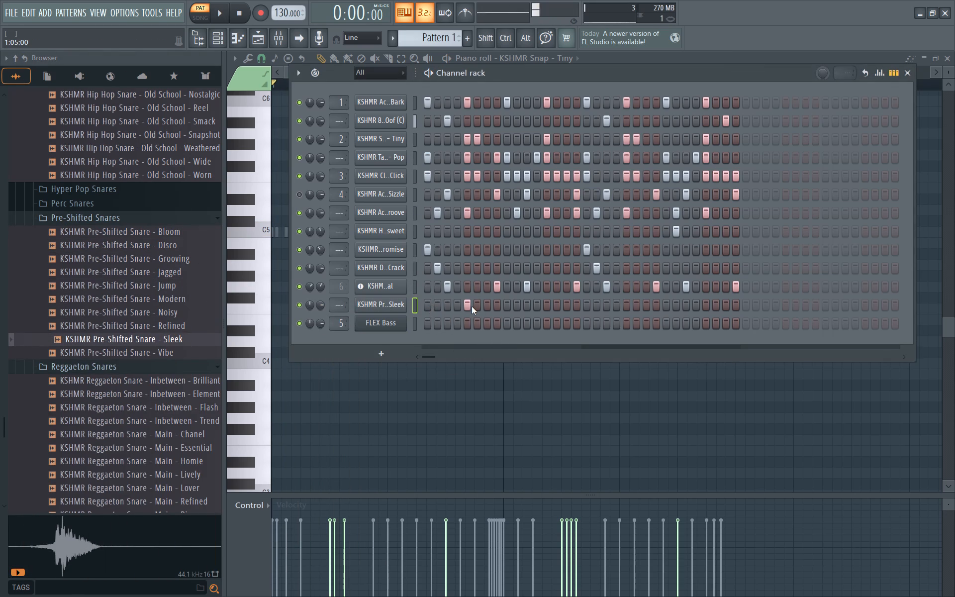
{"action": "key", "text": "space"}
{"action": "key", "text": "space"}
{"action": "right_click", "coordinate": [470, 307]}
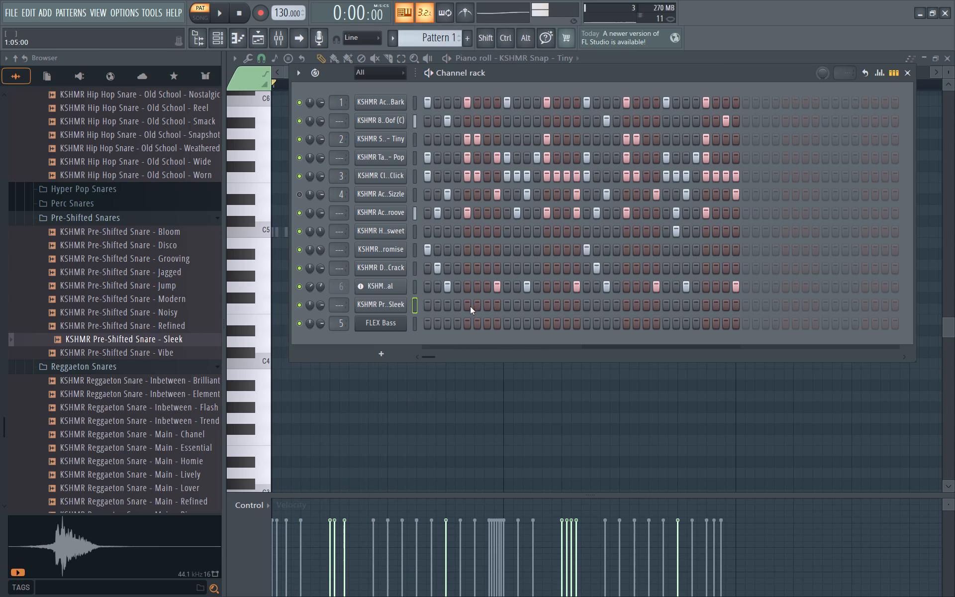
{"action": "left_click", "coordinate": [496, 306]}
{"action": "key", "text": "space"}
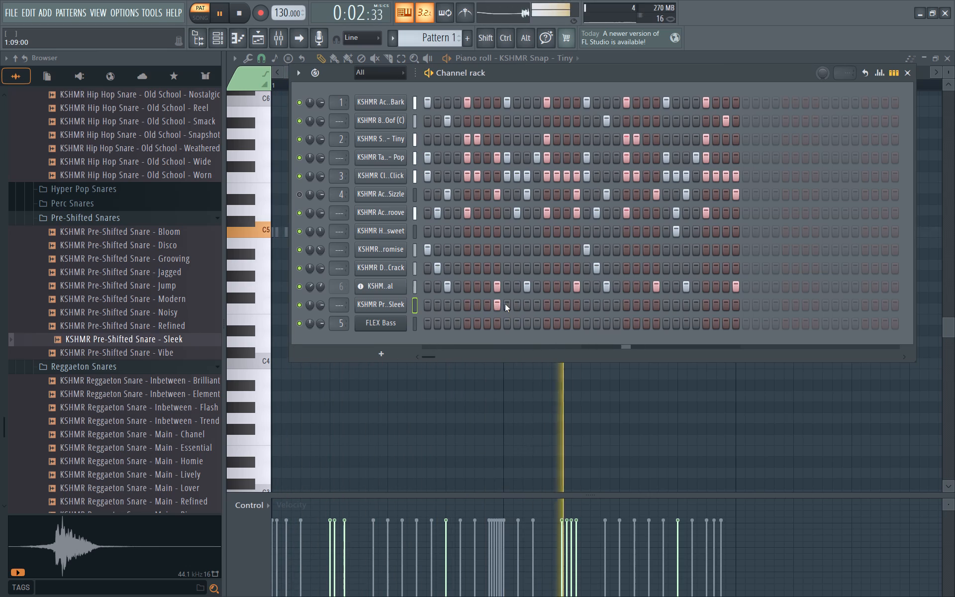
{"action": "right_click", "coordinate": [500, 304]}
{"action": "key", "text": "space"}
Place Sleek snare hits on steps 9 and 25 and play the pattern.
{"action": "left_click", "coordinate": [507, 305]}
{"action": "key", "text": "space"}
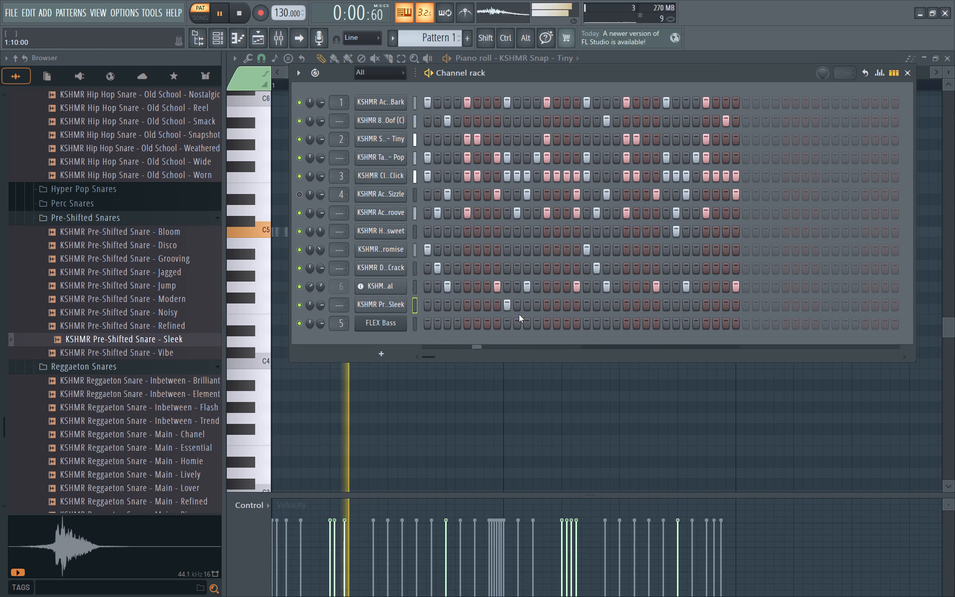
{"action": "left_click", "coordinate": [666, 305]}
{"action": "key", "text": "space"}
{"action": "key", "text": "space"}
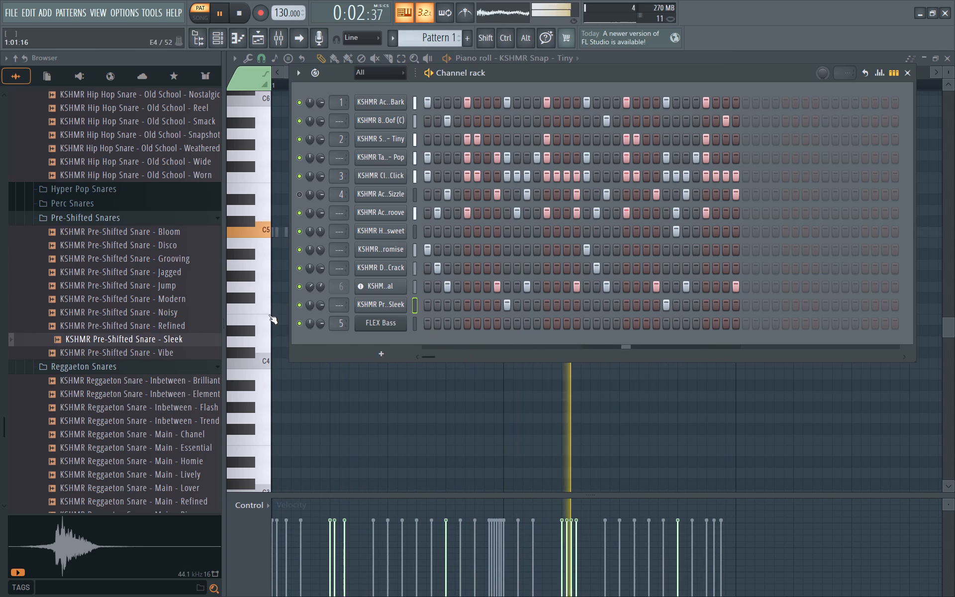
Audition the AfroHouse Toms samples and replace the FLEX Bass channel with KSHMR AfroHouse Tom - M'bala.
{"action": "left_click", "coordinate": [71, 213]}
{"action": "left_click", "coordinate": [86, 229]}
{"action": "scroll", "coordinate": [102, 242], "scroll_direction": "down", "scroll_amount": 2}
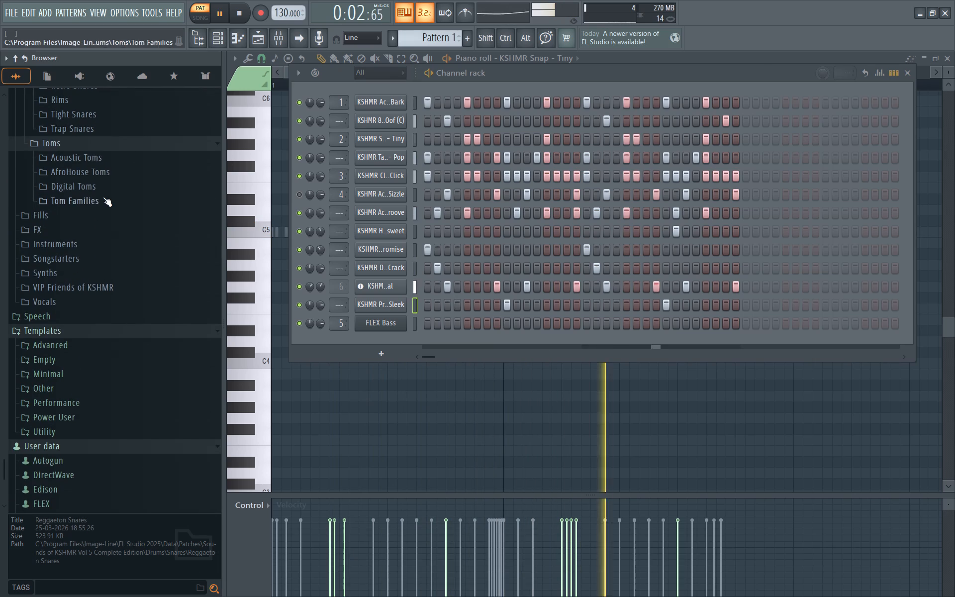
{"action": "left_click", "coordinate": [111, 168]}
{"action": "left_click", "coordinate": [112, 188]}
{"action": "key", "text": "space"}
{"action": "left_click", "coordinate": [139, 212]}
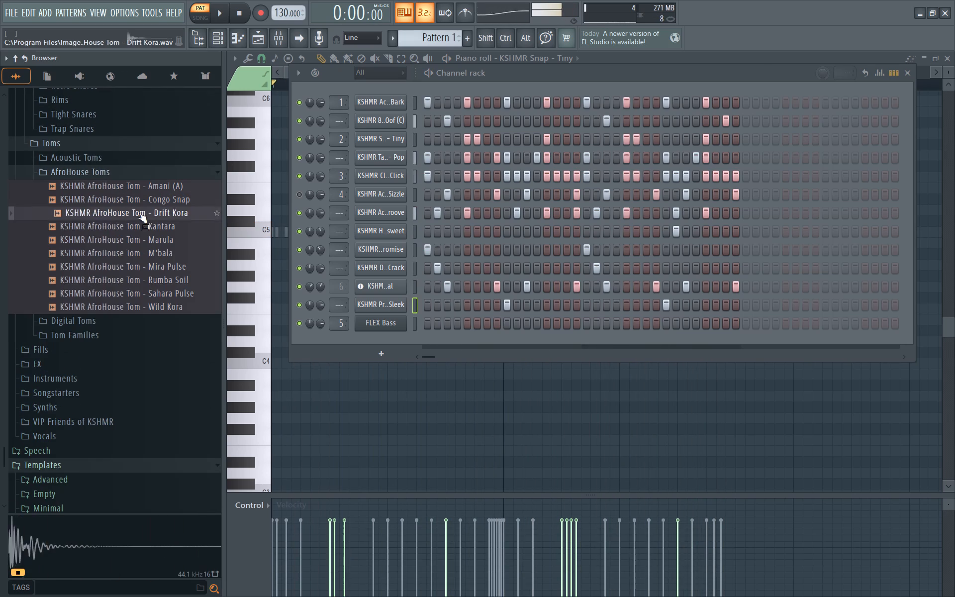
{"action": "left_click", "coordinate": [140, 241]}
{"action": "left_click", "coordinate": [141, 247]}
{"action": "left_click", "coordinate": [148, 240]}
{"action": "left_click", "coordinate": [149, 252]}
{"action": "left_click", "coordinate": [156, 248]}
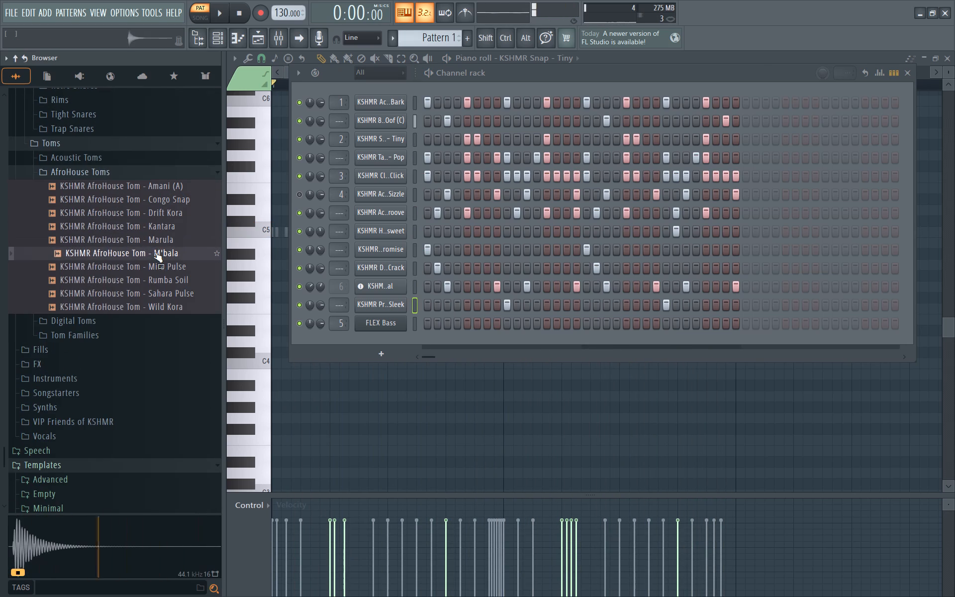
{"action": "left_click_drag", "start_coordinate": [155, 252], "coordinate": [385, 317]}
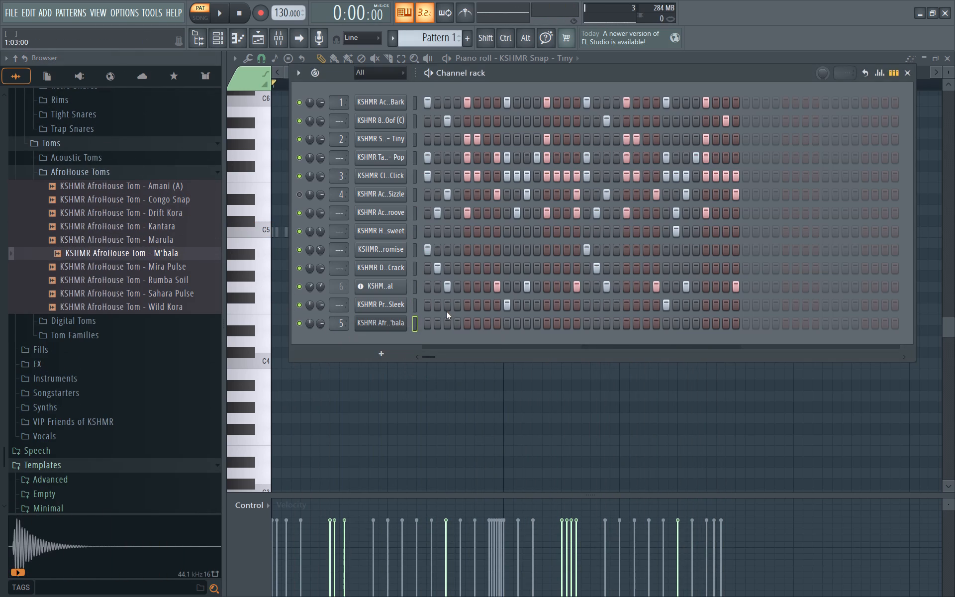
Try the M'bala tom on step 1, then place its hits on steps 3, 7 and 11 instead and play the pattern.
{"action": "left_click", "coordinate": [429, 326]}
{"action": "key", "text": "space"}
{"action": "key", "text": "space"}
{"action": "right_click", "coordinate": [426, 324]}
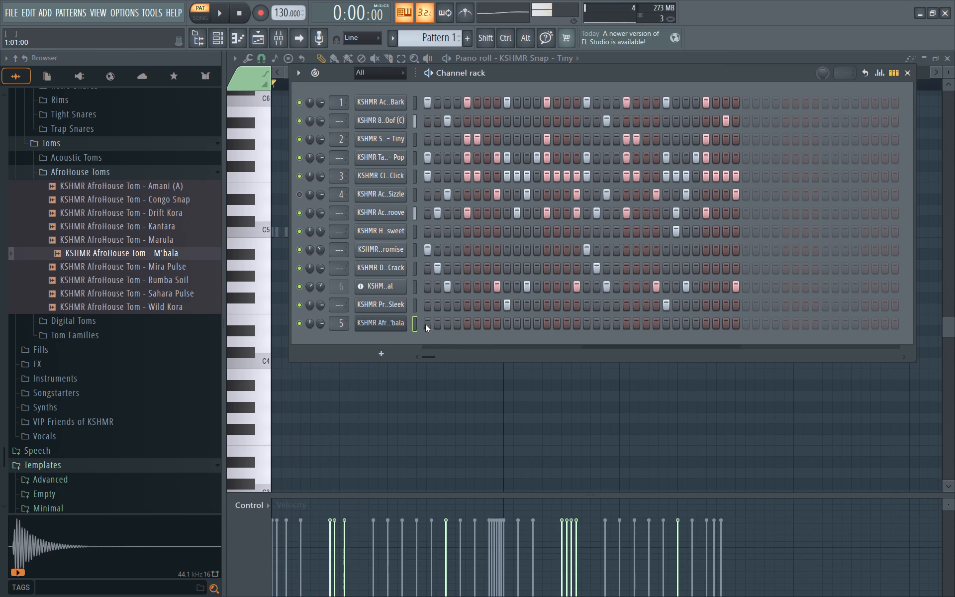
{"action": "left_click", "coordinate": [447, 324]}
{"action": "left_click", "coordinate": [485, 325]}
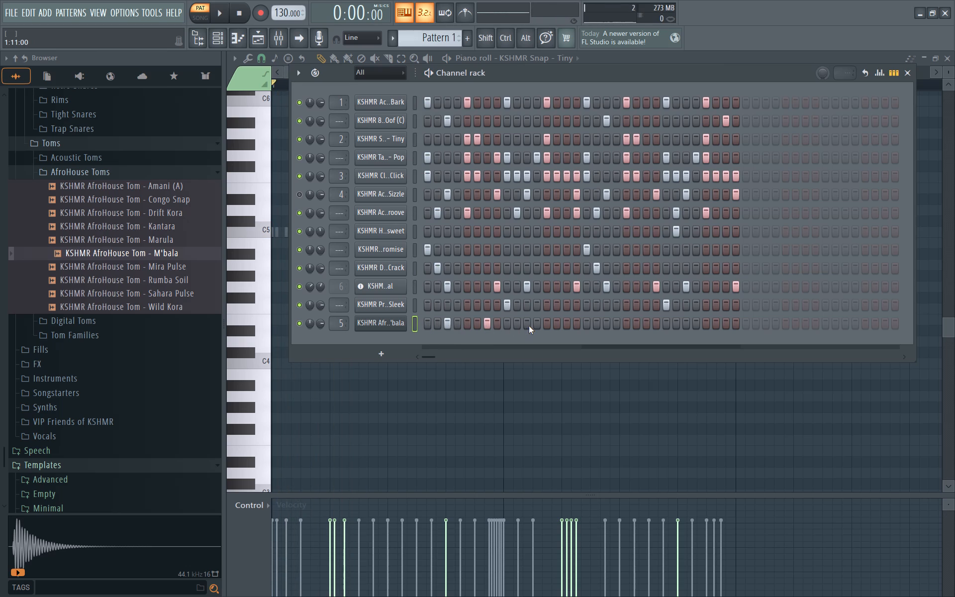
{"action": "left_click", "coordinate": [529, 326]}
{"action": "key", "text": "space"}
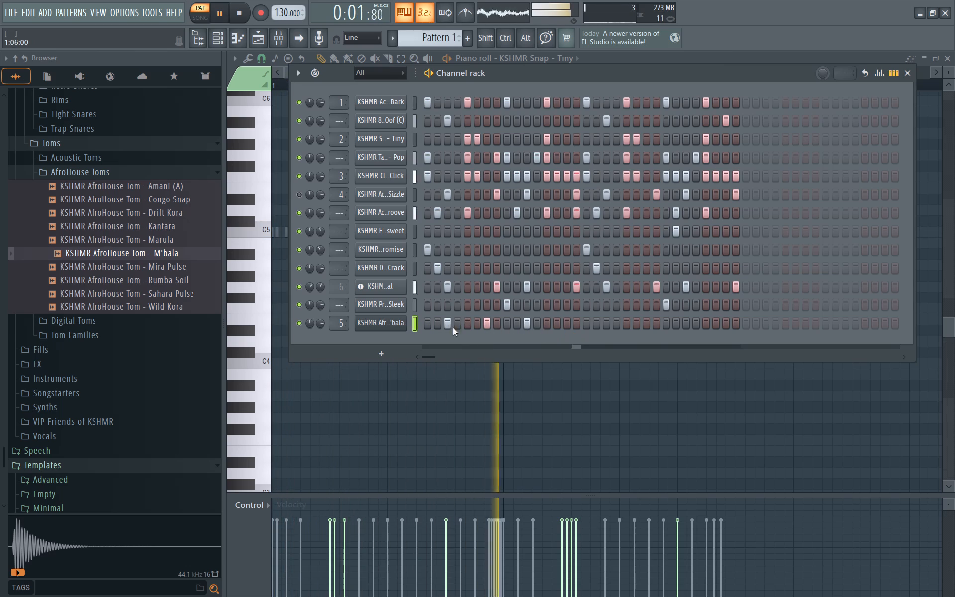
{"action": "key", "text": "space"}
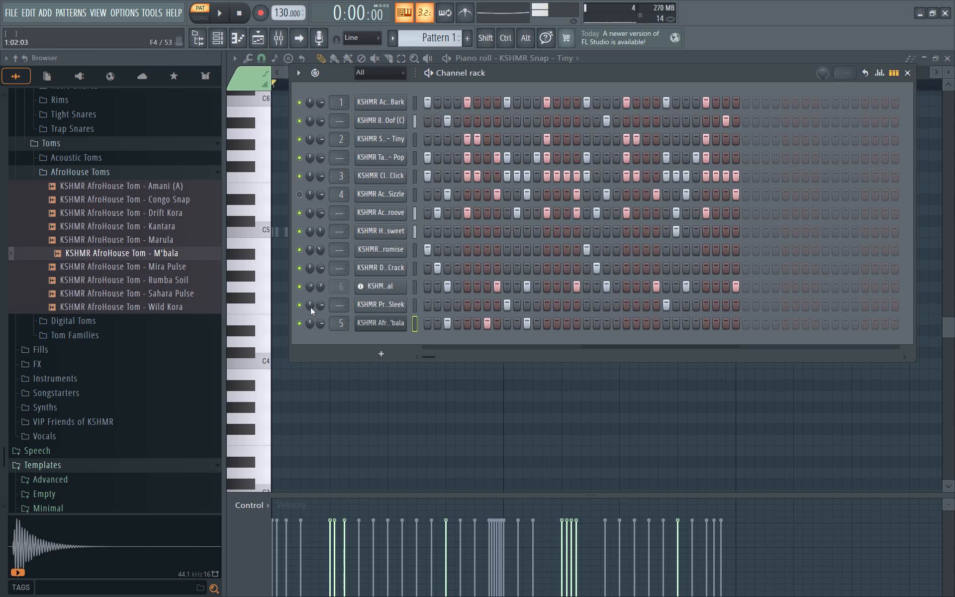
Add a second M'bala tom channel above the first, move the hits on steps 3, 7 and 11 to it, and play the pattern.
{"action": "left_click_drag", "start_coordinate": [185, 254], "coordinate": [354, 322]}
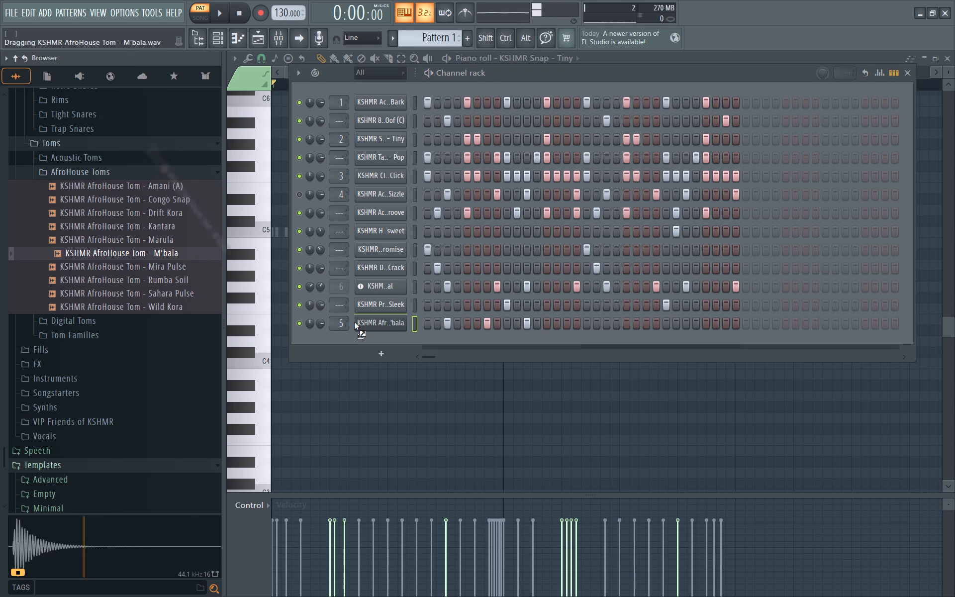
{"action": "left_click_drag", "start_coordinate": [354, 322], "coordinate": [383, 314]}
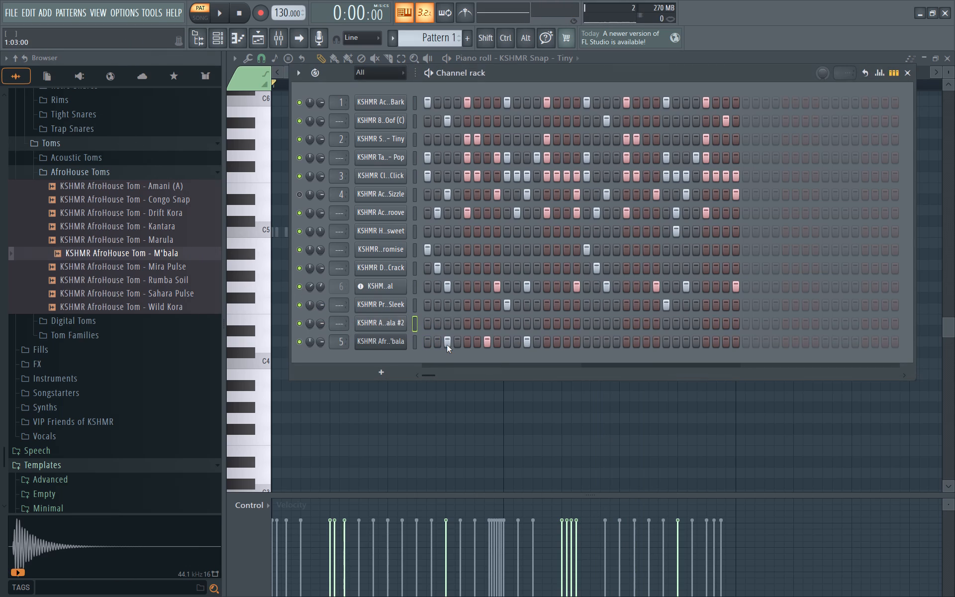
{"action": "right_click", "coordinate": [447, 345]}
{"action": "left_click", "coordinate": [447, 326]}
{"action": "right_click", "coordinate": [483, 344]}
{"action": "left_click", "coordinate": [483, 326]}
{"action": "right_click", "coordinate": [527, 339]}
{"action": "left_click", "coordinate": [527, 325]}
{"action": "key", "text": "space"}
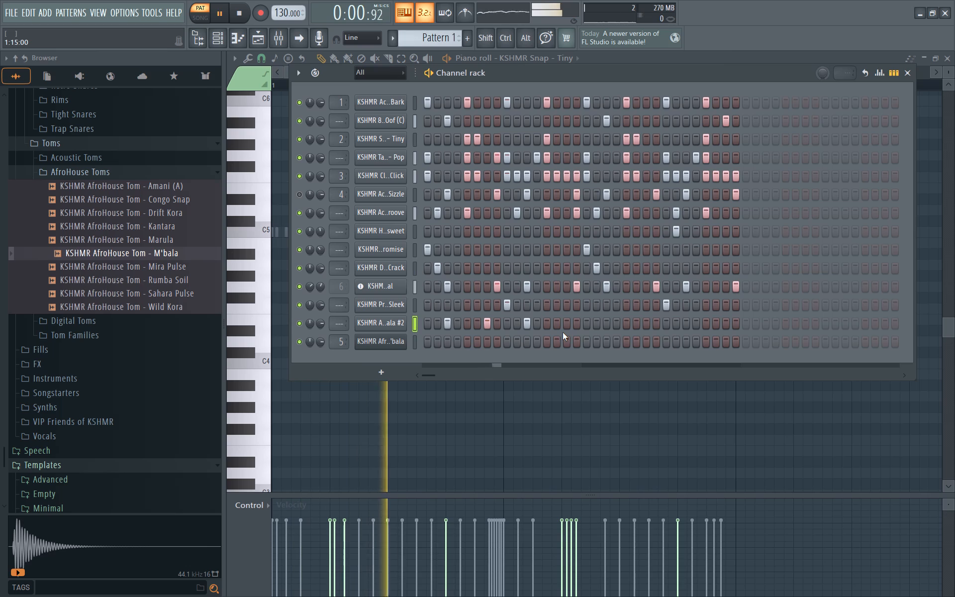
{"action": "key", "text": "space"}
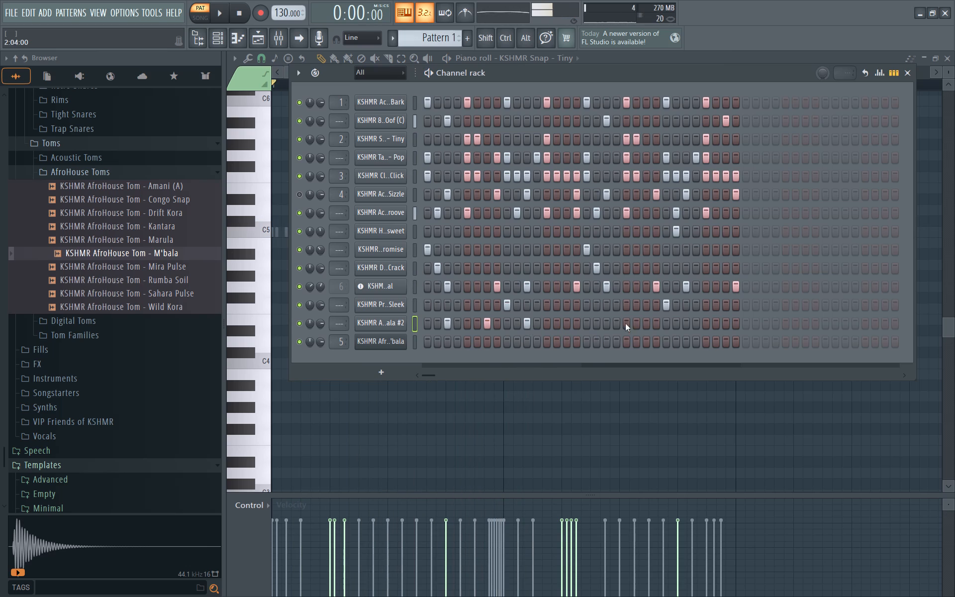
Add second-channel M'bala tom hits on steps 27, 31 and 15 and remove the step 3 hit, listening to the beat.
{"action": "left_click", "coordinate": [684, 323]}
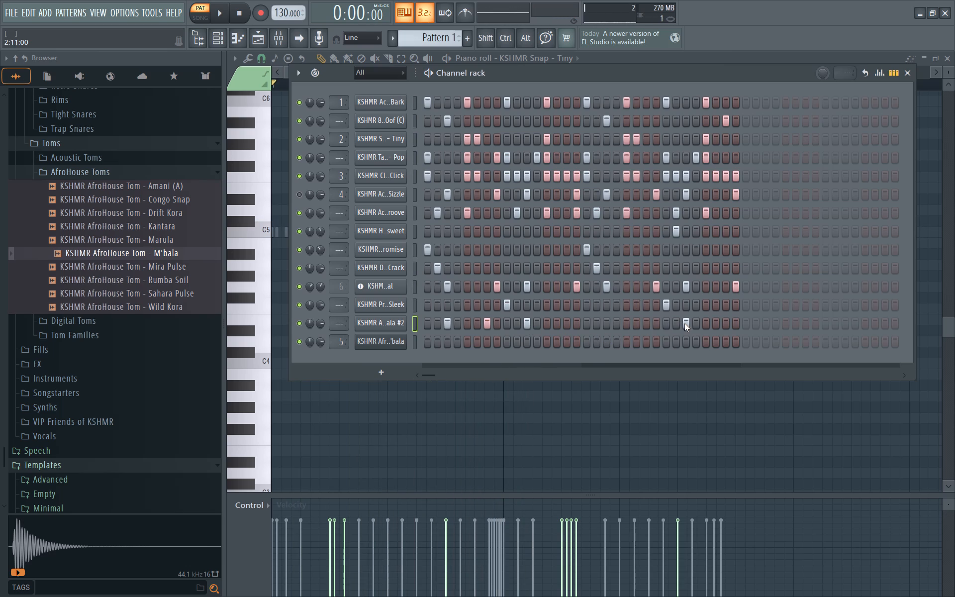
{"action": "left_click", "coordinate": [726, 324]}
{"action": "key", "text": "space"}
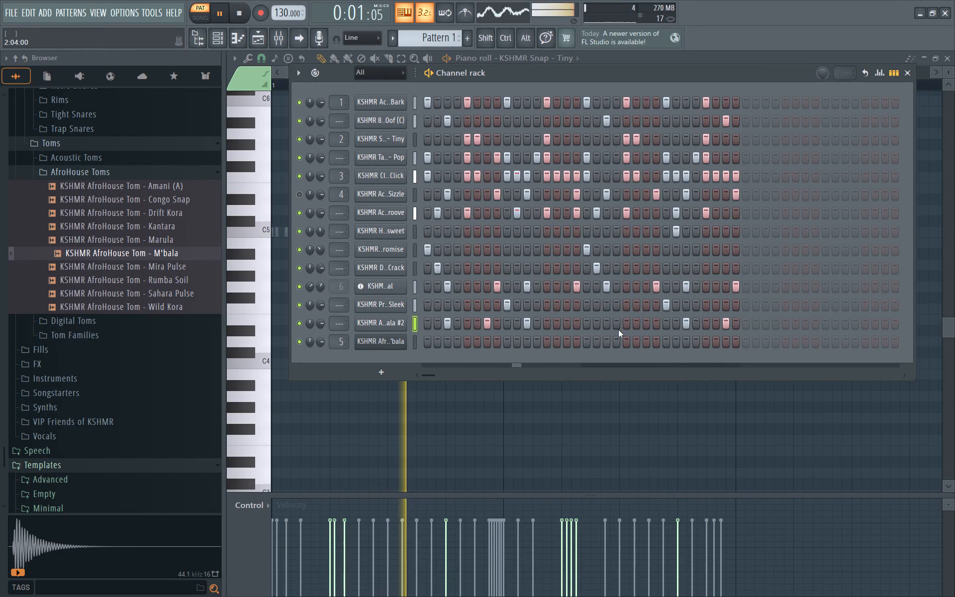
{"action": "right_click", "coordinate": [449, 325]}
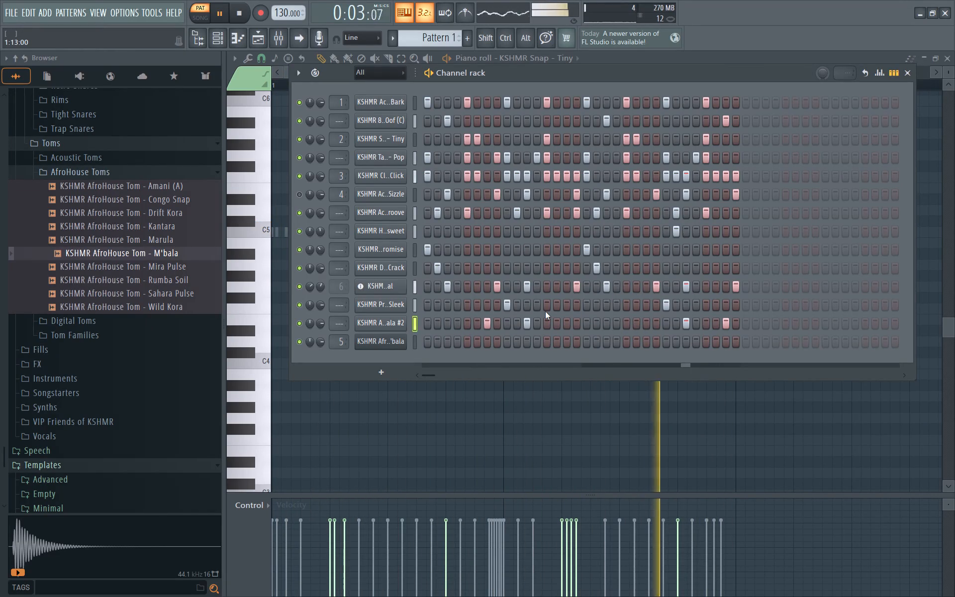
{"action": "left_click", "coordinate": [566, 326]}
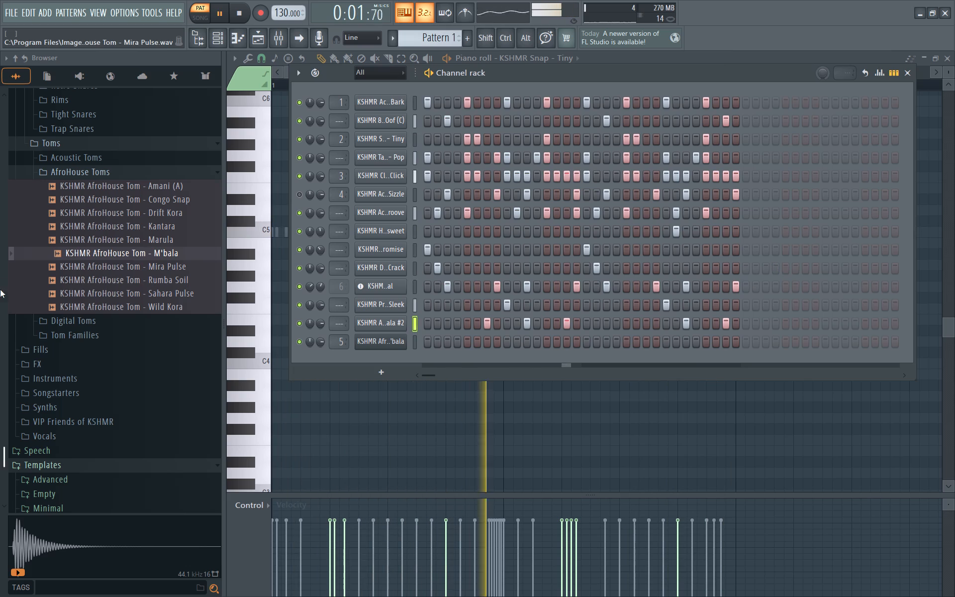
{"action": "key", "text": "space"}
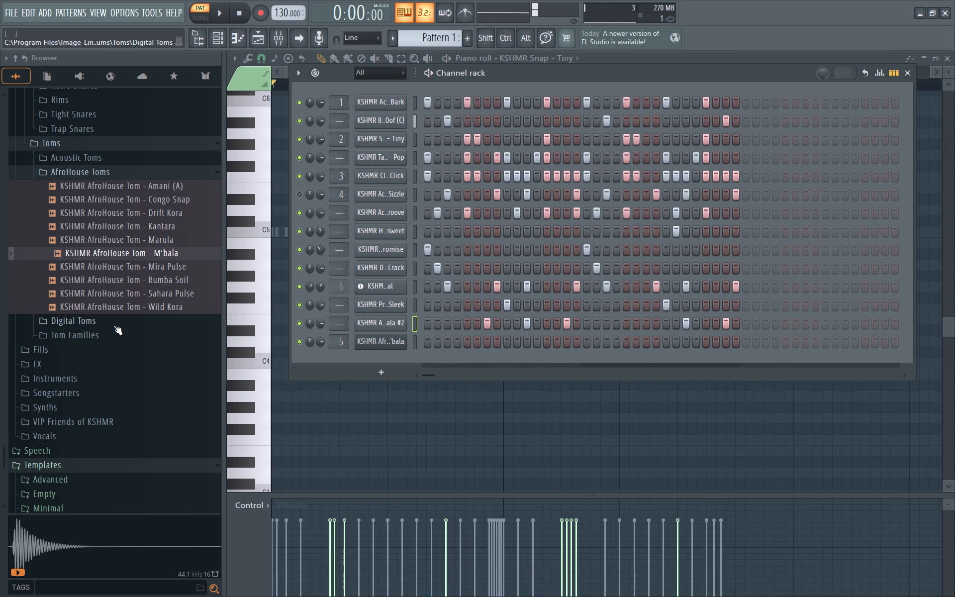
Collapse the Toms folder and the Snares folder with its open subfolders in the sample browser.
{"action": "scroll", "coordinate": [113, 325], "scroll_direction": "up", "scroll_amount": 2}
{"action": "left_click", "coordinate": [94, 310]}
{"action": "scroll", "coordinate": [105, 291], "scroll_direction": "up", "scroll_amount": 3}
{"action": "left_click", "coordinate": [131, 233]}
{"action": "scroll", "coordinate": [132, 235], "scroll_direction": "up", "scroll_amount": 3}
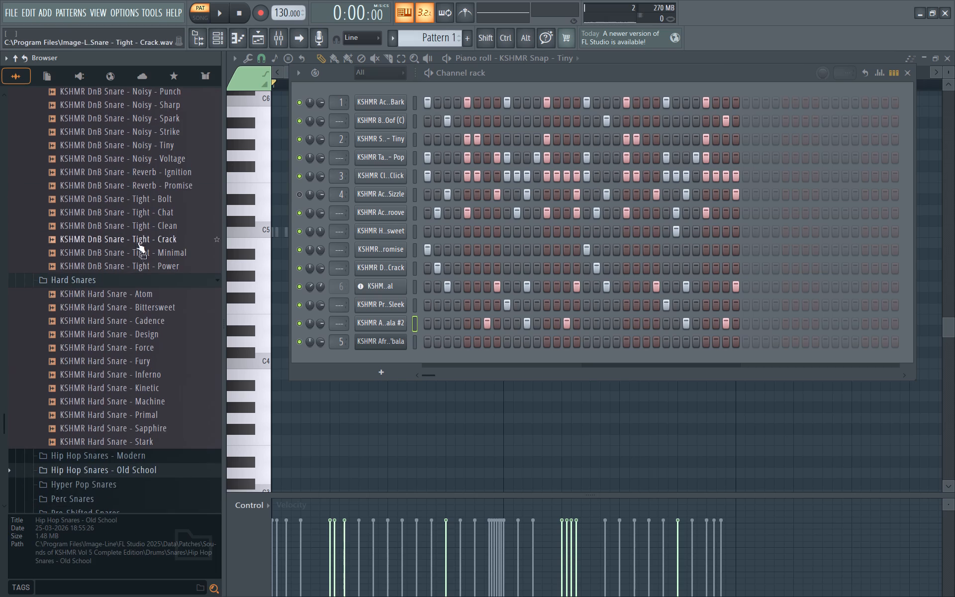
{"action": "left_click", "coordinate": [135, 270]}
{"action": "left_click", "coordinate": [132, 280]}
{"action": "scroll", "coordinate": [138, 264], "scroll_direction": "up", "scroll_amount": 2}
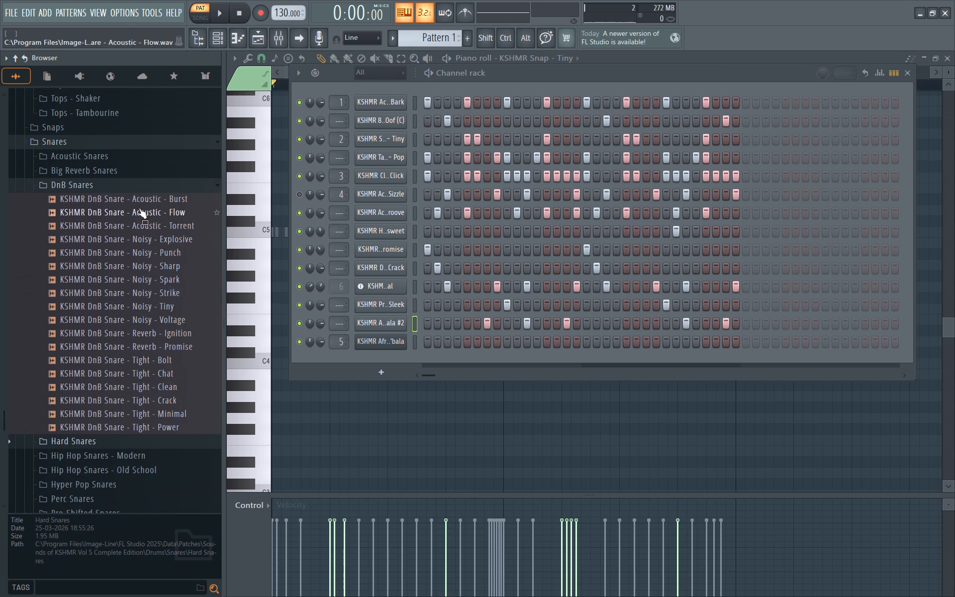
{"action": "left_click", "coordinate": [145, 179]}
{"action": "left_click", "coordinate": [152, 149]}
{"action": "scroll", "coordinate": [150, 154], "scroll_direction": "up", "scroll_amount": 2}
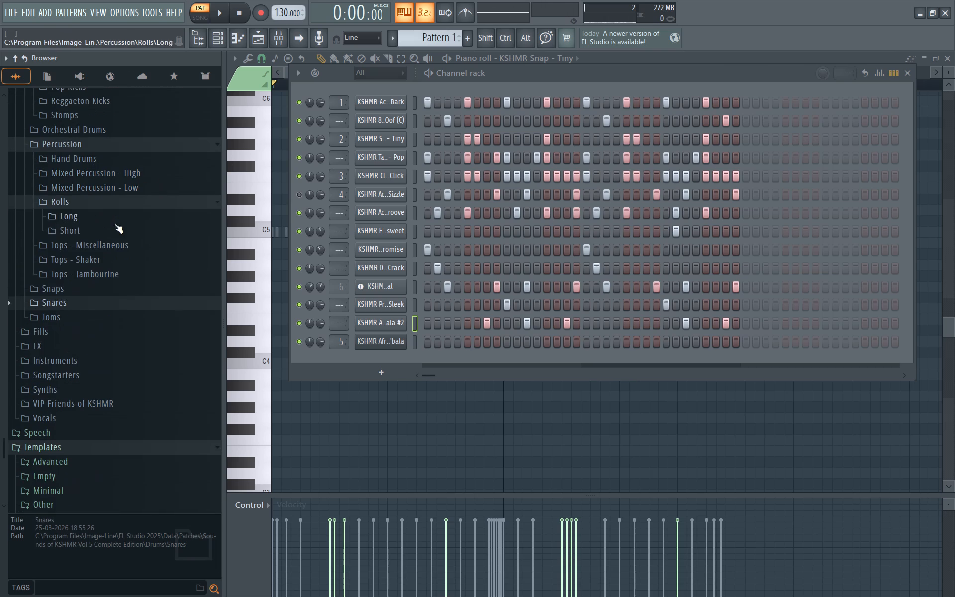
Audition clean 808 kicks in the 808s folder and replace the bottom M'bala tom channel's sample with KSHMR 808 - Clean - Head Spin (C).
{"action": "scroll", "coordinate": [96, 264], "scroll_direction": "up", "scroll_amount": 5}
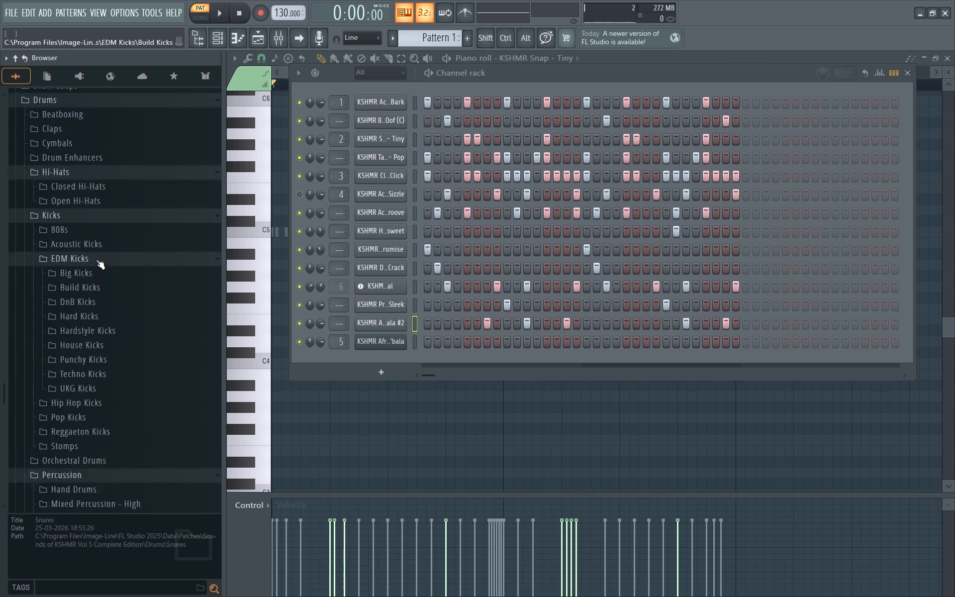
{"action": "left_click", "coordinate": [81, 301]}
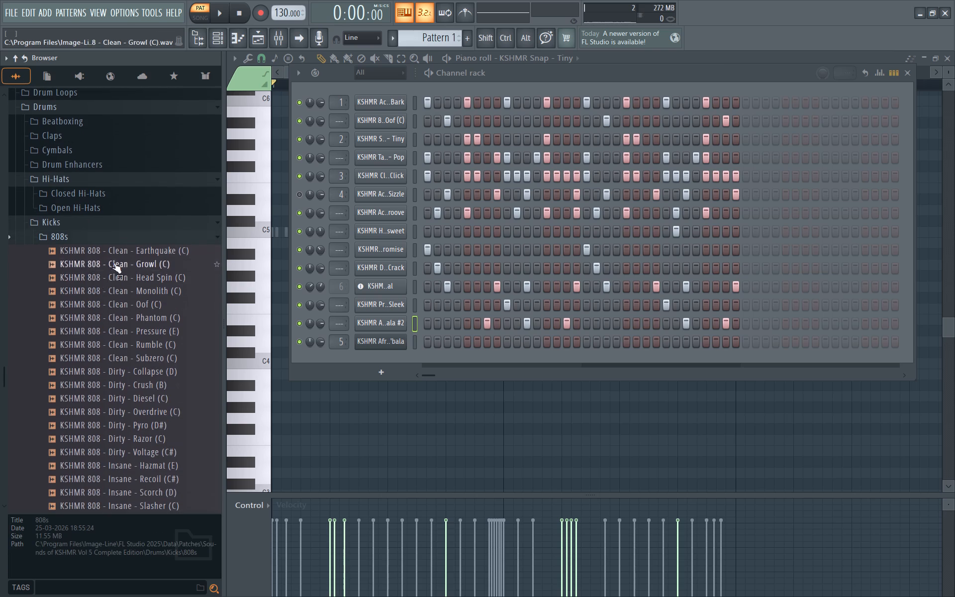
{"action": "left_click", "coordinate": [113, 263]}
{"action": "scroll", "coordinate": [157, 263], "scroll_direction": "down", "scroll_amount": 1}
{"action": "left_click", "coordinate": [150, 196]}
{"action": "left_click", "coordinate": [148, 214]}
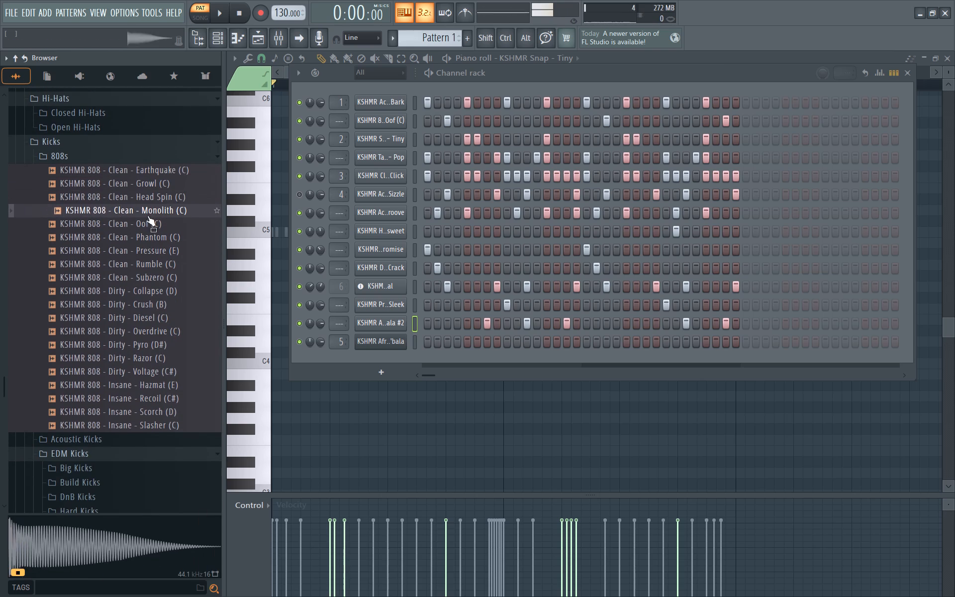
{"action": "left_click", "coordinate": [156, 203]}
{"action": "left_click_drag", "start_coordinate": [160, 199], "coordinate": [377, 342]}
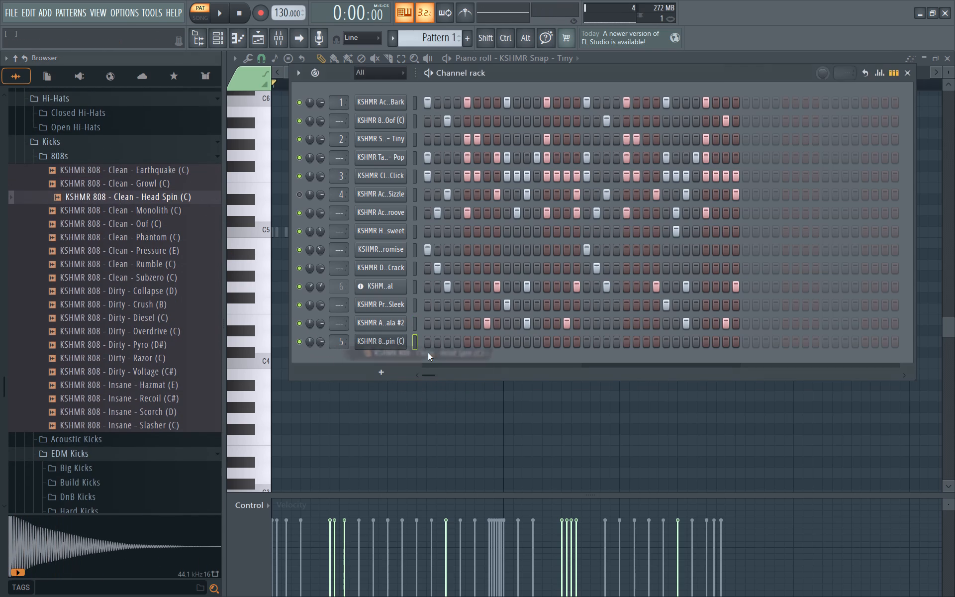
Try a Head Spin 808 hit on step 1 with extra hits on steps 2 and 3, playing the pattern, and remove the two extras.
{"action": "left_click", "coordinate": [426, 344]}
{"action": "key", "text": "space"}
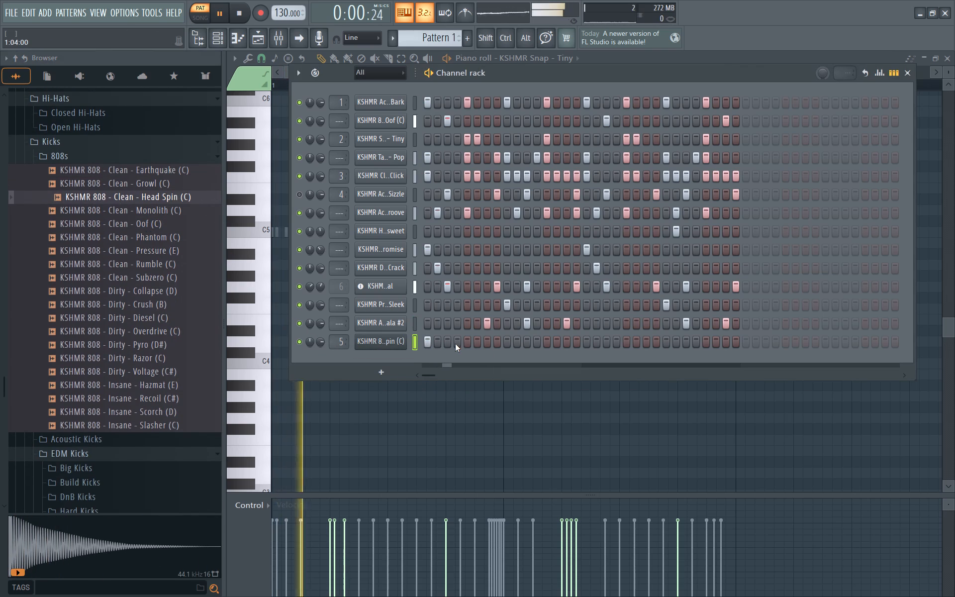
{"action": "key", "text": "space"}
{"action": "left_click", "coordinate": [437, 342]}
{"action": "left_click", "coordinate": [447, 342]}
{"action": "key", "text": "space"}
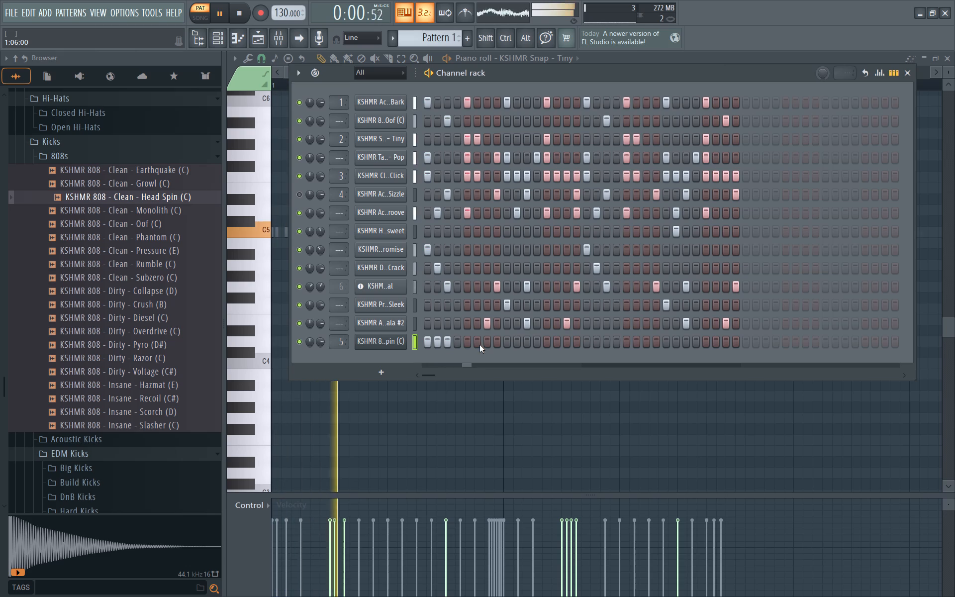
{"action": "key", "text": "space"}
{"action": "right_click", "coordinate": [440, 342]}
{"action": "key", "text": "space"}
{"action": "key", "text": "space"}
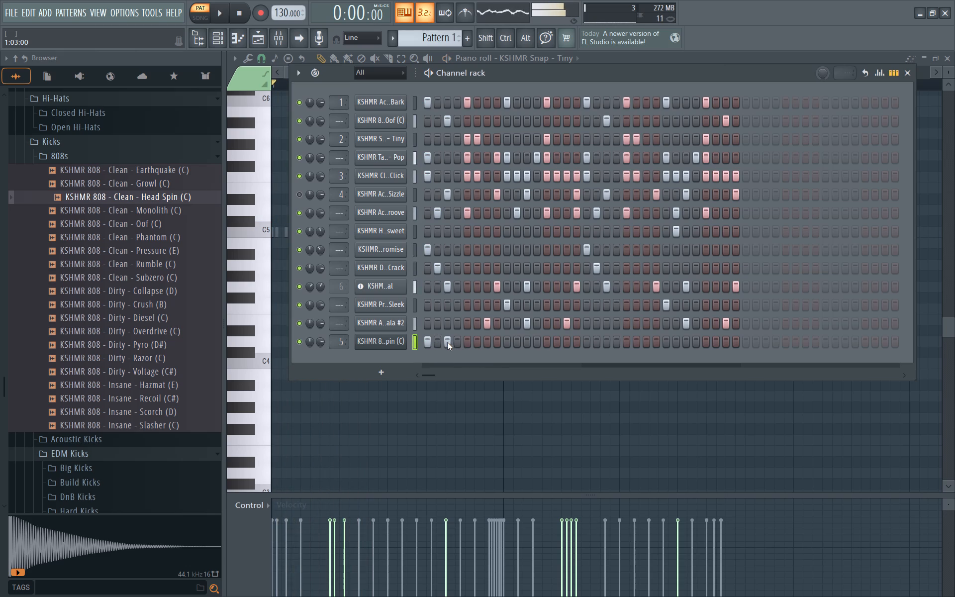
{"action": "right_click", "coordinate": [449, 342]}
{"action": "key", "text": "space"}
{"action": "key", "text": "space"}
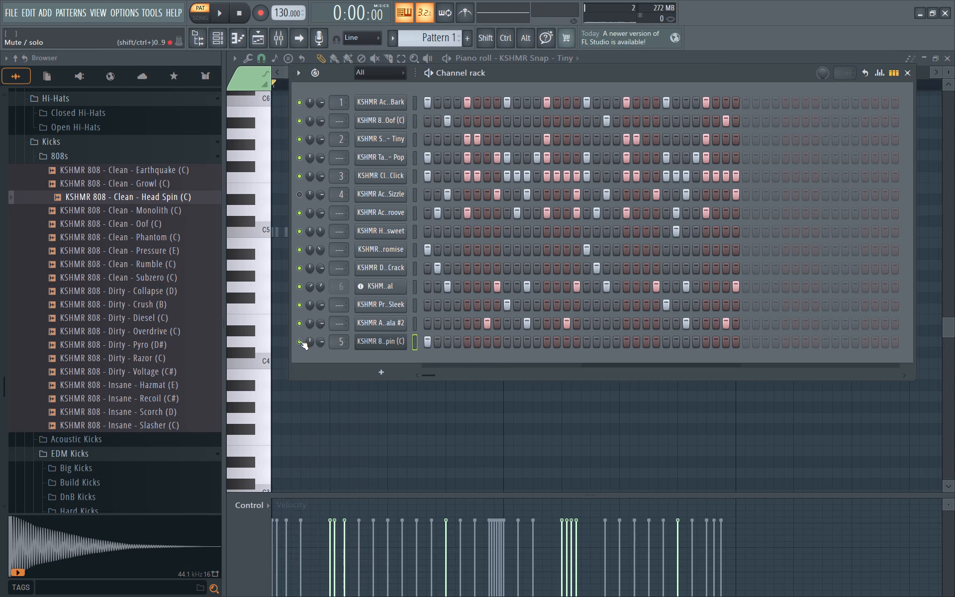
Solo the Head Spin 808 channel and play it on its own.
{"action": "left_click", "coordinate": [299, 340]}
{"action": "left_click", "coordinate": [299, 340]}
{"action": "left_click", "coordinate": [299, 340], "text": "ctrl"}
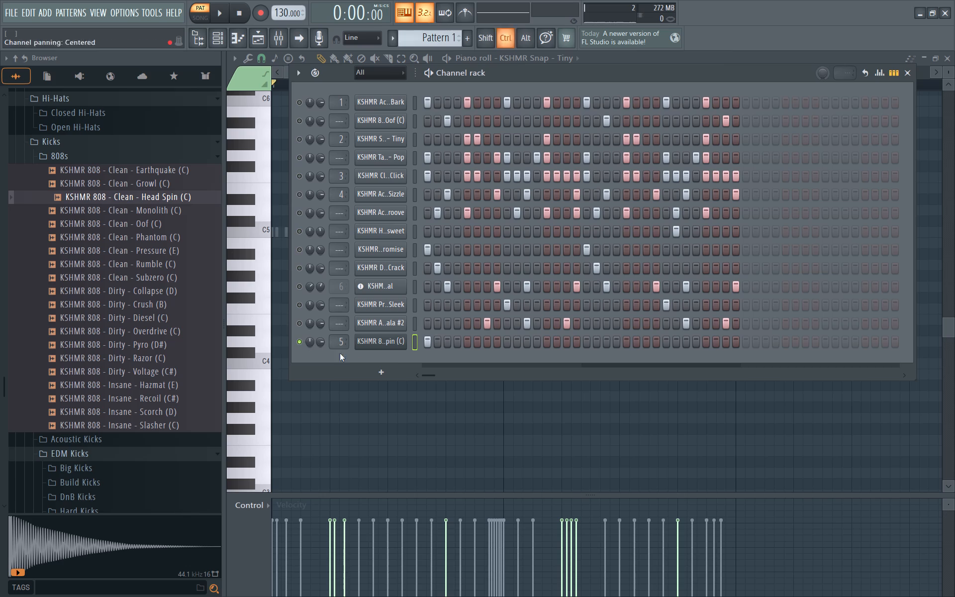
{"action": "key", "text": "space"}
{"action": "key", "text": "space"}
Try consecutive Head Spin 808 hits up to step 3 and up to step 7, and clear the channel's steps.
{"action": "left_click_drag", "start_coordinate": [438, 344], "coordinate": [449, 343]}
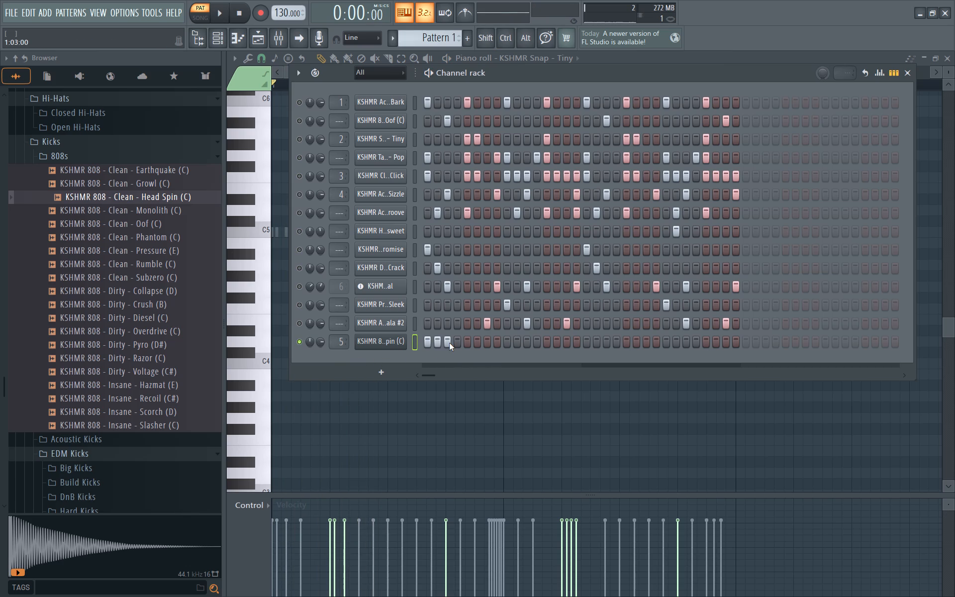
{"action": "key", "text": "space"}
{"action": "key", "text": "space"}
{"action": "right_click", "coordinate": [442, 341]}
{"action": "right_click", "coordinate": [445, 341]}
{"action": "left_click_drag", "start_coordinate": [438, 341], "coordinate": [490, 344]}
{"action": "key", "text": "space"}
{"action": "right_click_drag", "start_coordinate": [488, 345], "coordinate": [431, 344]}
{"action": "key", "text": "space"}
Open the Head Spin 808 channel in the piano roll.
{"action": "right_click", "coordinate": [389, 343]}
{"action": "left_click", "coordinate": [424, 340]}
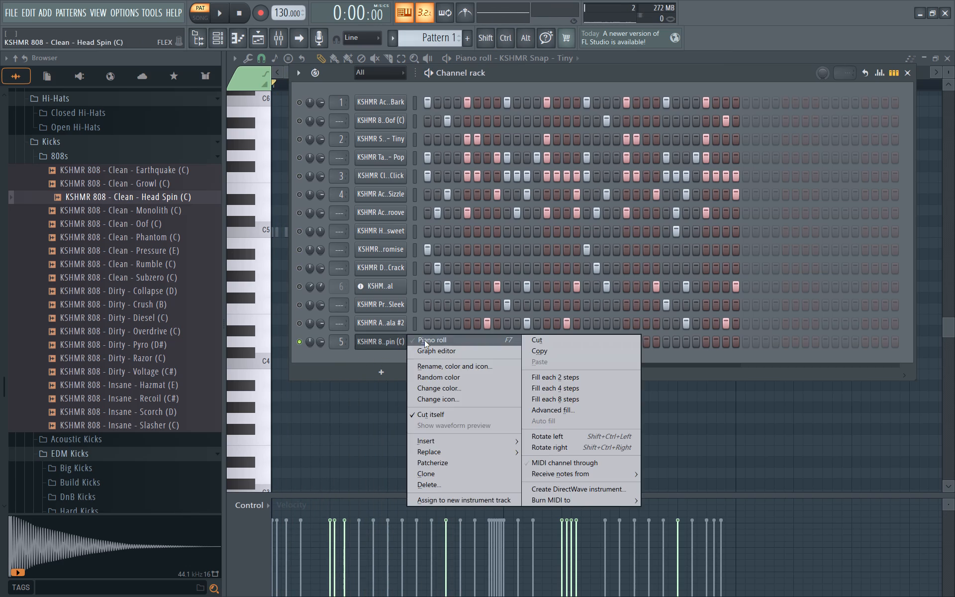
{"action": "key", "text": "space"}
{"action": "key", "text": "space"}
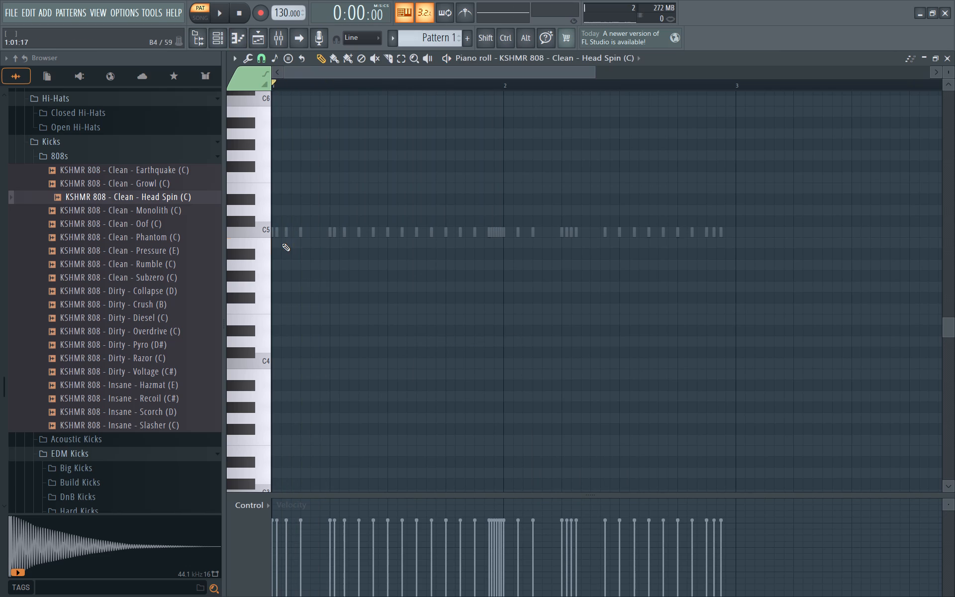
{"action": "type", "text": "m"}
{"action": "key", "text": "m"}
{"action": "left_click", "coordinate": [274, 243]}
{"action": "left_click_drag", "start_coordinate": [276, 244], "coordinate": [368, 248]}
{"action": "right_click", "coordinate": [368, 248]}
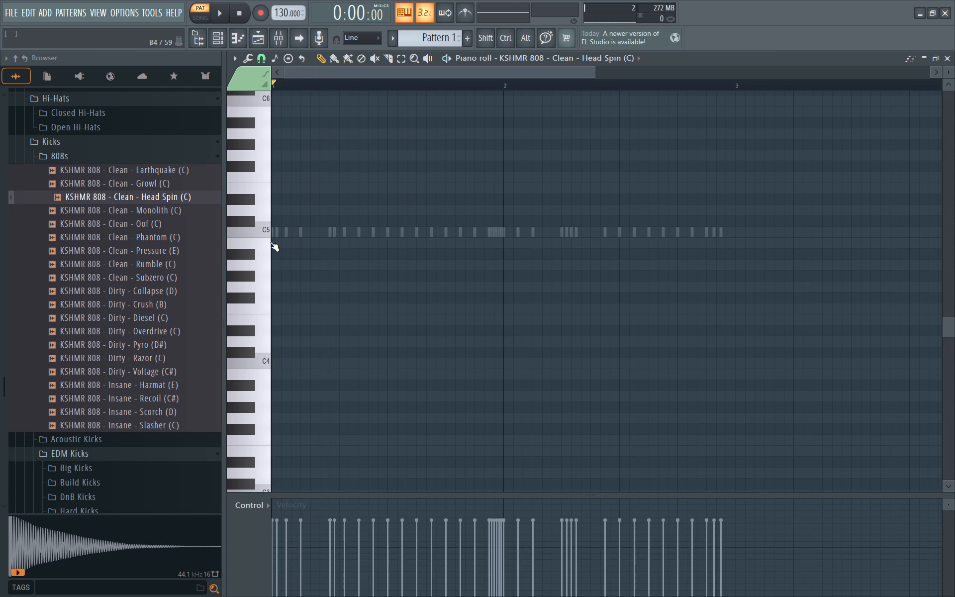
Draw a B4 note at the start of bar 1, play it, and set its length to four steps.
{"action": "left_click", "coordinate": [271, 242]}
{"action": "left_click", "coordinate": [274, 242]}
{"action": "left_click_drag", "start_coordinate": [277, 242], "coordinate": [322, 249]}
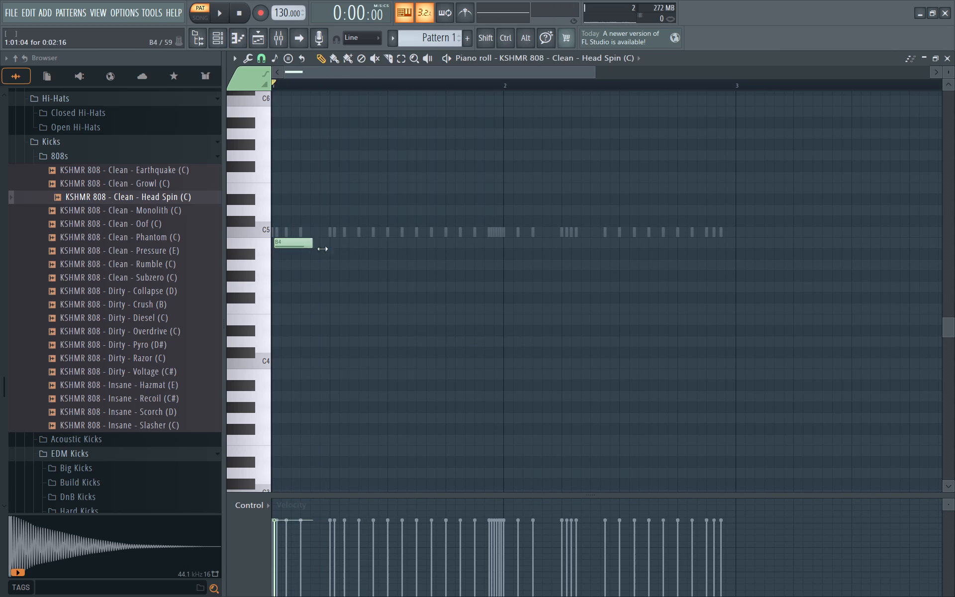
{"action": "left_click_drag", "start_coordinate": [322, 249], "coordinate": [467, 256]}
{"action": "key", "text": "space"}
{"action": "left_click_drag", "start_coordinate": [391, 244], "coordinate": [357, 241]}
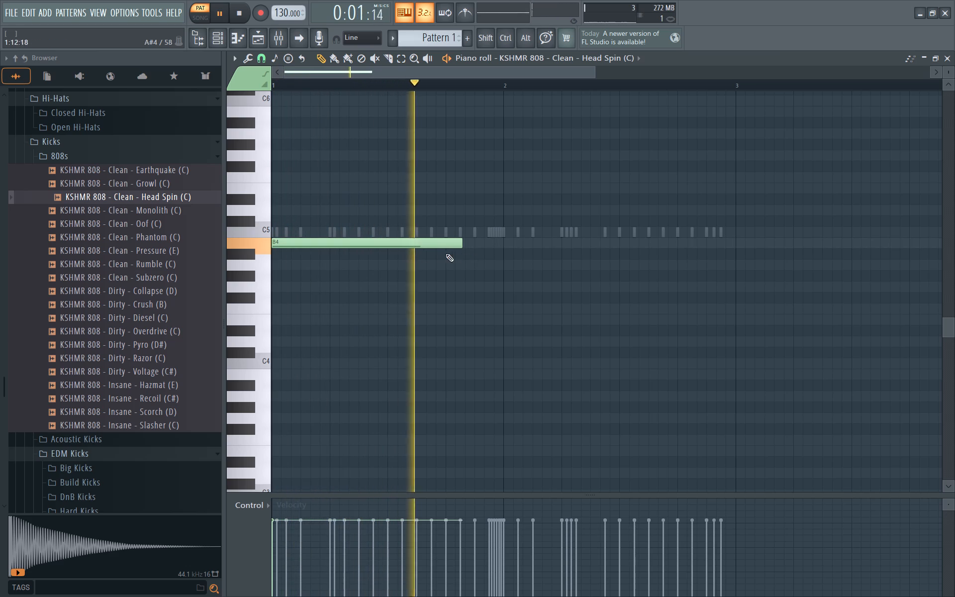
{"action": "key", "text": "space"}
{"action": "left_click_drag", "start_coordinate": [461, 247], "coordinate": [330, 252]}
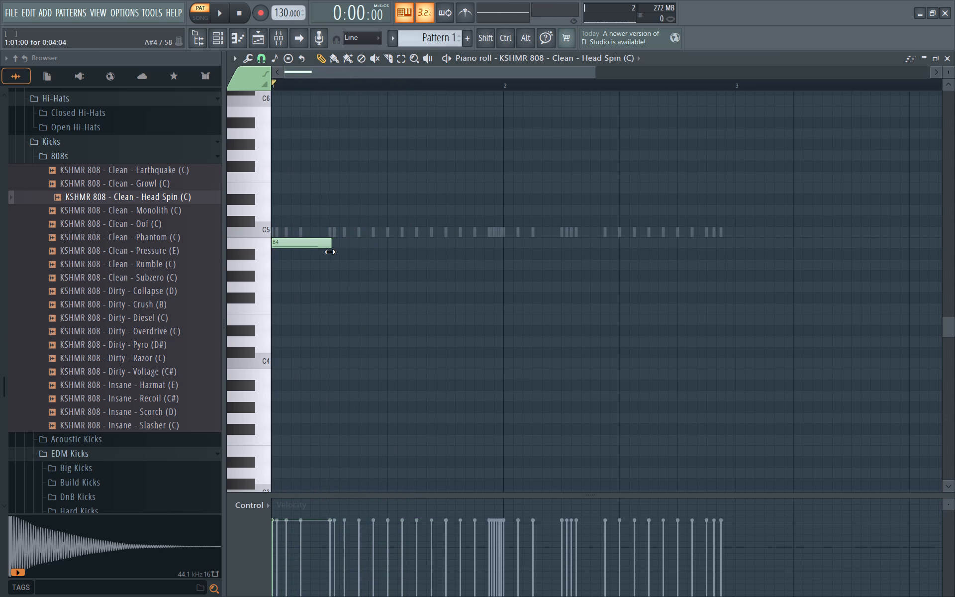
{"action": "left_click_drag", "start_coordinate": [330, 252], "coordinate": [329, 252]}
Add a four-step F5 note directly after the first B4 note and play the line.
{"action": "scroll", "coordinate": [329, 252], "scroll_direction": "up", "scroll_amount": 5, "text": "ctrl"}
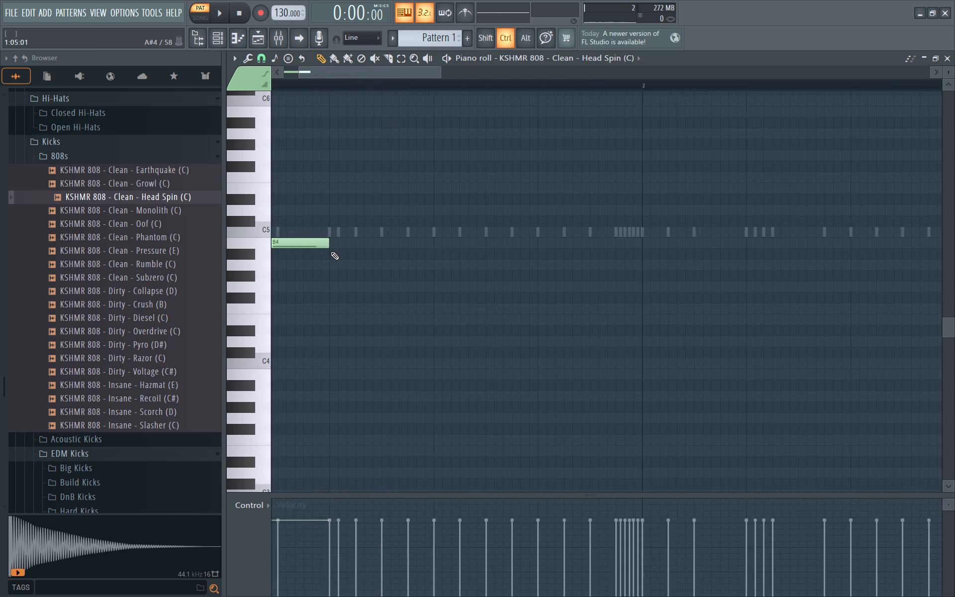
{"action": "scroll", "coordinate": [338, 260], "scroll_direction": "up", "scroll_amount": 1}
{"action": "middle_click_drag", "start_coordinate": [344, 260], "coordinate": [610, 232]}
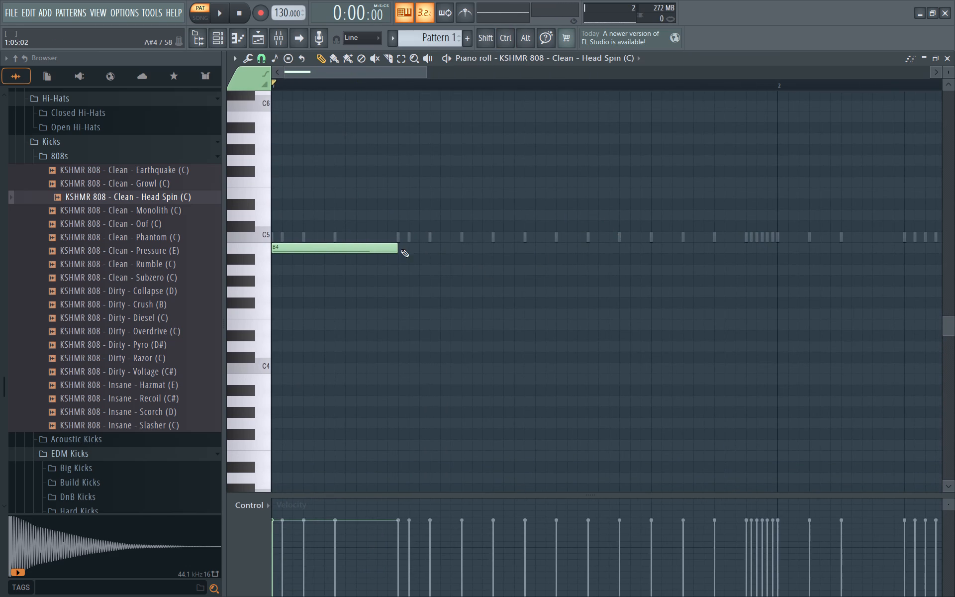
{"action": "left_click", "coordinate": [399, 181]}
{"action": "key", "text": "space"}
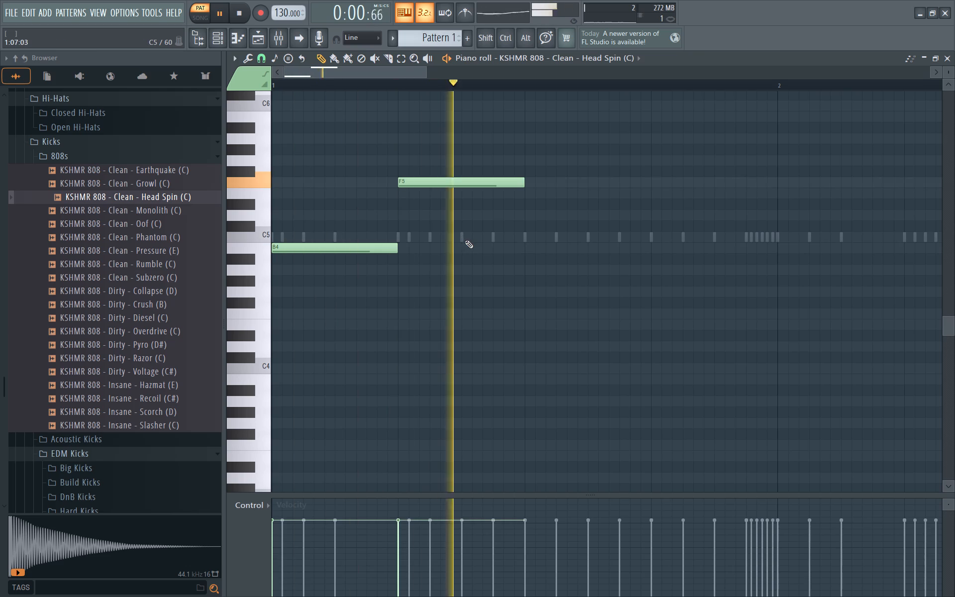
{"action": "key", "text": "space"}
Add a two-step B4 note on step 9 and a two-step A4 note on step 11, and play the line.
{"action": "left_click", "coordinate": [525, 246]}
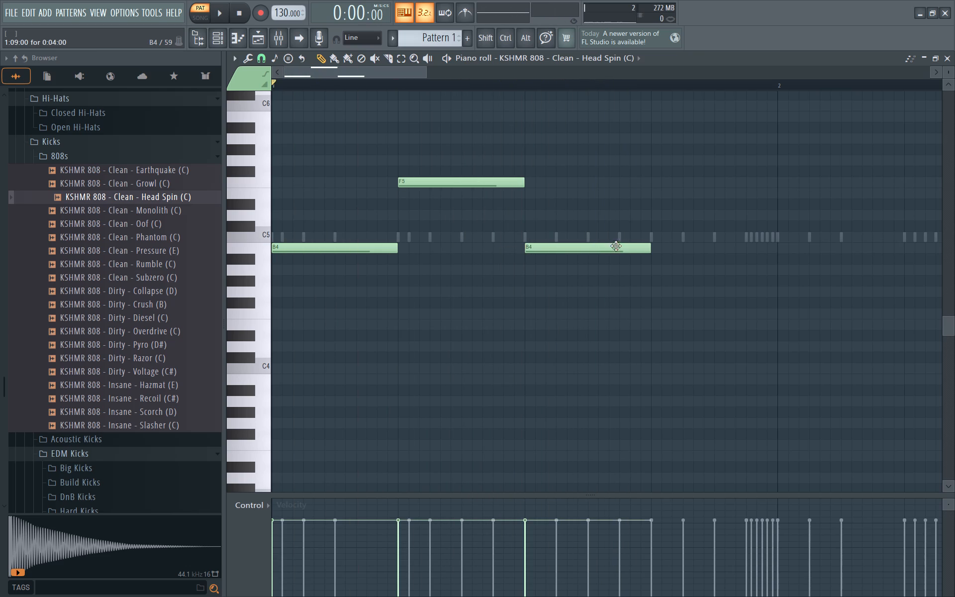
{"action": "left_click_drag", "start_coordinate": [650, 248], "coordinate": [576, 257]}
{"action": "left_click", "coordinate": [578, 295]}
{"action": "left_click", "coordinate": [588, 292]}
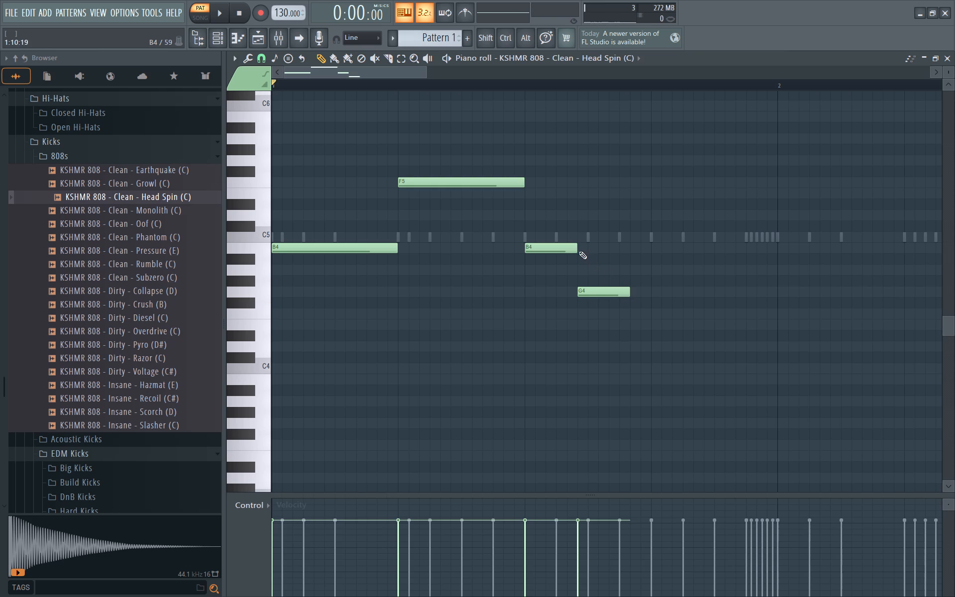
{"action": "left_click_drag", "start_coordinate": [577, 250], "coordinate": [587, 250]}
{"action": "right_click_drag", "start_coordinate": [595, 293], "coordinate": [588, 291]}
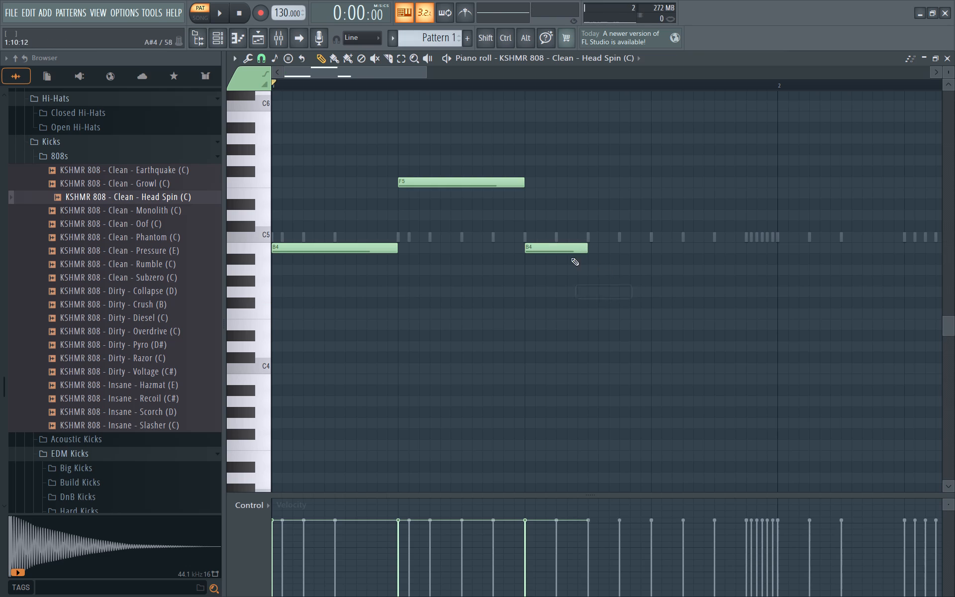
{"action": "left_click", "coordinate": [571, 253]}
{"action": "left_click", "coordinate": [589, 270]}
{"action": "key", "text": "space"}
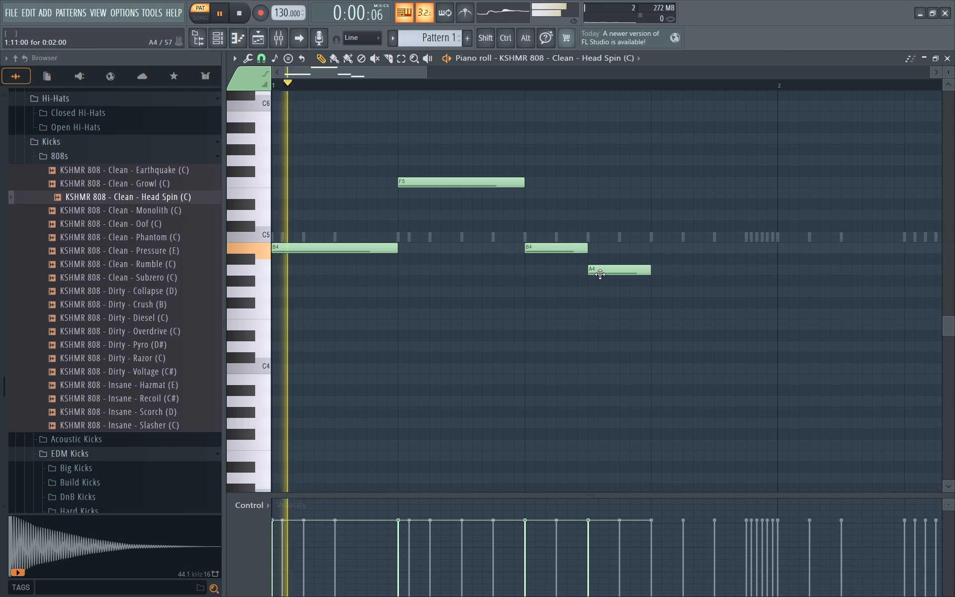
{"action": "key", "text": "space"}
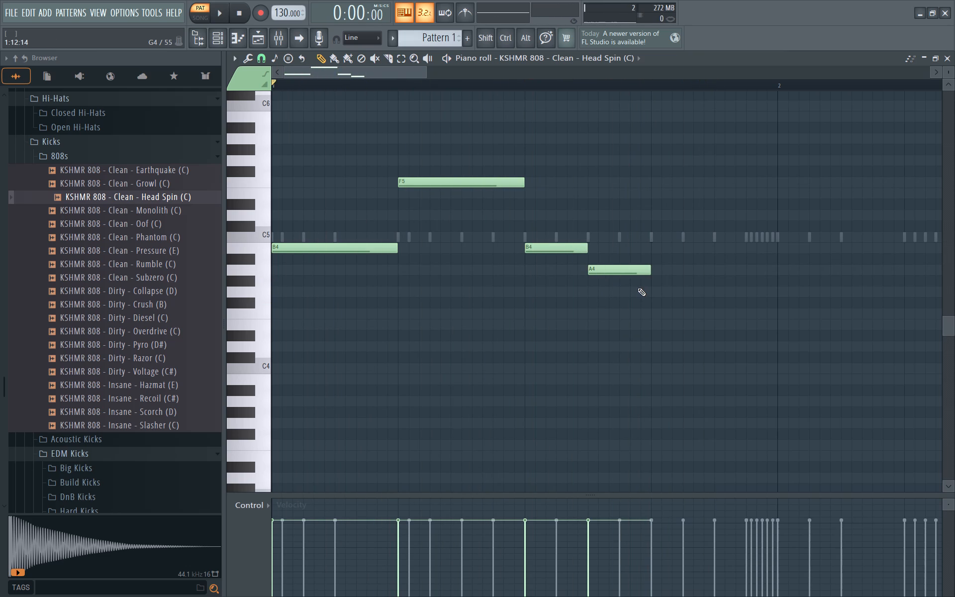
Add two-step E4 and D5 notes on steps 13 and 15 to complete bar 1, and play the line.
{"action": "left_click", "coordinate": [651, 291]}
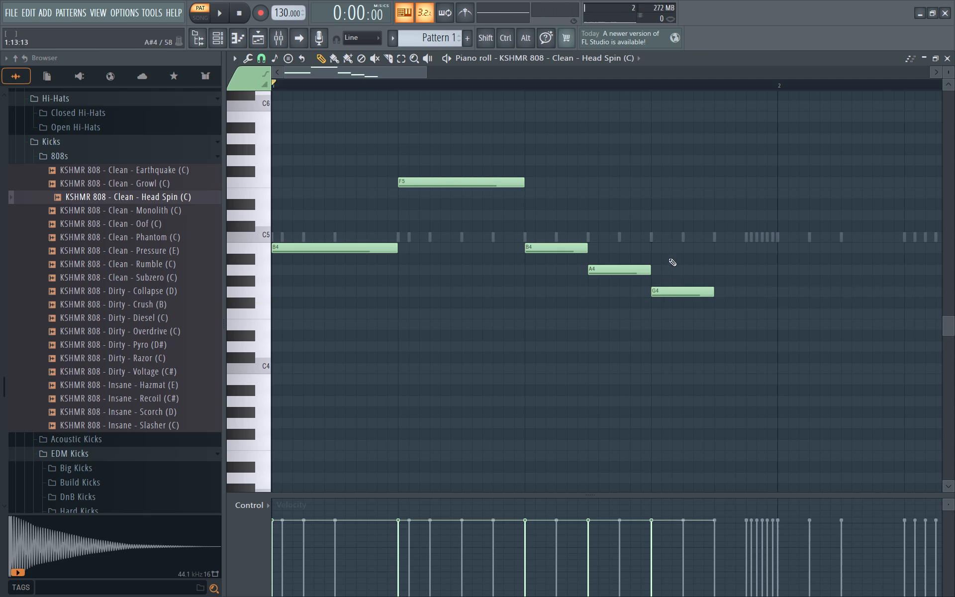
{"action": "left_click_drag", "start_coordinate": [668, 292], "coordinate": [666, 328]}
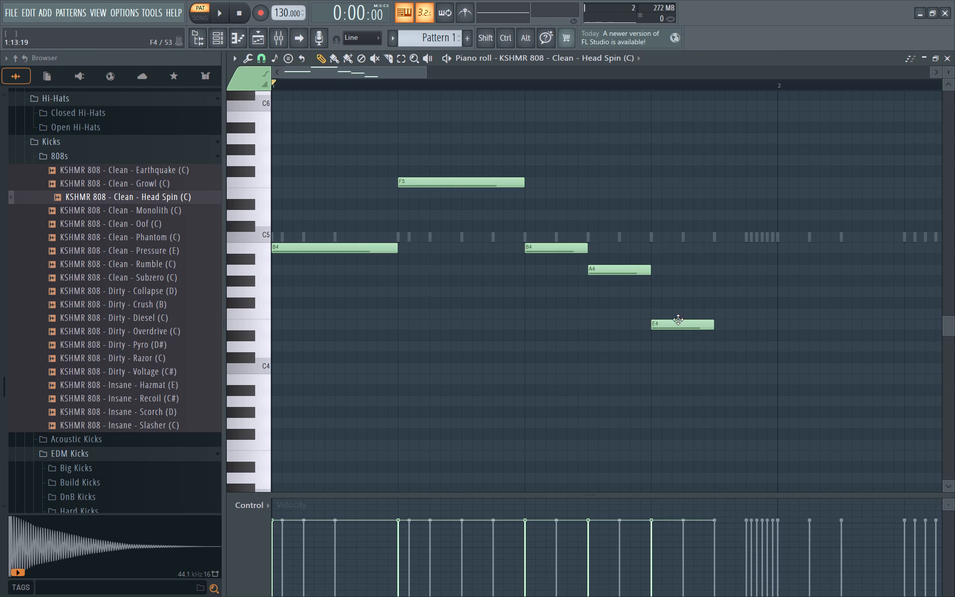
{"action": "left_click", "coordinate": [715, 219]}
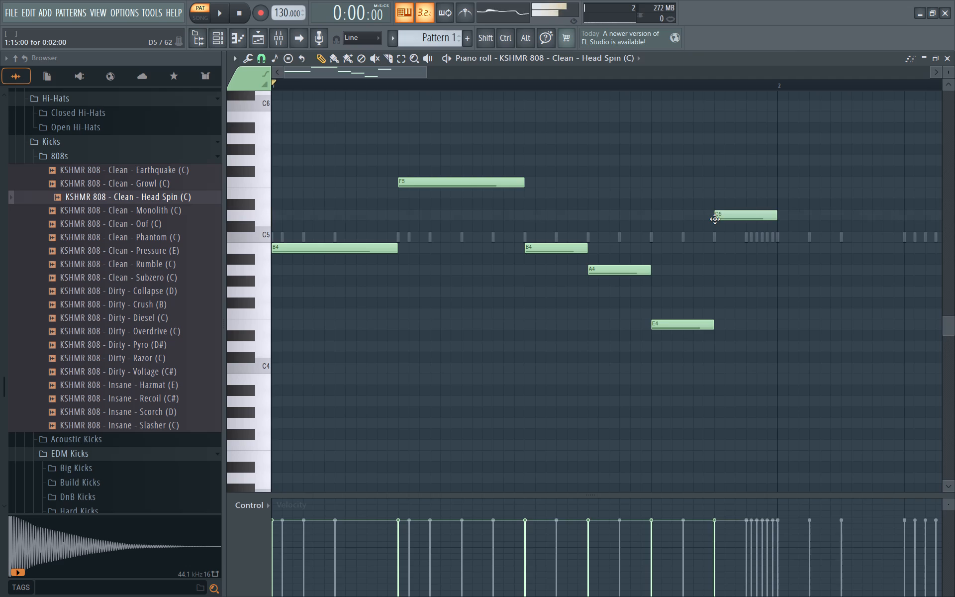
{"action": "key", "text": "space"}
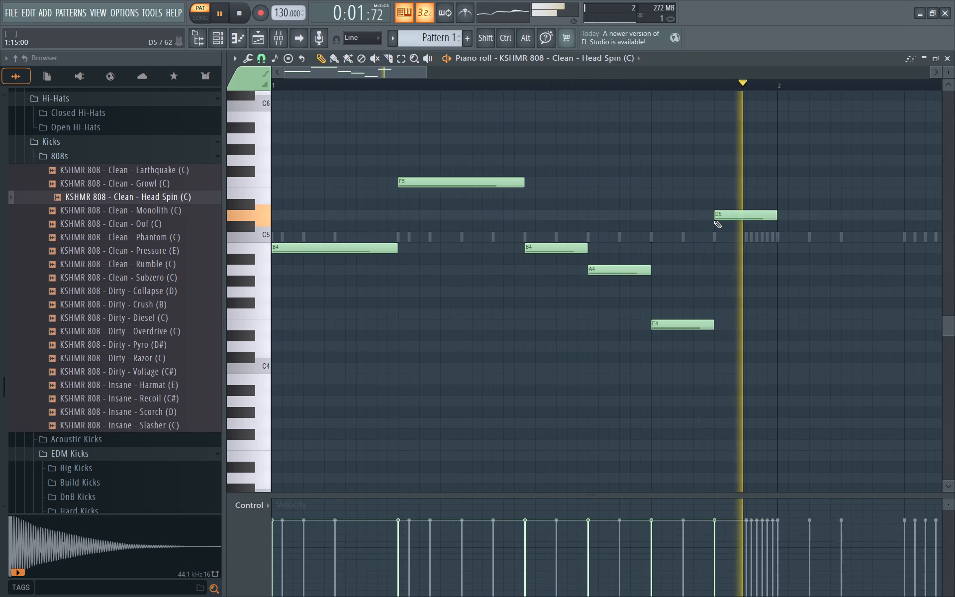
{"action": "key", "text": "space"}
Play the first bar and begin bar 2 with two-step B4 and D5 notes on its steps 1 and 3.
{"action": "scroll", "coordinate": [711, 277], "scroll_direction": "down", "scroll_amount": 2}
{"action": "scroll", "coordinate": [712, 277], "scroll_direction": "down", "scroll_amount": 3, "text": "ctrl"}
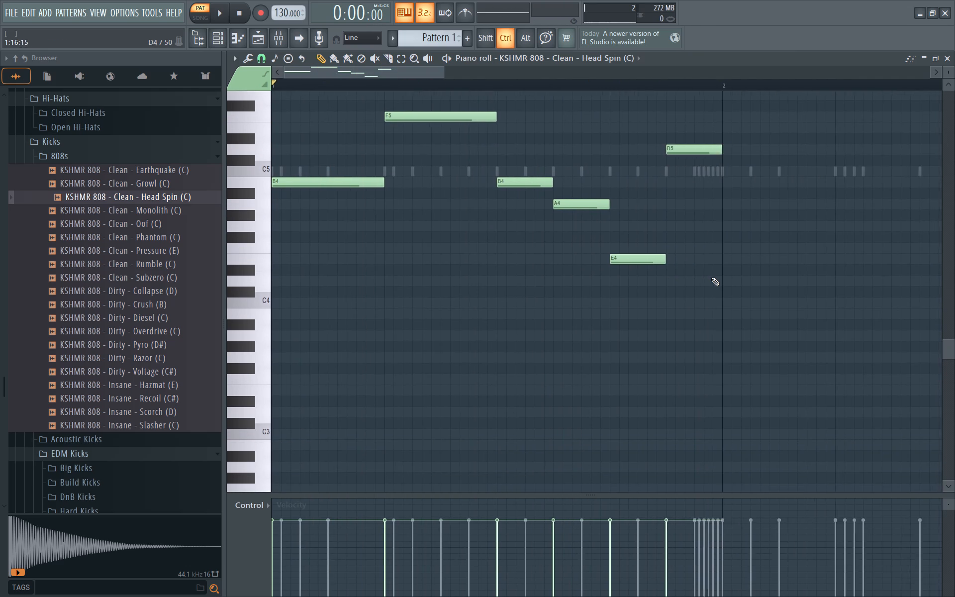
{"action": "scroll", "coordinate": [711, 278], "scroll_direction": "down", "scroll_amount": 5, "text": "ctrl"}
{"action": "key", "text": "space"}
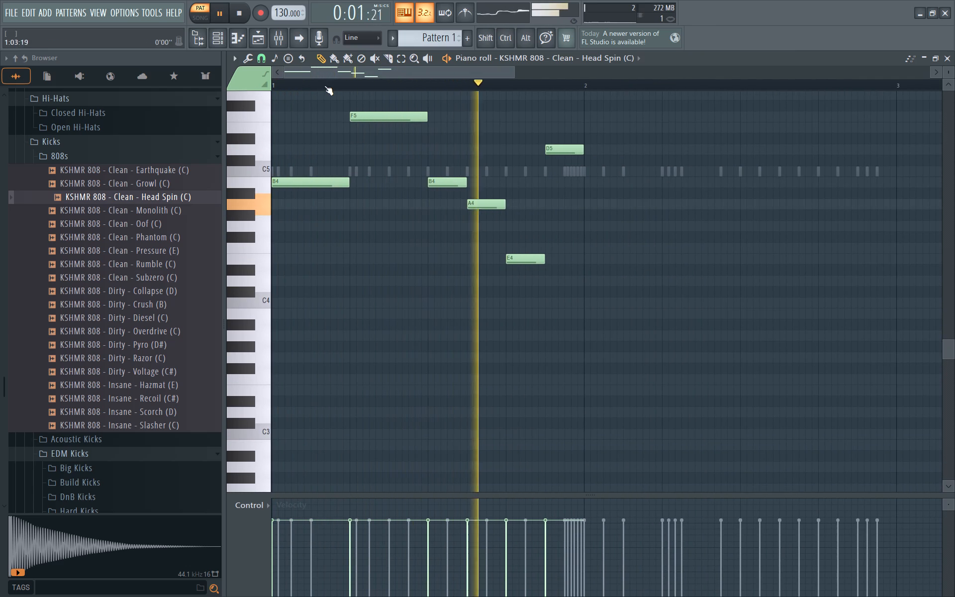
{"action": "key", "text": "space"}
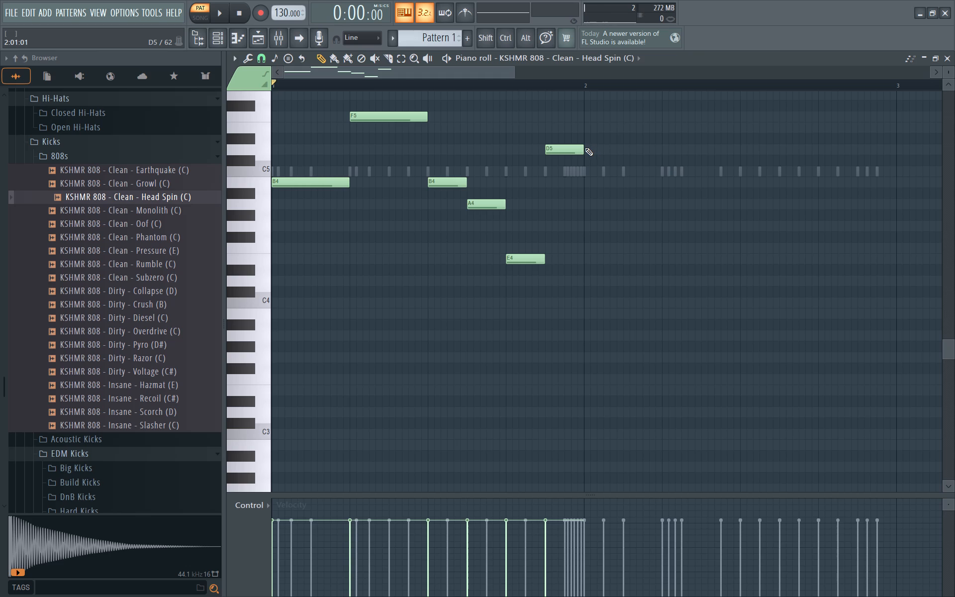
{"action": "left_click", "coordinate": [585, 183]}
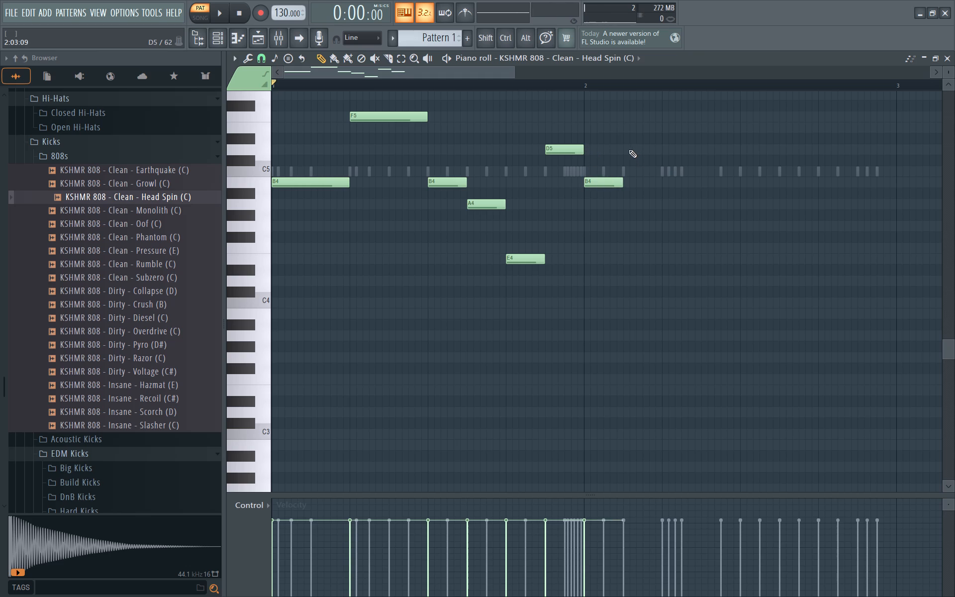
{"action": "left_click", "coordinate": [624, 149]}
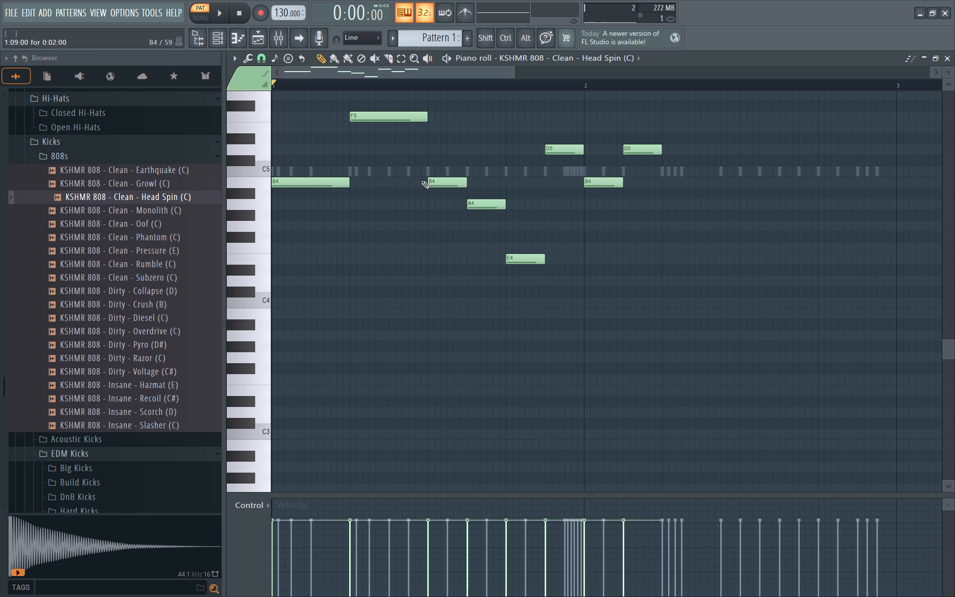
Duplicate bar 1's first five bass notes (B4, F5, B4, A4, E4) so the copy starts on step 5 of bar 2.
{"action": "left_click_drag", "start_coordinate": [309, 101], "coordinate": [528, 280], "text": "ctrl"}
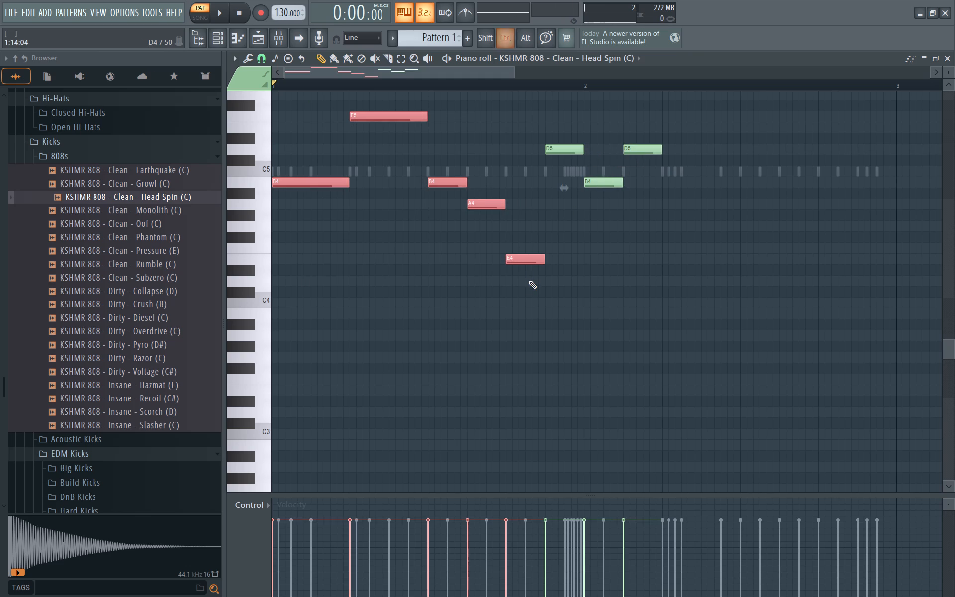
{"action": "left_click", "coordinate": [491, 206], "text": "shift"}
{"action": "left_click_drag", "start_coordinate": [489, 206], "coordinate": [878, 208]}
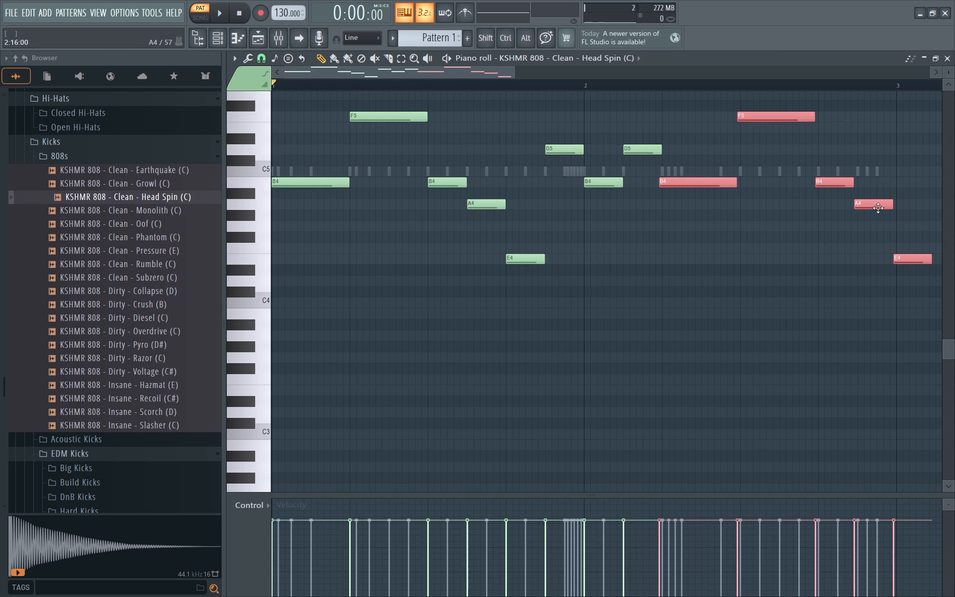
{"action": "left_click_drag", "start_coordinate": [878, 208], "coordinate": [882, 210]}
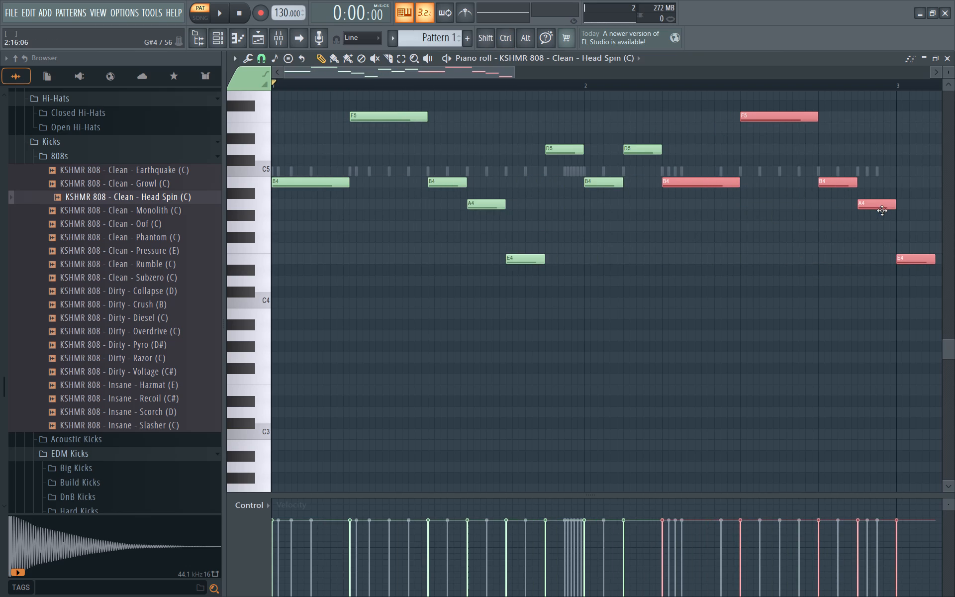
{"action": "left_click_drag", "start_coordinate": [882, 210], "coordinate": [880, 211]}
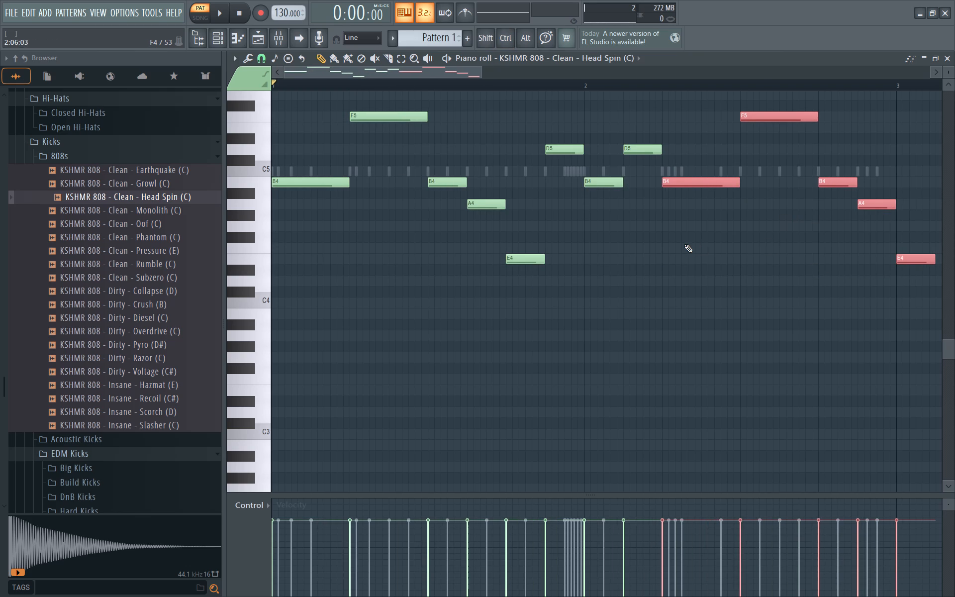
Play the bass line and delete the E4 note at the start of bar 3.
{"action": "scroll", "coordinate": [684, 244], "scroll_direction": "down", "scroll_amount": 5, "text": "ctrl"}
{"action": "key", "text": "space"}
{"action": "right_click_drag", "start_coordinate": [742, 248], "coordinate": [739, 265]}
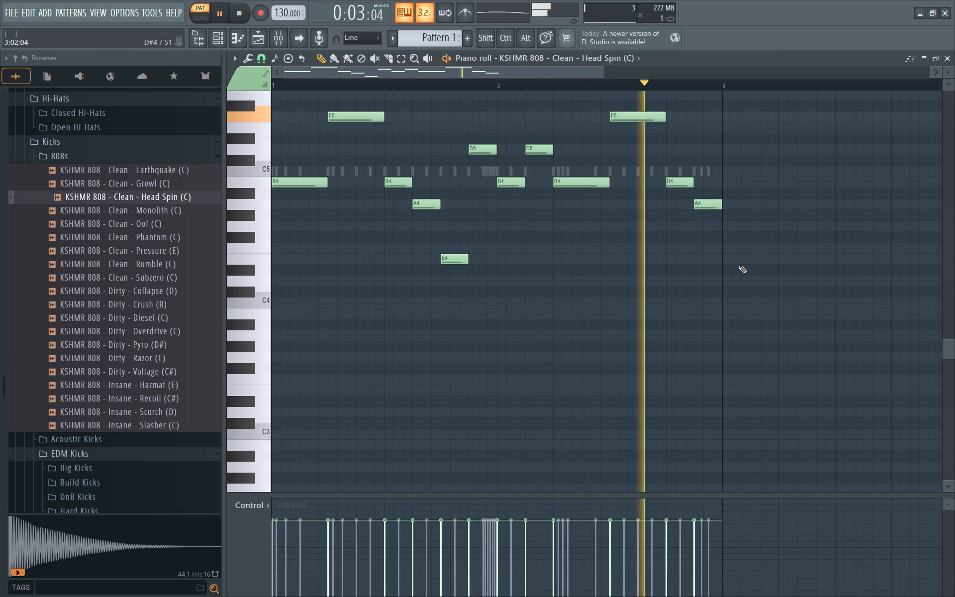
{"action": "key", "text": "space"}
{"action": "left_click", "coordinate": [223, 40]}
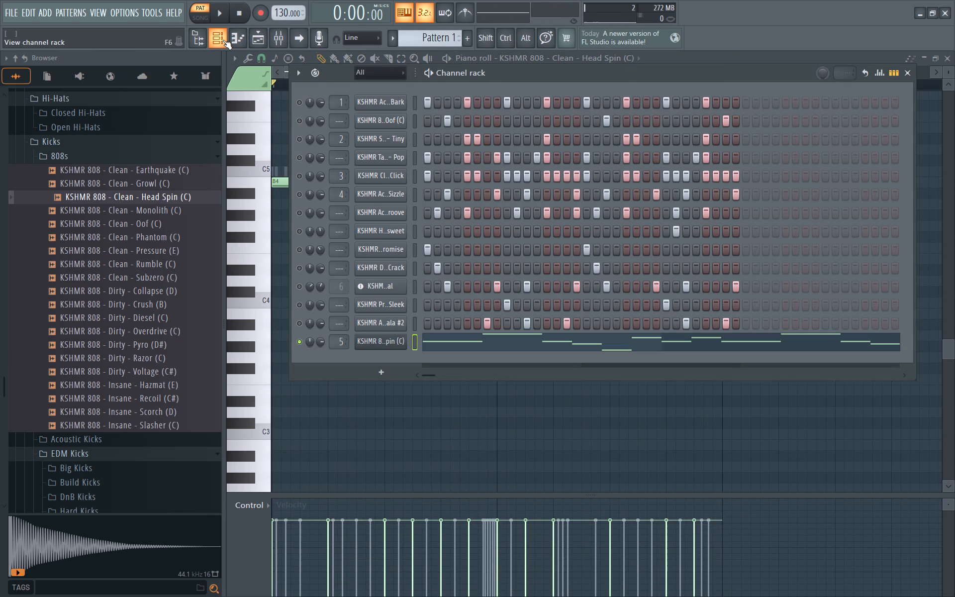
{"action": "left_click", "coordinate": [223, 40]}
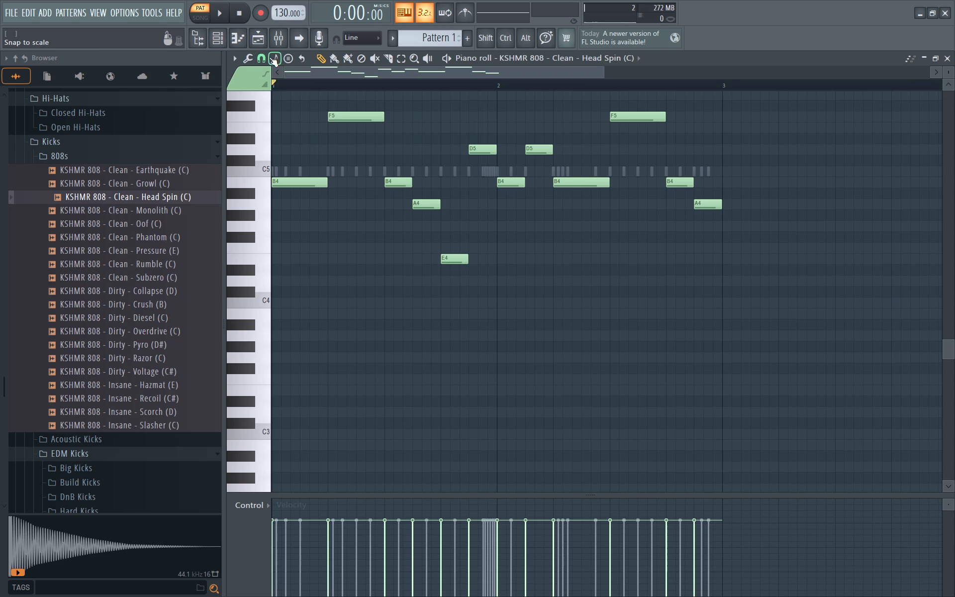
Delete the closing A4 note and the opening B4 note of bar 2 while checking the line in playback.
{"action": "right_click", "coordinate": [705, 207]}
{"action": "key", "text": "space"}
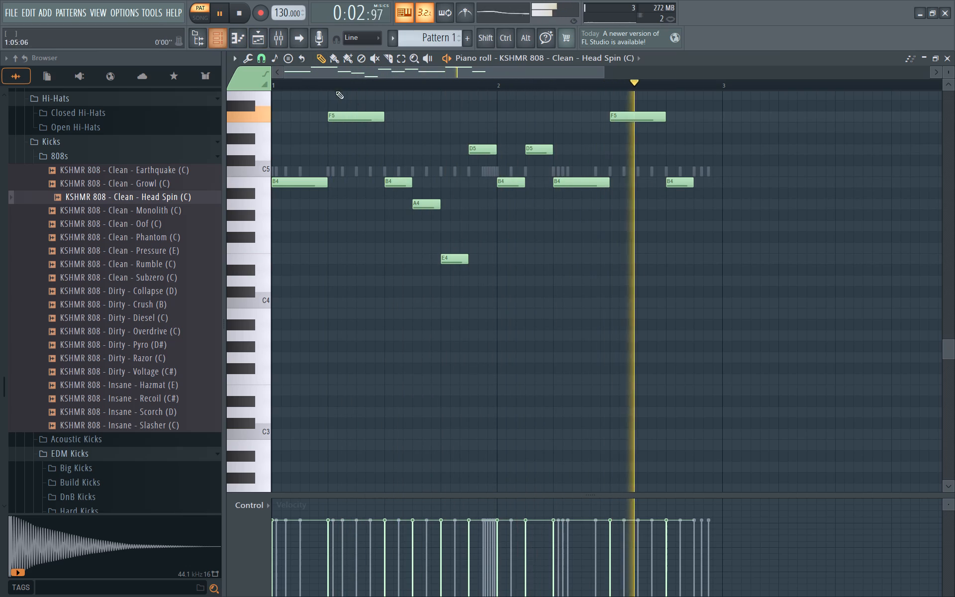
{"action": "right_click", "coordinate": [511, 182]}
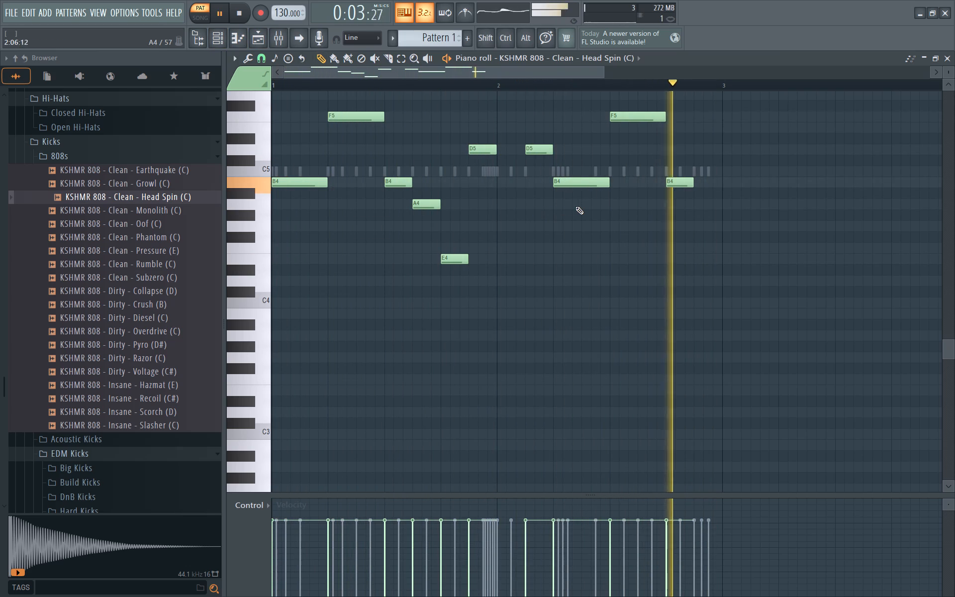
{"action": "key", "text": "space"}
Unsolo the Head Spin 808 in the channel rack and play the full beat.
{"action": "left_click", "coordinate": [219, 34]}
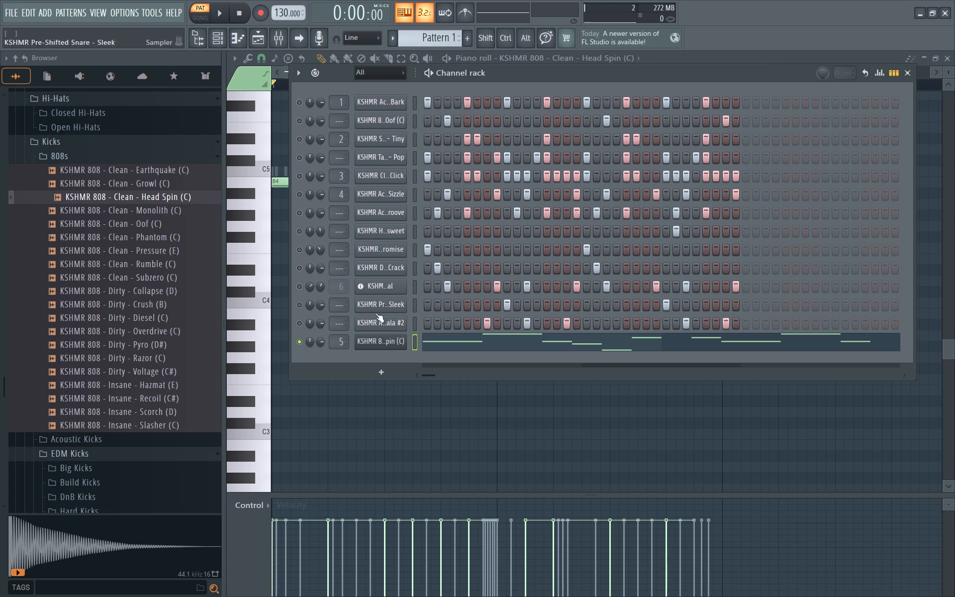
{"action": "left_click", "coordinate": [296, 341], "text": "ctrl"}
{"action": "key", "text": "space"}
{"action": "key", "text": "space"}
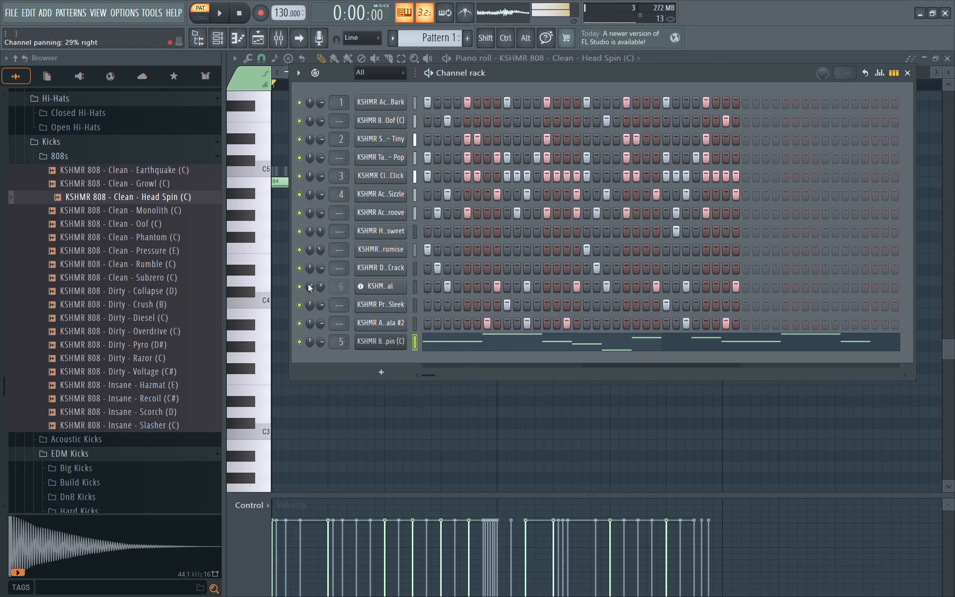
Audition the beat with the H..sweet, Acoustic Snare Groove and Sizzle channels muted one after another.
{"action": "left_click", "coordinate": [297, 231]}
{"action": "key", "text": "space"}
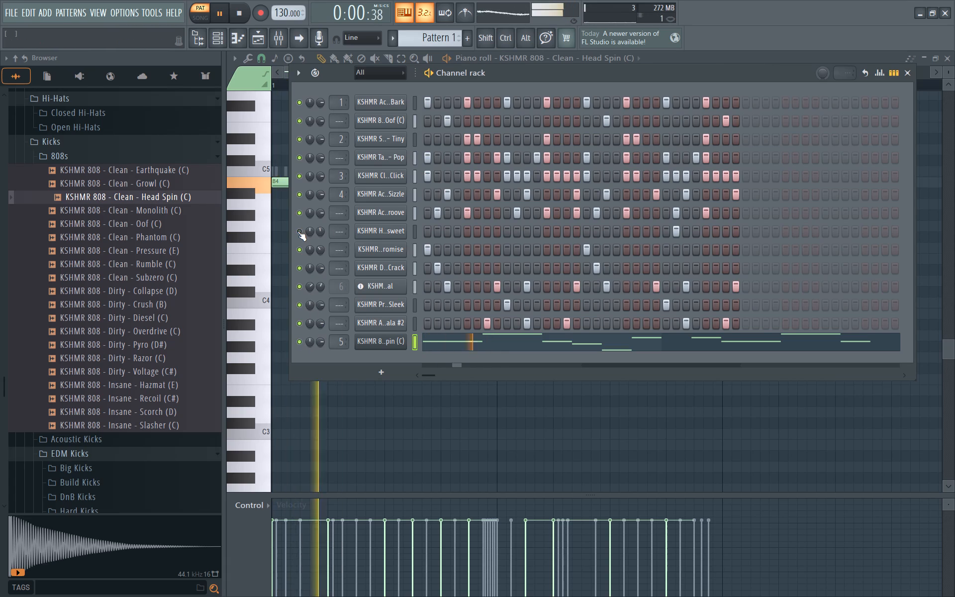
{"action": "left_click", "coordinate": [297, 231]}
{"action": "left_click", "coordinate": [299, 213]}
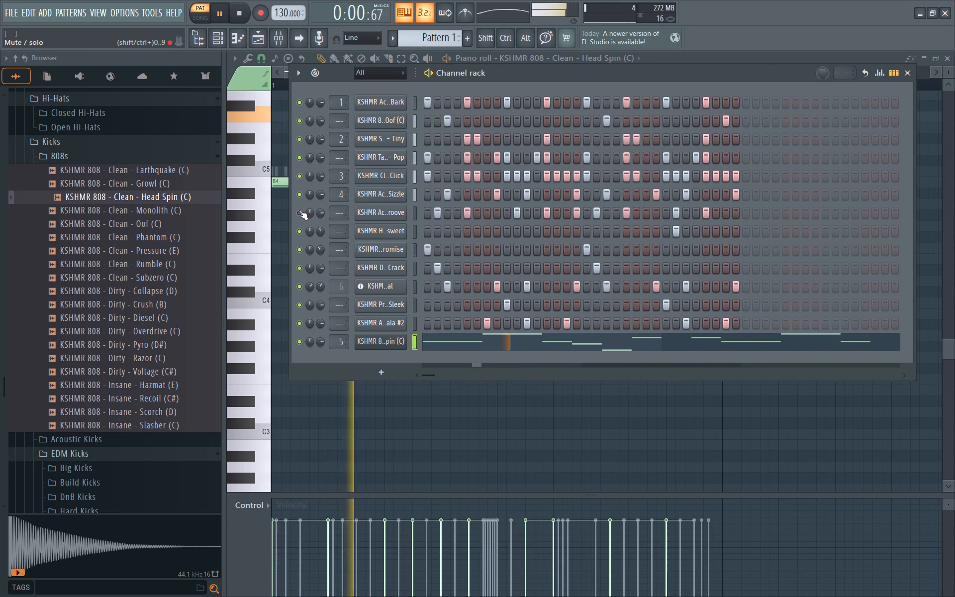
{"action": "left_click", "coordinate": [299, 210]}
{"action": "left_click", "coordinate": [301, 195]}
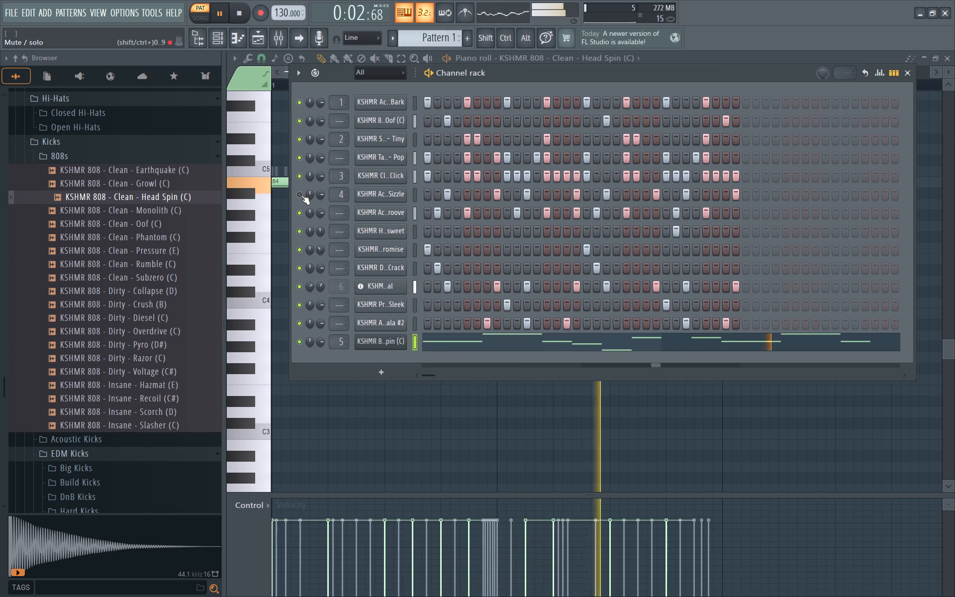
{"action": "key", "text": "space"}
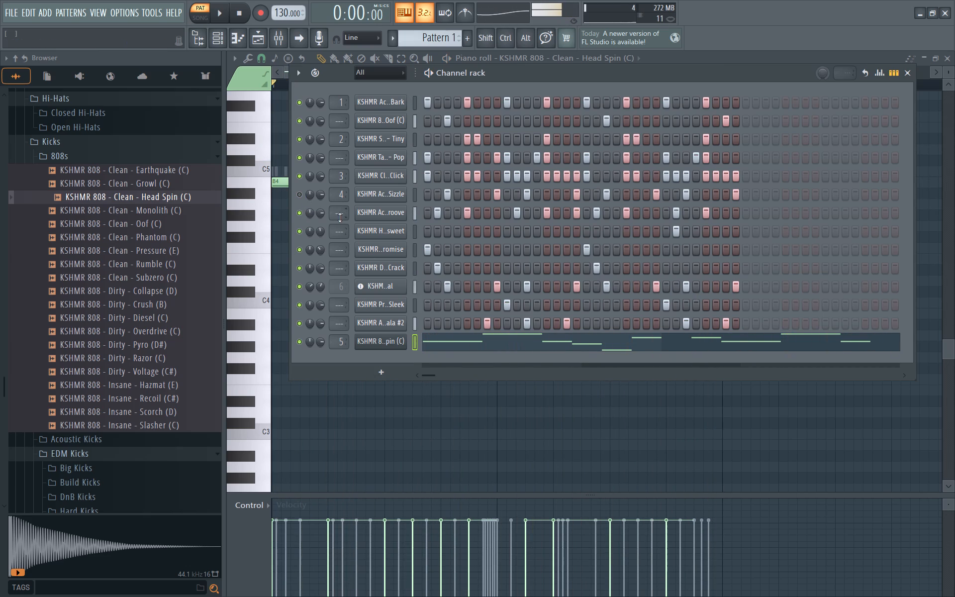
Solo the Sizzle, Groove, Click, Pop, Tiny, Oof and Crack channels in turn during playback, returning to Groove.
{"action": "left_click", "coordinate": [296, 194], "text": "ctrl"}
{"action": "key", "text": "ctrl+space"}
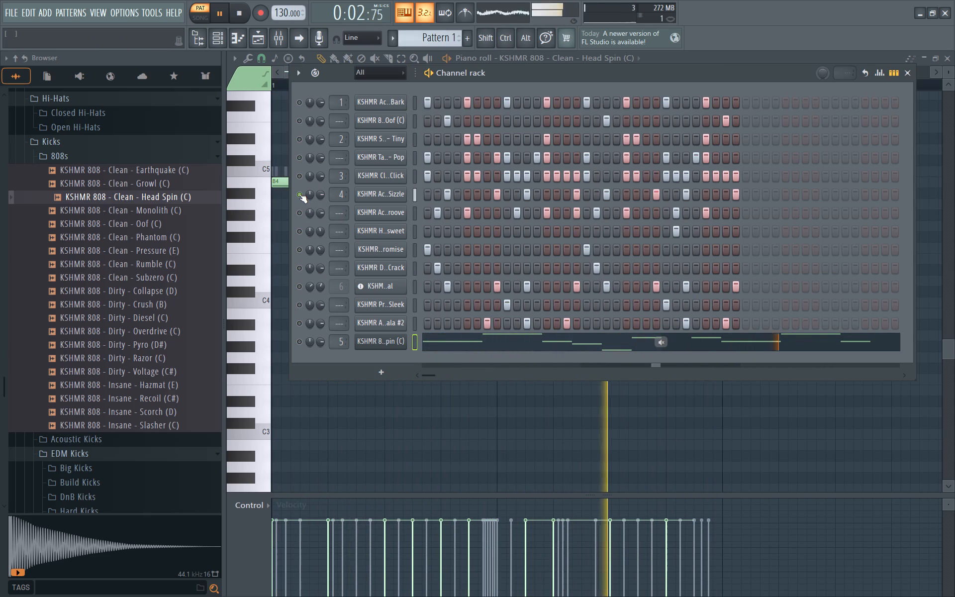
{"action": "left_click", "coordinate": [299, 213], "text": "ctrl"}
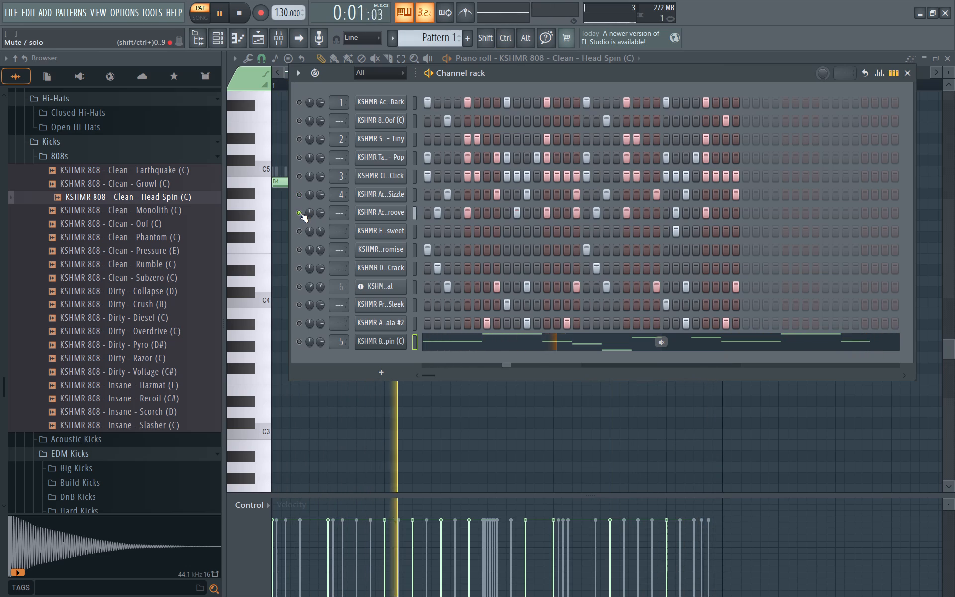
{"action": "left_click", "coordinate": [297, 175], "text": "ctrl"}
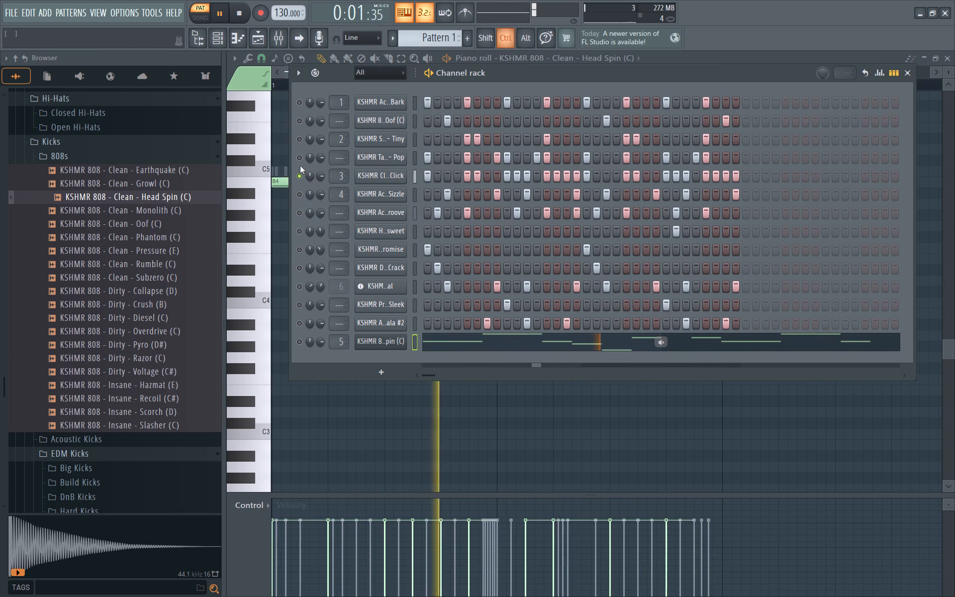
{"action": "left_click", "coordinate": [300, 159], "text": "ctrl"}
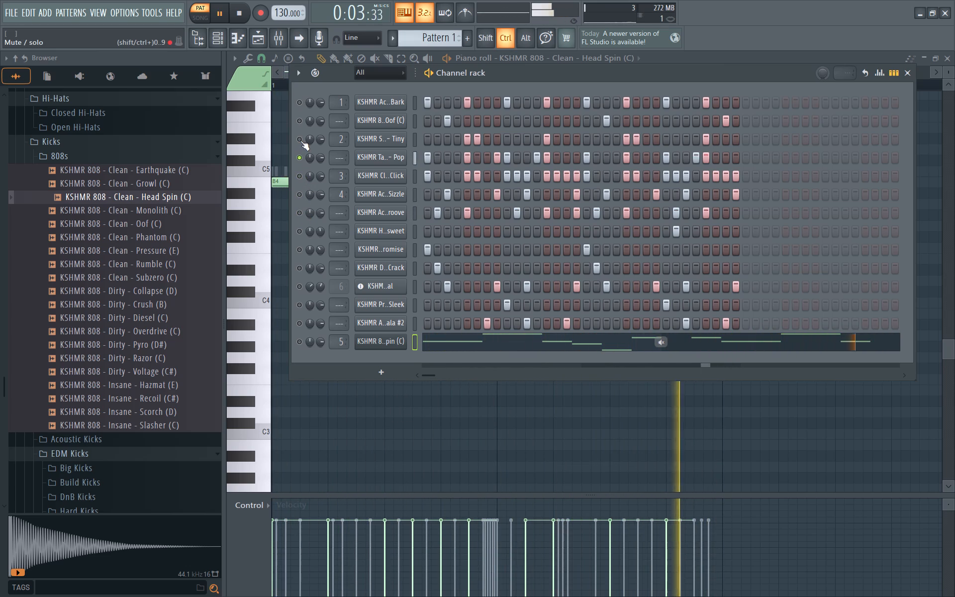
{"action": "left_click", "coordinate": [299, 140], "text": "ctrl"}
{"action": "left_click", "coordinate": [300, 122], "text": "ctrl"}
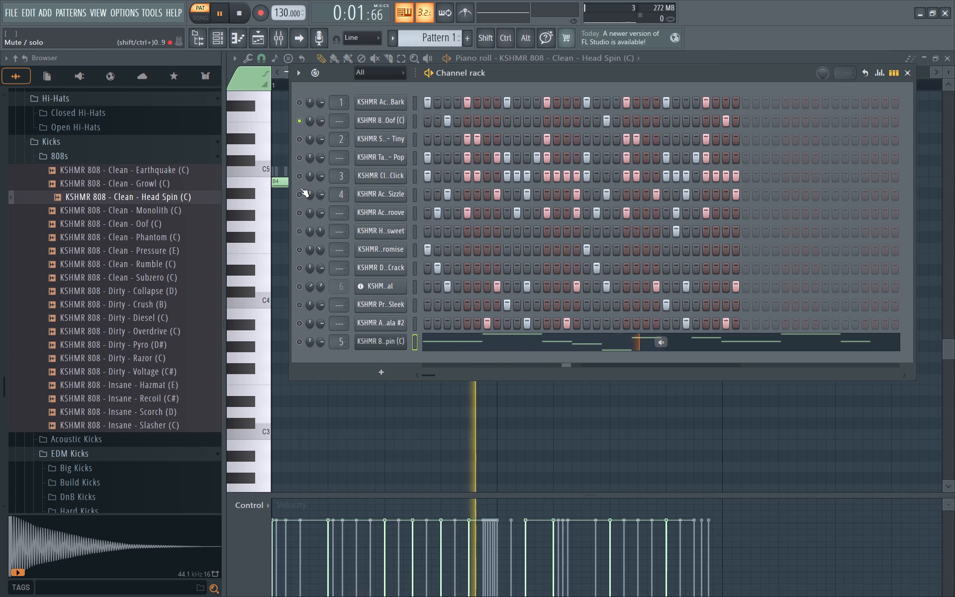
{"action": "left_click", "coordinate": [298, 268], "text": "ctrl"}
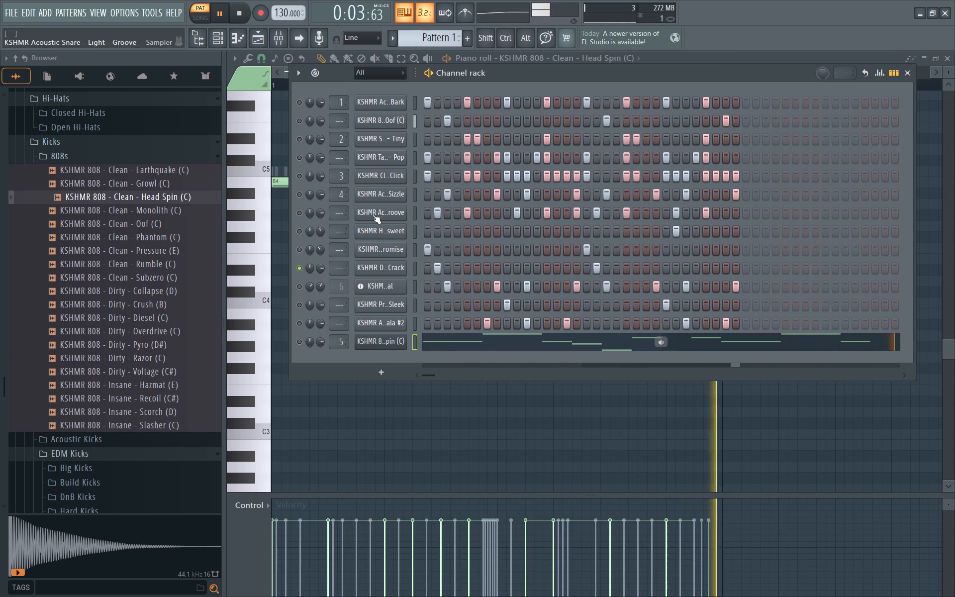
{"action": "left_click", "coordinate": [297, 211], "text": "ctrl"}
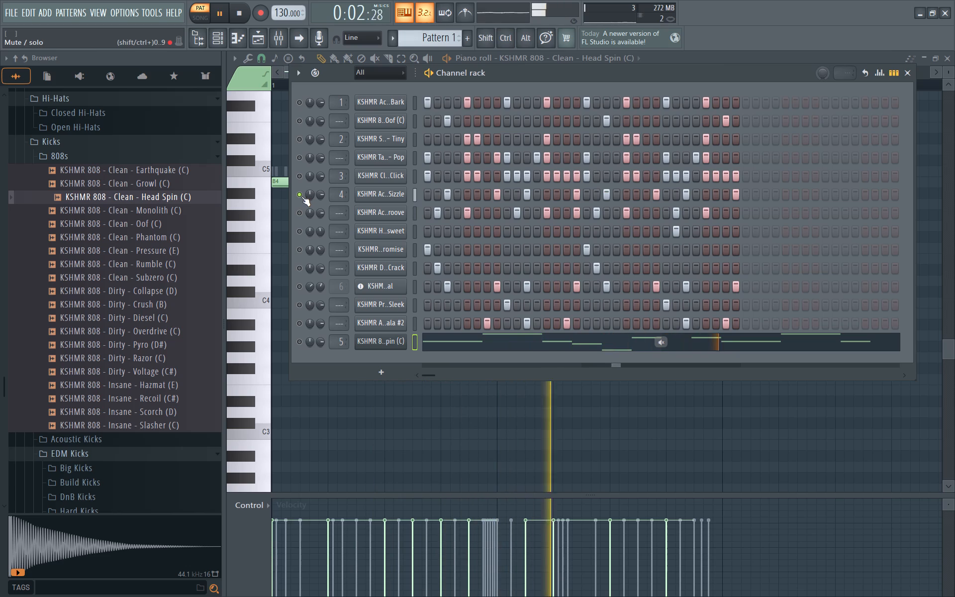
Reactivate all channels except Sizzle, leaving it muted, and restart playback.
{"action": "left_click", "coordinate": [297, 196], "text": "ctrl"}
{"action": "left_click", "coordinate": [297, 196]}
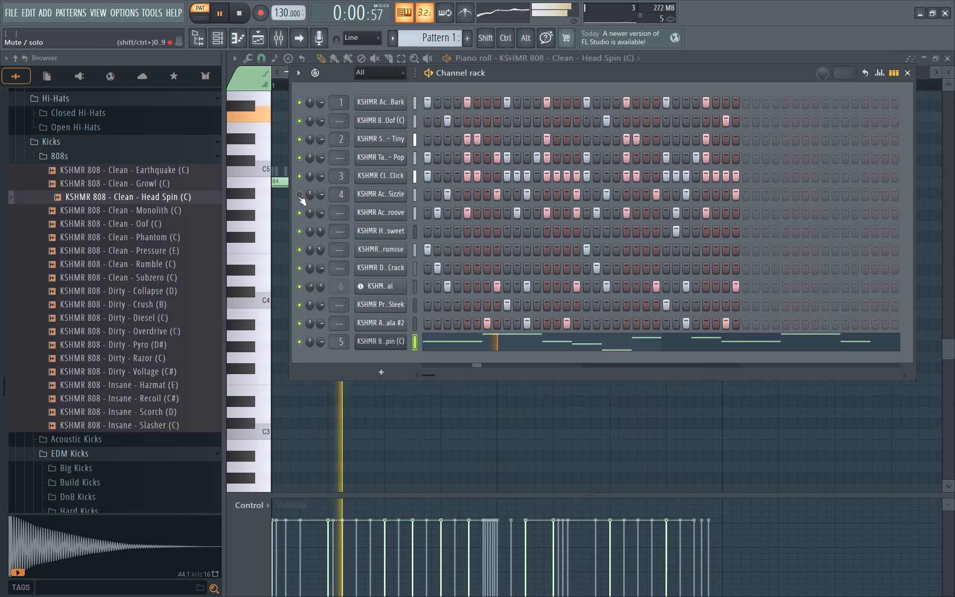
{"action": "key", "text": "space"}
{"action": "key", "text": "space"}
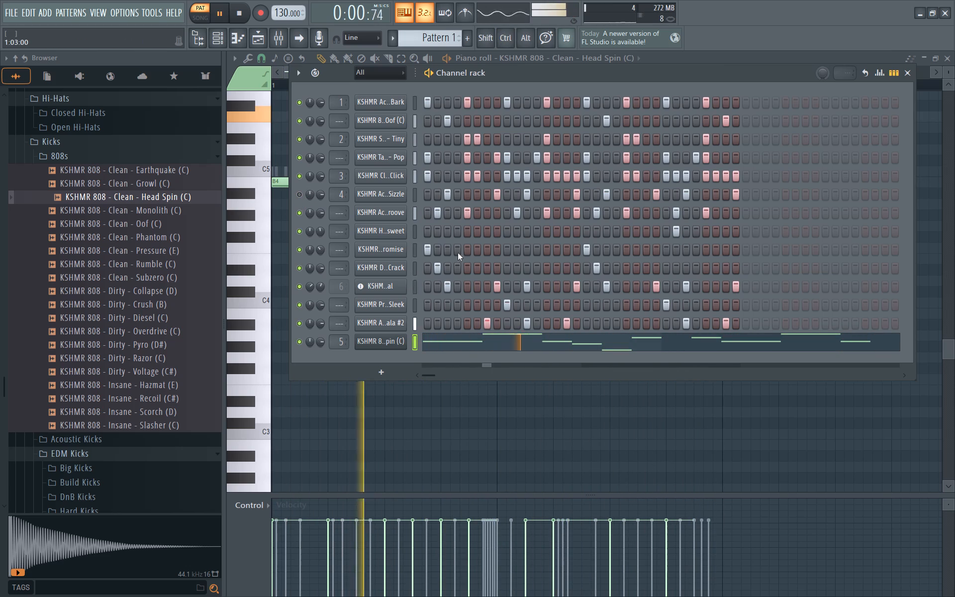
Adjust the Head Spin 808 channel's volume and pan it to the left while the beat plays.
{"action": "left_click_drag", "start_coordinate": [323, 341], "coordinate": [326, 372]}
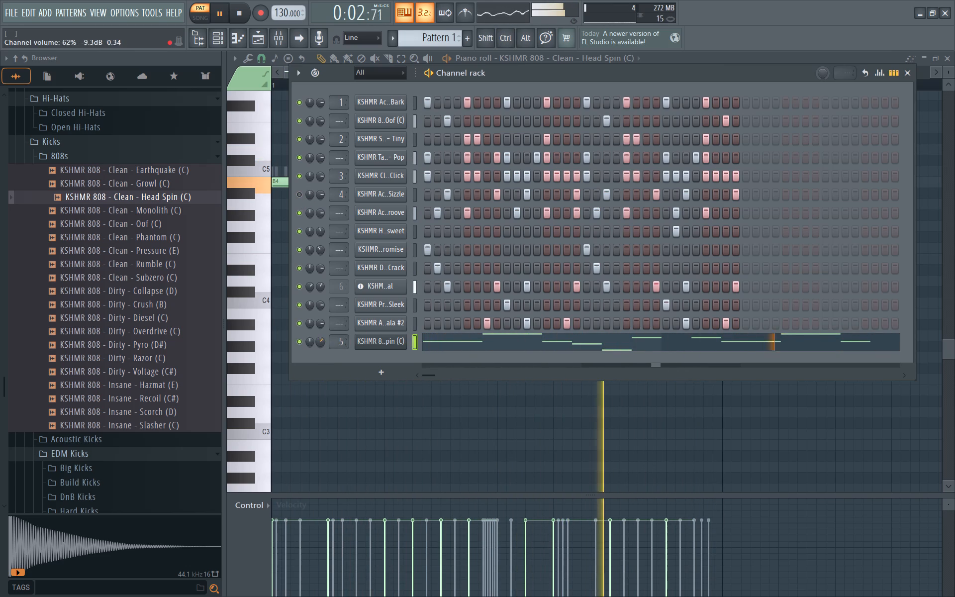
{"action": "left_click_drag", "start_coordinate": [326, 372], "coordinate": [389, 393]}
{"action": "left_click_drag", "start_coordinate": [309, 345], "coordinate": [323, 381]}
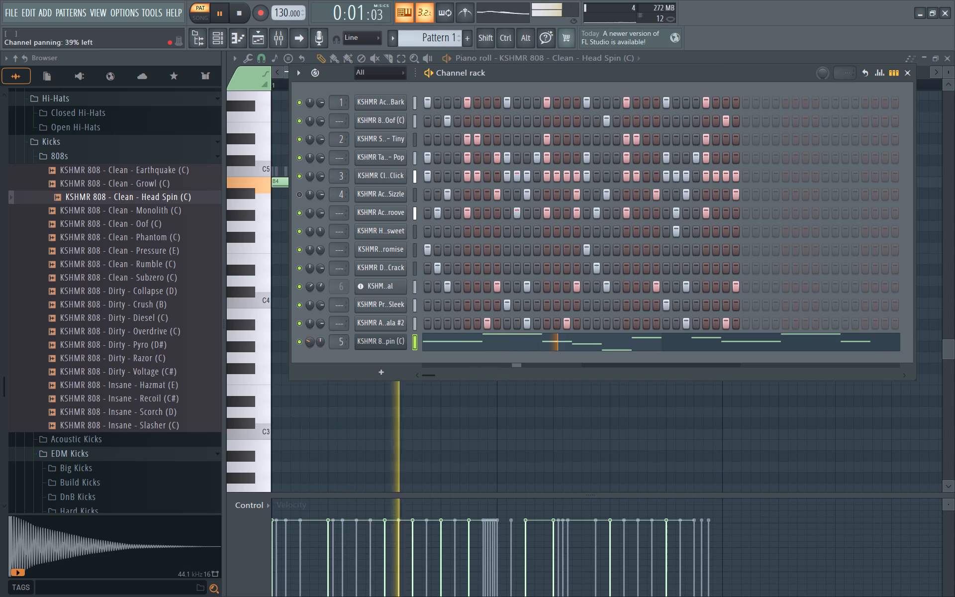
{"action": "left_click_drag", "start_coordinate": [323, 381], "coordinate": [333, 397]}
{"action": "left_click_drag", "start_coordinate": [319, 339], "coordinate": [326, 328]}
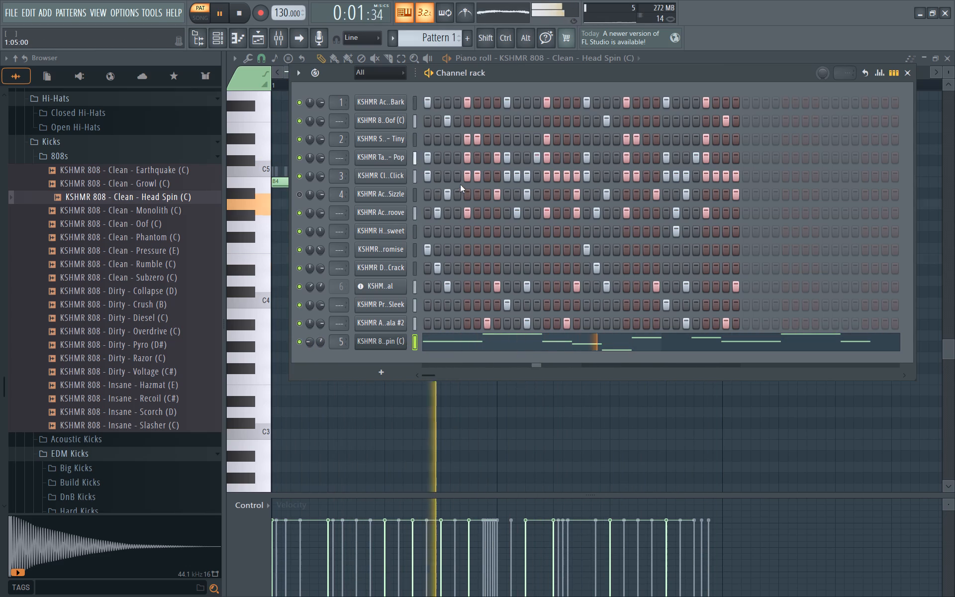
{"action": "key", "text": "space"}
Add a FLEX synth channel to the channel rack.
{"action": "left_click", "coordinate": [386, 366]}
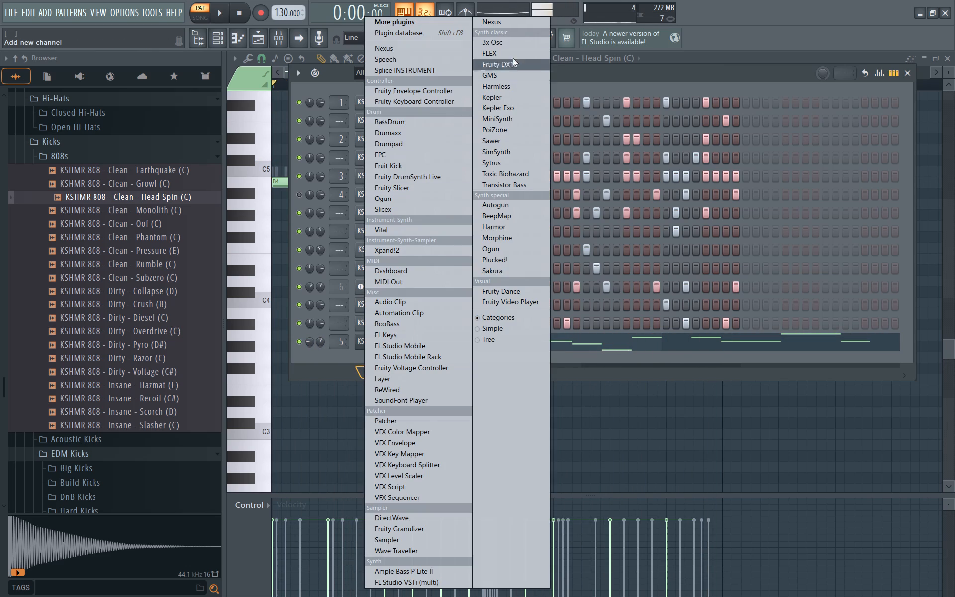
{"action": "left_click", "coordinate": [510, 57]}
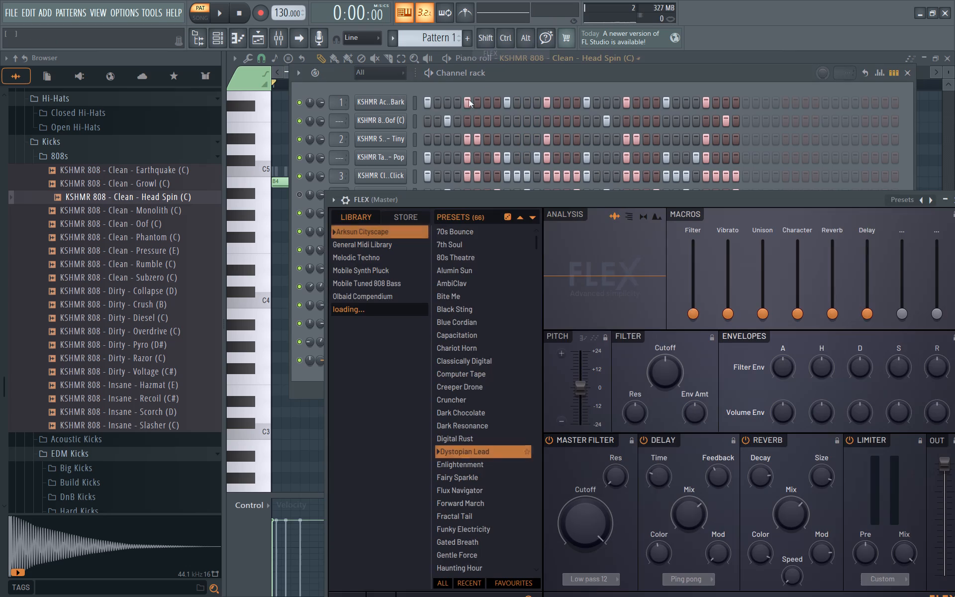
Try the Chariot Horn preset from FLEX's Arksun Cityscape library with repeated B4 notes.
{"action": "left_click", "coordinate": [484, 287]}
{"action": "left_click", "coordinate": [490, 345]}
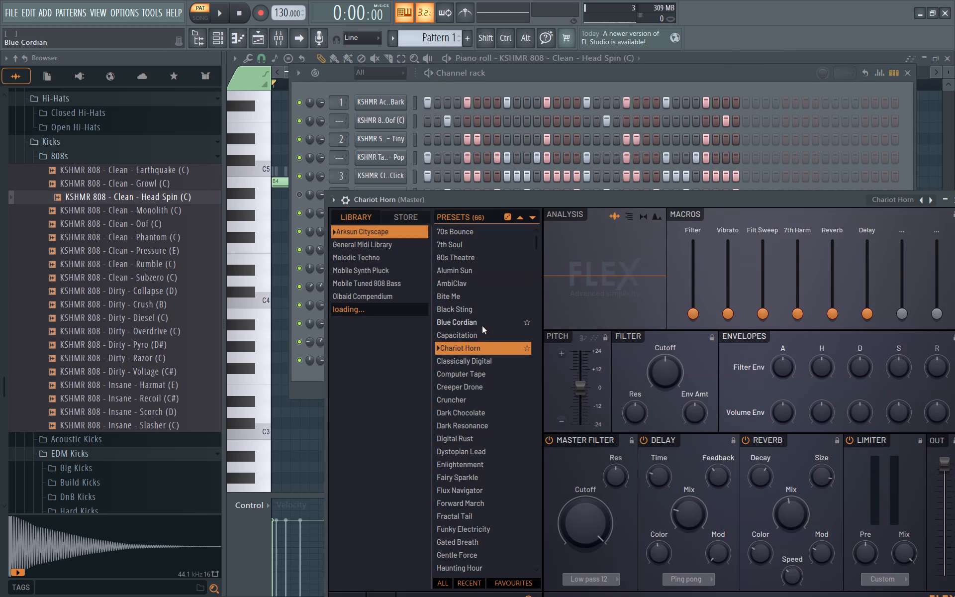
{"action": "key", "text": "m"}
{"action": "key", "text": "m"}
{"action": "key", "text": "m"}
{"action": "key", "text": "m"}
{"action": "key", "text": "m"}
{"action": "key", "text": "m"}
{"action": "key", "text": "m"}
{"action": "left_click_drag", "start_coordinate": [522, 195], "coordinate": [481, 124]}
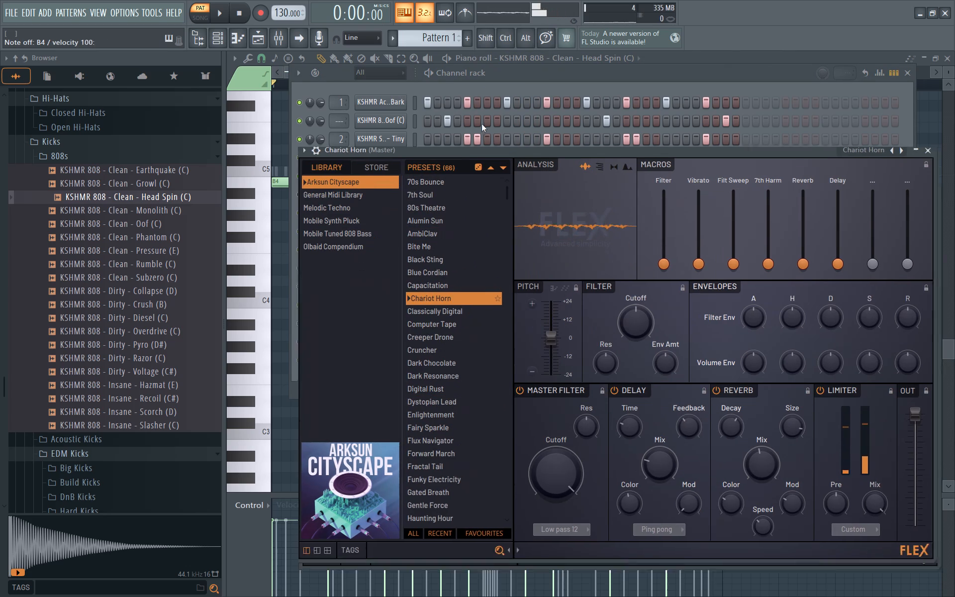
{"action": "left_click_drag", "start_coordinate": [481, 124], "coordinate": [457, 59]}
Load the 808 Crushed preset from FLEX's Mobile Tuned 808 Bass library and audition it with repeated B4 notes.
{"action": "left_click", "coordinate": [308, 142]}
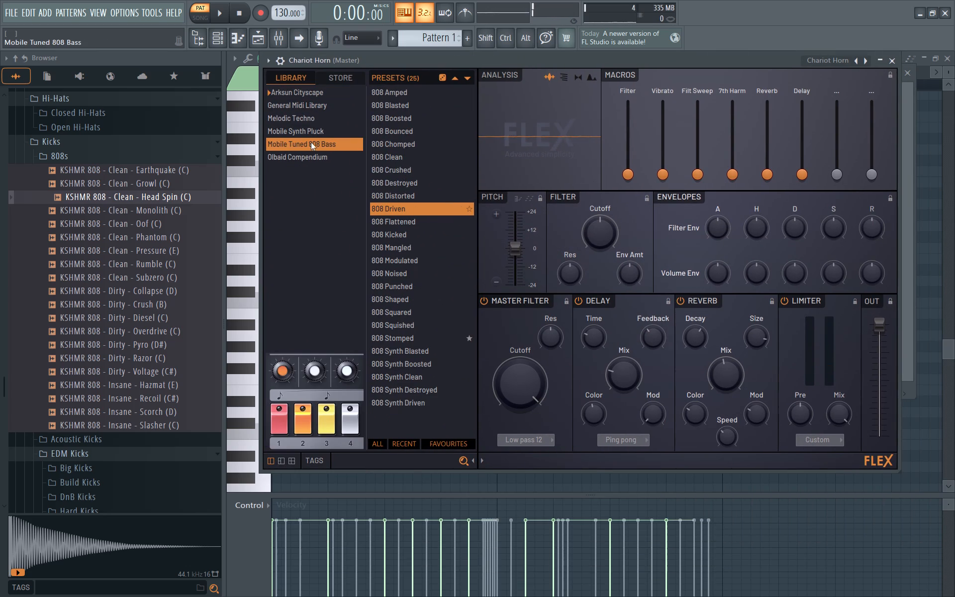
{"action": "left_click", "coordinate": [398, 170]}
{"action": "key", "text": "m"}
{"action": "key", "text": "m"}
{"action": "key", "text": "m"}
{"action": "key", "text": "m"}
{"action": "key", "text": "m"}
{"action": "key", "text": "m"}
{"action": "key", "text": "m"}
{"action": "key", "text": "m"}
{"action": "key", "text": "m"}
{"action": "key", "text": "m"}
{"action": "key", "text": "m"}
{"action": "key", "text": "m"}
{"action": "key", "text": "m"}
{"action": "key", "text": "m"}
{"action": "key", "text": "m"}
{"action": "key", "text": "m"}
{"action": "key", "text": "m"}
{"action": "key", "text": "m"}
{"action": "key", "text": "m"}
{"action": "key", "text": "m"}
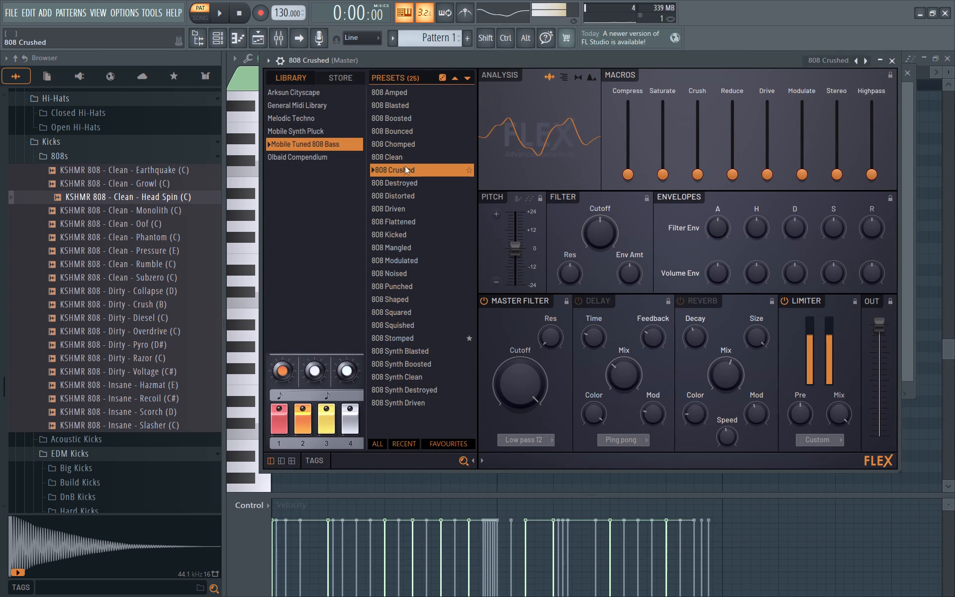
Load the 808 Clean preset in FLEX, audition it with repeated B4 notes, and close the synth window.
{"action": "left_click", "coordinate": [401, 161]}
{"action": "key", "text": "m"}
{"action": "key", "text": "m"}
{"action": "key", "text": "m"}
{"action": "key", "text": "m"}
{"action": "key", "text": "m"}
{"action": "key", "text": "m"}
{"action": "key", "text": "m"}
{"action": "key", "text": "m"}
{"action": "key", "text": "m"}
{"action": "key", "text": "m"}
{"action": "key", "text": "m"}
{"action": "key", "text": "m"}
{"action": "key", "text": "m"}
{"action": "key", "text": "m"}
{"action": "key", "text": "m"}
{"action": "key", "text": "m"}
{"action": "key", "text": "m"}
{"action": "key", "text": "m"}
{"action": "key", "text": "m"}
{"action": "key", "text": "m"}
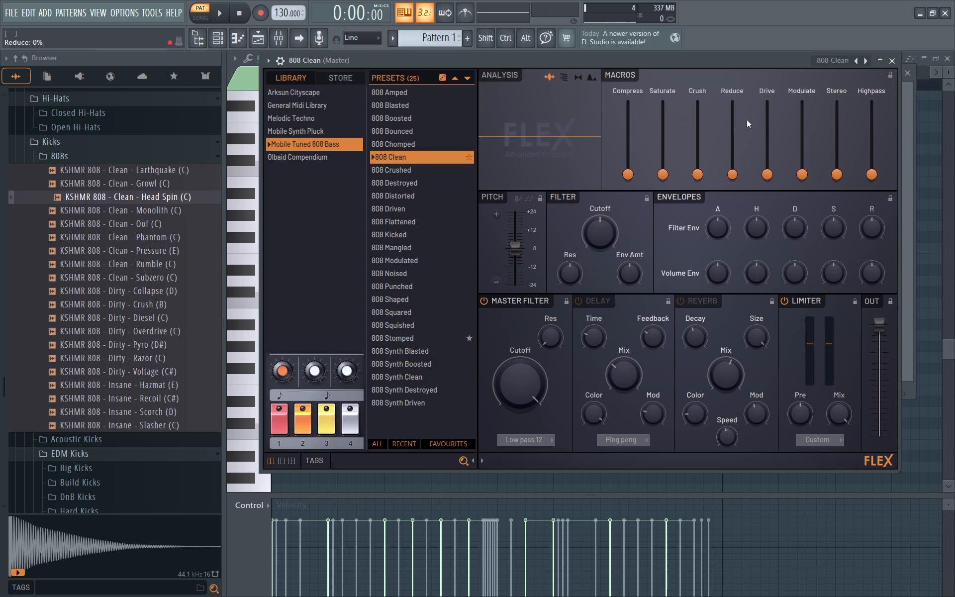
{"action": "left_click", "coordinate": [892, 62]}
Open the 808 Clean channel in the piano roll and audition it with repeated B4 notes.
{"action": "right_click", "coordinate": [394, 361]}
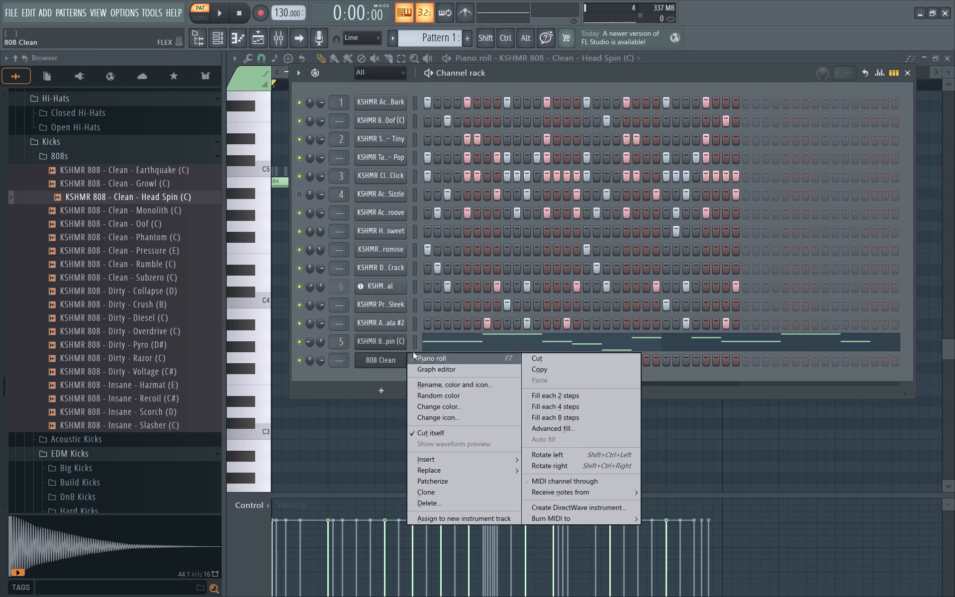
{"action": "left_click", "coordinate": [420, 352]}
{"action": "right_click", "coordinate": [392, 359]}
{"action": "left_click", "coordinate": [421, 356]}
{"action": "key", "text": "m"}
{"action": "key", "text": "m"}
{"action": "key", "text": "m"}
{"action": "key", "text": "m"}
{"action": "key", "text": "m"}
{"action": "key", "text": "m"}
{"action": "key", "text": "m"}
{"action": "key", "text": "m"}
{"action": "key", "text": "m"}
{"action": "key", "text": "m"}
{"action": "key", "text": "m"}
{"action": "key", "text": "m"}
{"action": "key", "text": "m"}
{"action": "key", "text": "m"}
{"action": "key", "text": "m"}
{"action": "key", "text": "m"}
{"action": "key", "text": "m"}
{"action": "key", "text": "m"}
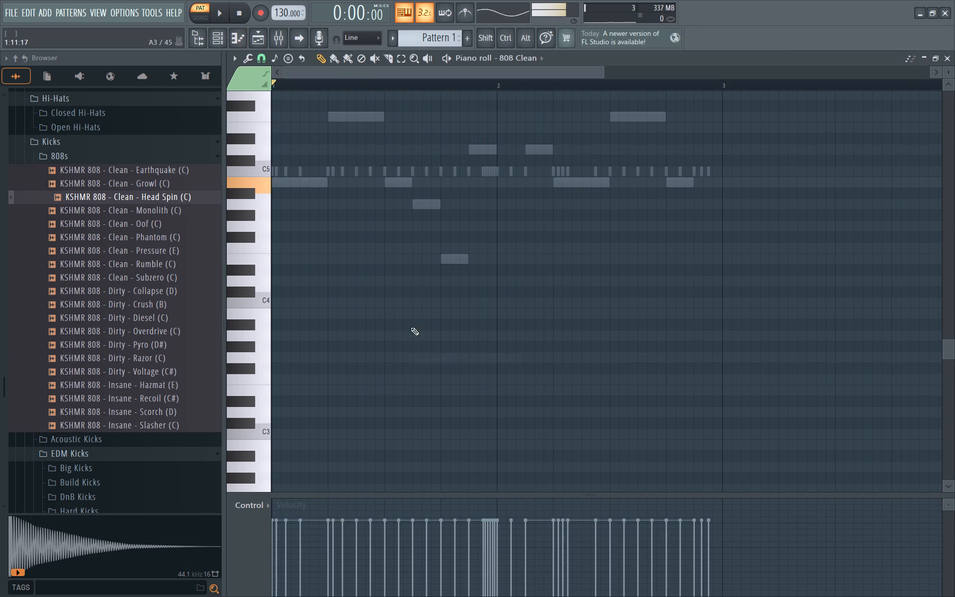
Place a B4 note at the start of bar 1 in the 808 Clean piano roll and extend it to two beats.
{"action": "left_click", "coordinate": [271, 183]}
{"action": "left_click", "coordinate": [280, 183]}
{"action": "left_click_drag", "start_coordinate": [283, 183], "coordinate": [273, 182]}
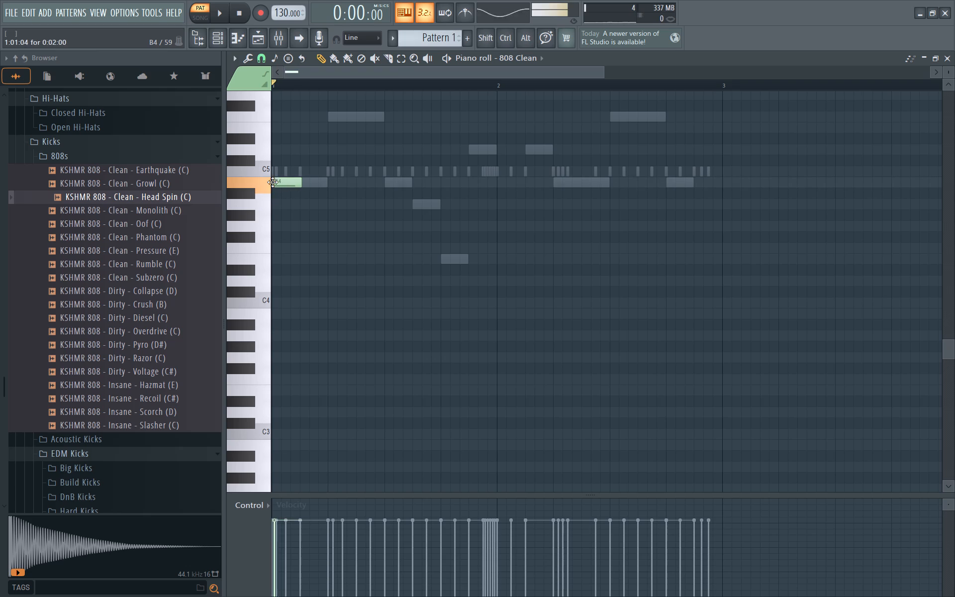
{"action": "left_click_drag", "start_coordinate": [273, 182], "coordinate": [269, 181]}
{"action": "left_click_drag", "start_coordinate": [298, 183], "coordinate": [383, 185]}
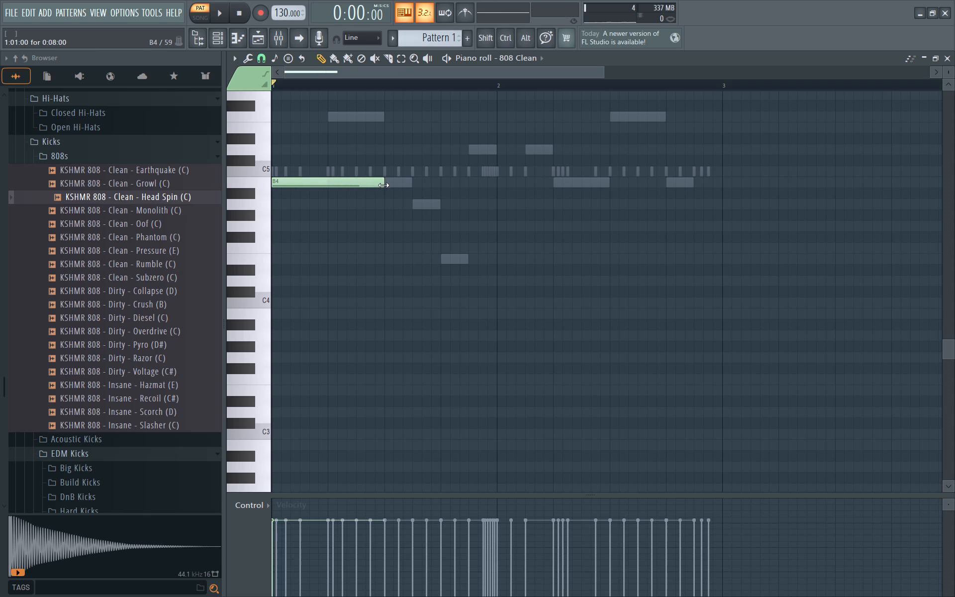
Continue the 808 Clean line with two-beat A4 and F5 notes, followed by one-beat A5 and C5 notes through the end of bar 2.
{"action": "left_click", "coordinate": [385, 204]}
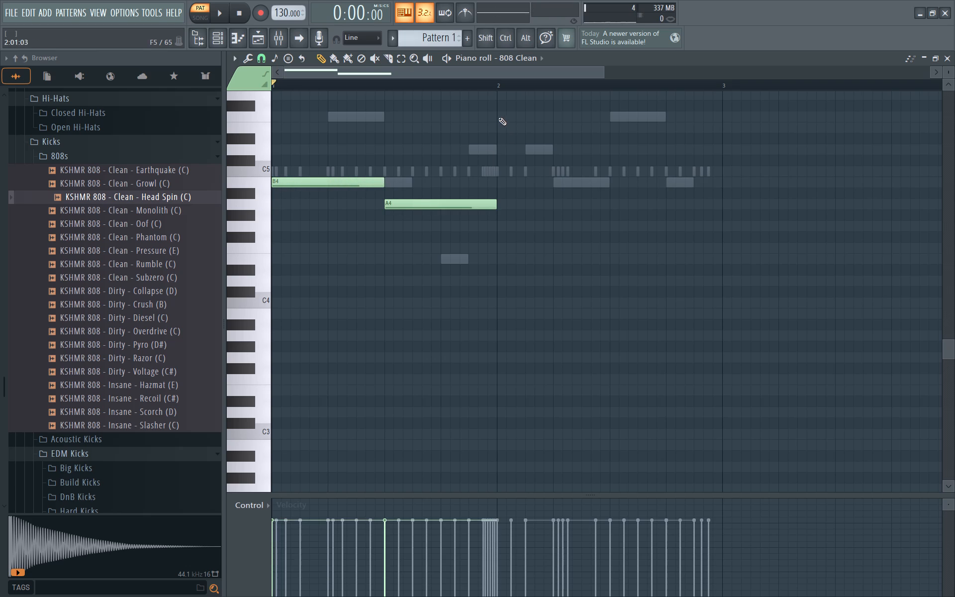
{"action": "left_click", "coordinate": [497, 115]}
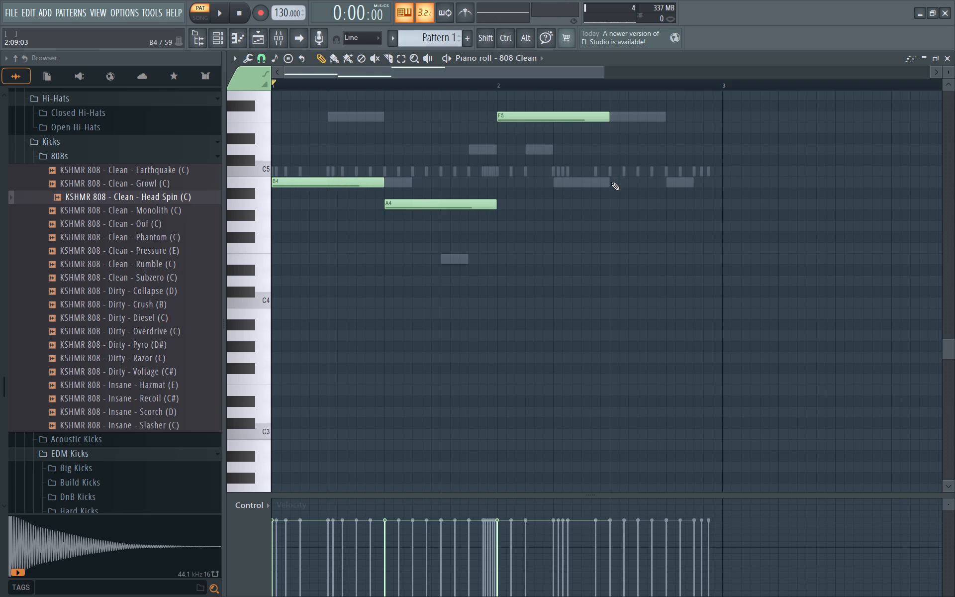
{"action": "scroll", "coordinate": [614, 197], "scroll_direction": "up", "scroll_amount": 2}
{"action": "scroll", "coordinate": [614, 199], "scroll_direction": "down", "scroll_amount": 1}
{"action": "scroll", "coordinate": [614, 201], "scroll_direction": "up", "scroll_amount": 1}
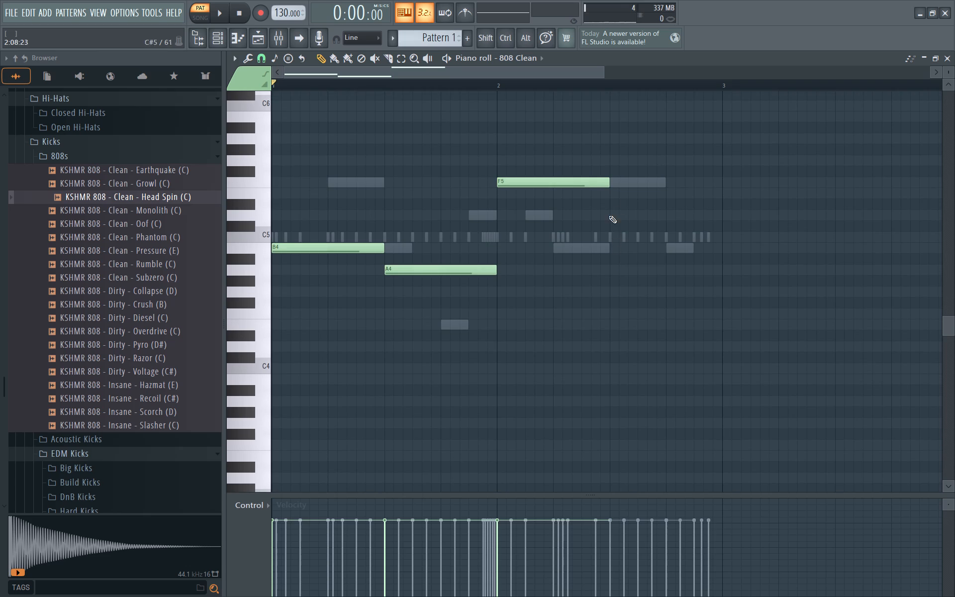
{"action": "left_click", "coordinate": [610, 139]}
{"action": "left_click_drag", "start_coordinate": [722, 139], "coordinate": [666, 149]}
{"action": "left_click", "coordinate": [665, 236]}
Play Pattern 1 from the piano roll and again with the channel rack shown, and close the rack.
{"action": "key", "text": "space"}
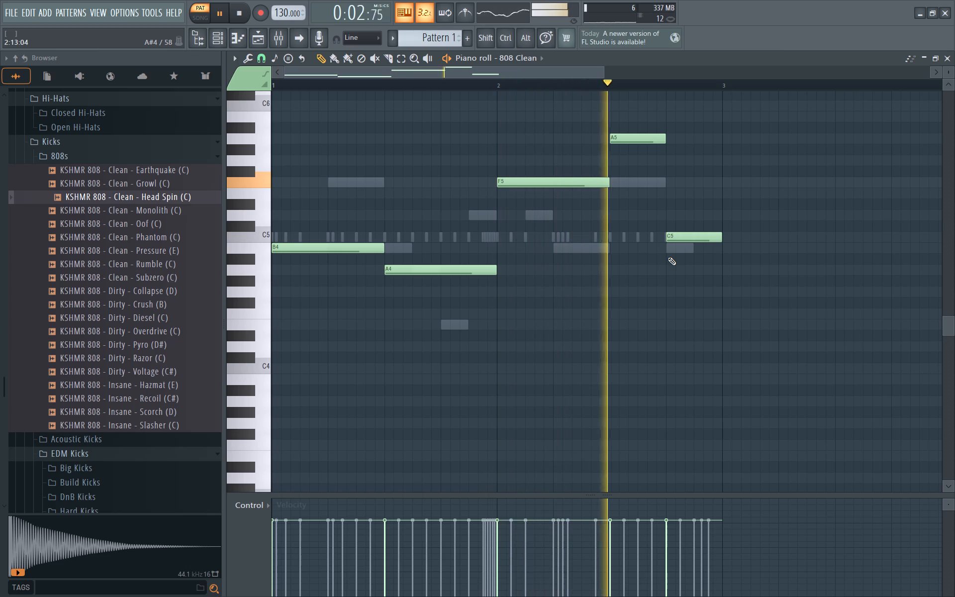
{"action": "key", "text": "space"}
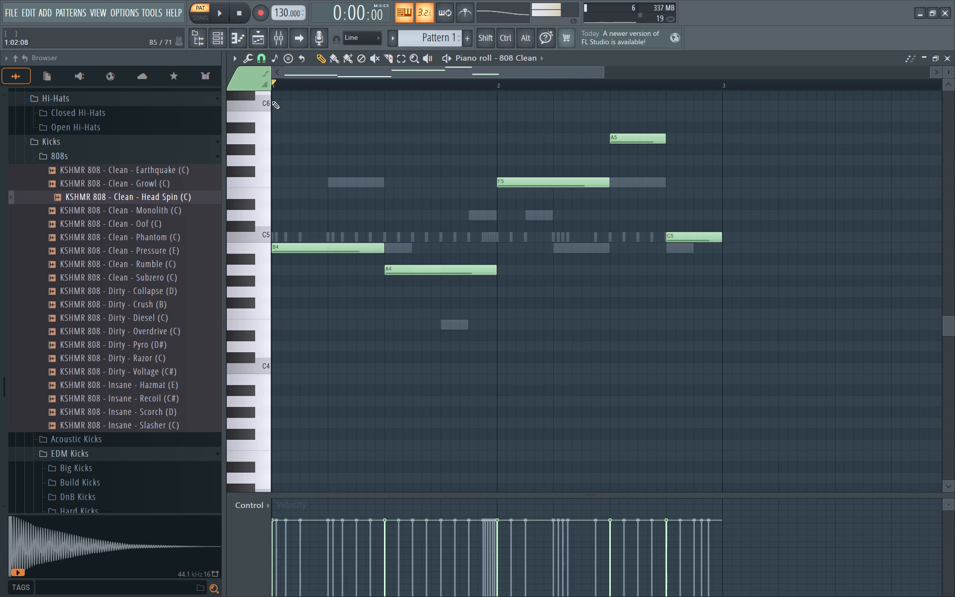
{"action": "left_click", "coordinate": [212, 33]}
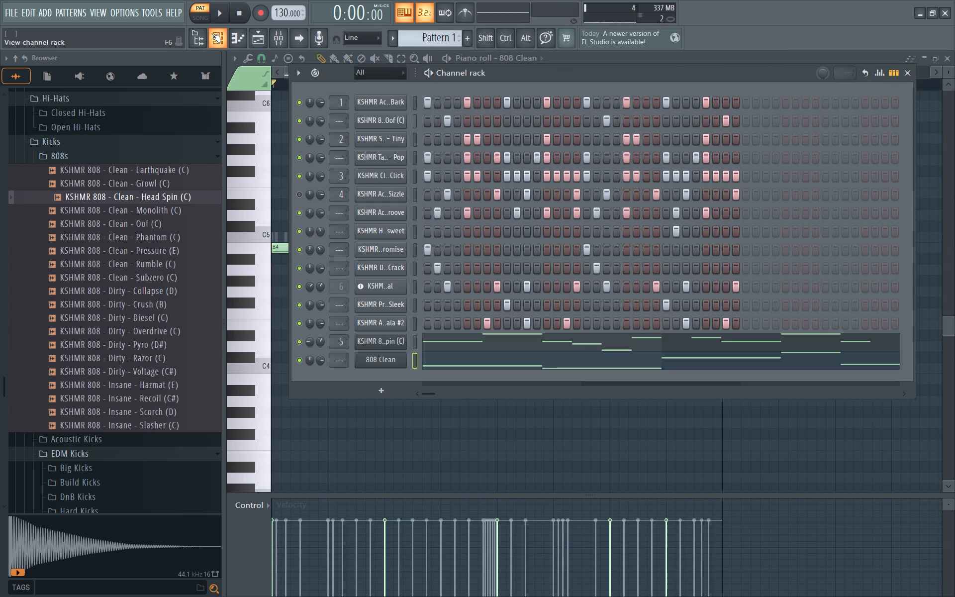
{"action": "key", "text": "space"}
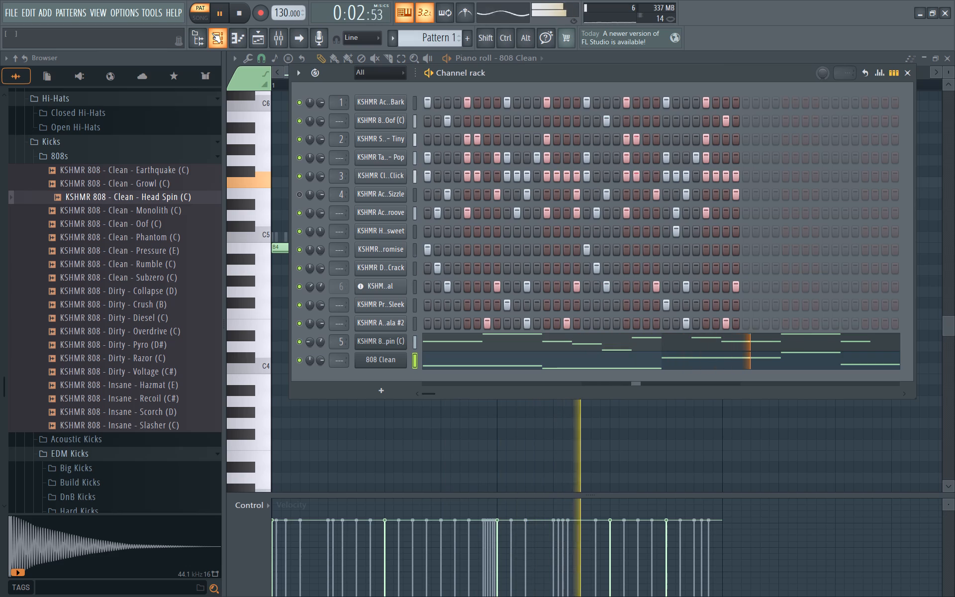
{"action": "key", "text": "space"}
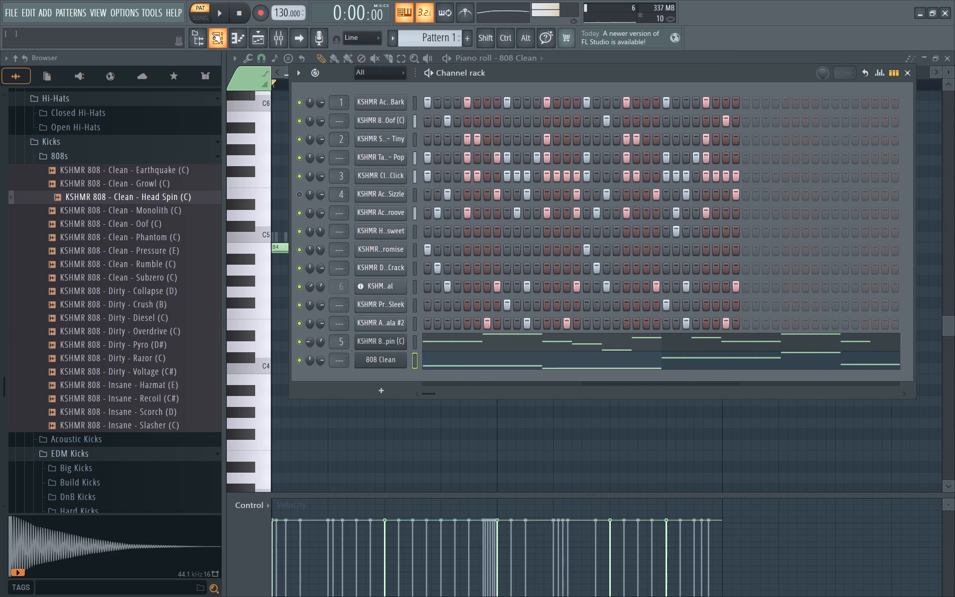
{"action": "left_click", "coordinate": [903, 74]}
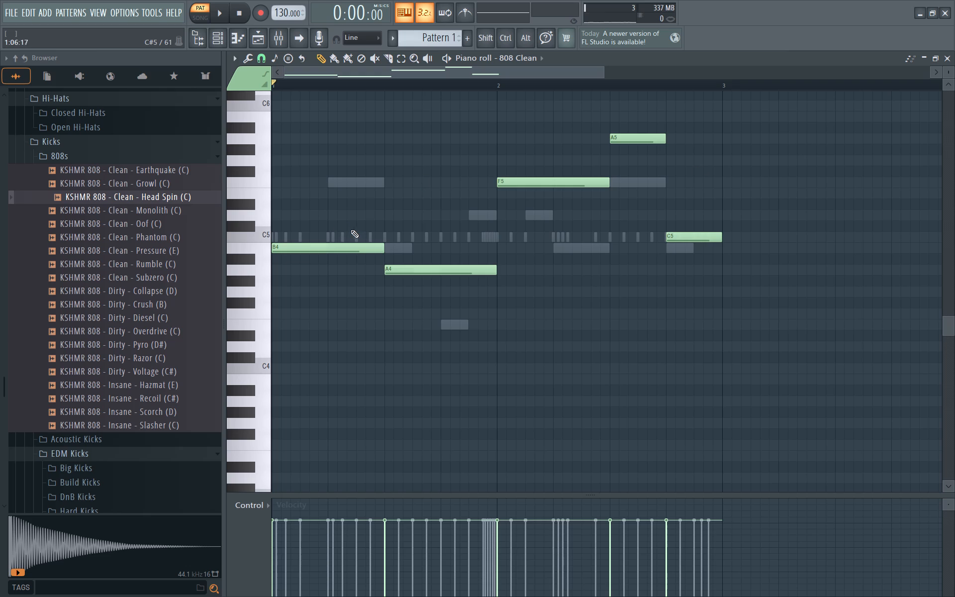
Start saving the project under a new name.
{"action": "key", "text": "ctrl+s"}
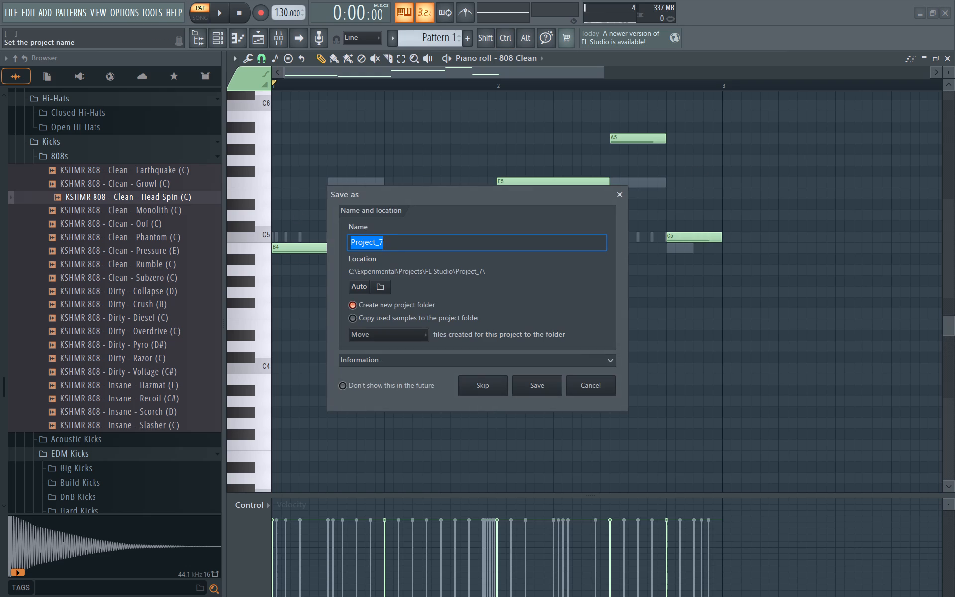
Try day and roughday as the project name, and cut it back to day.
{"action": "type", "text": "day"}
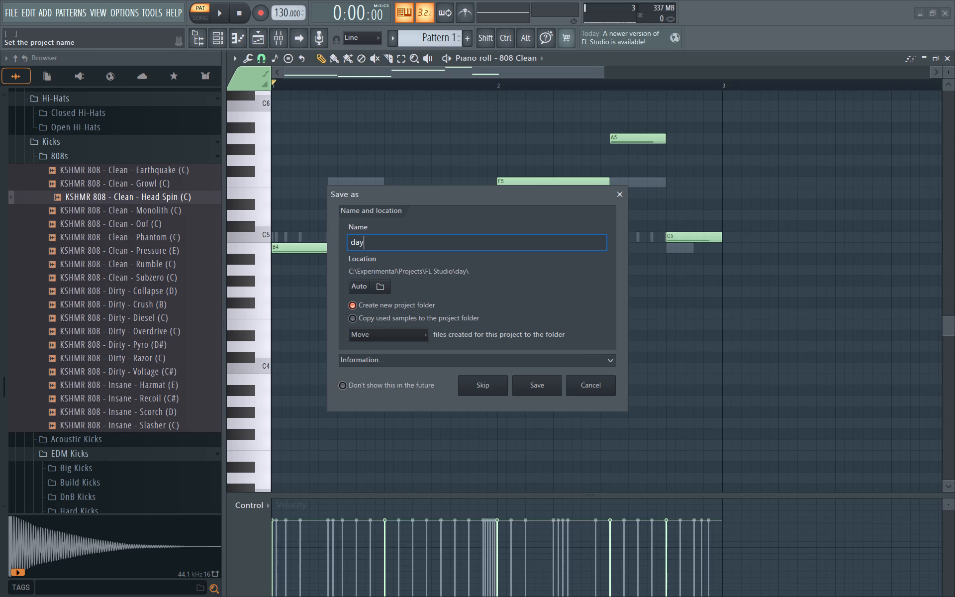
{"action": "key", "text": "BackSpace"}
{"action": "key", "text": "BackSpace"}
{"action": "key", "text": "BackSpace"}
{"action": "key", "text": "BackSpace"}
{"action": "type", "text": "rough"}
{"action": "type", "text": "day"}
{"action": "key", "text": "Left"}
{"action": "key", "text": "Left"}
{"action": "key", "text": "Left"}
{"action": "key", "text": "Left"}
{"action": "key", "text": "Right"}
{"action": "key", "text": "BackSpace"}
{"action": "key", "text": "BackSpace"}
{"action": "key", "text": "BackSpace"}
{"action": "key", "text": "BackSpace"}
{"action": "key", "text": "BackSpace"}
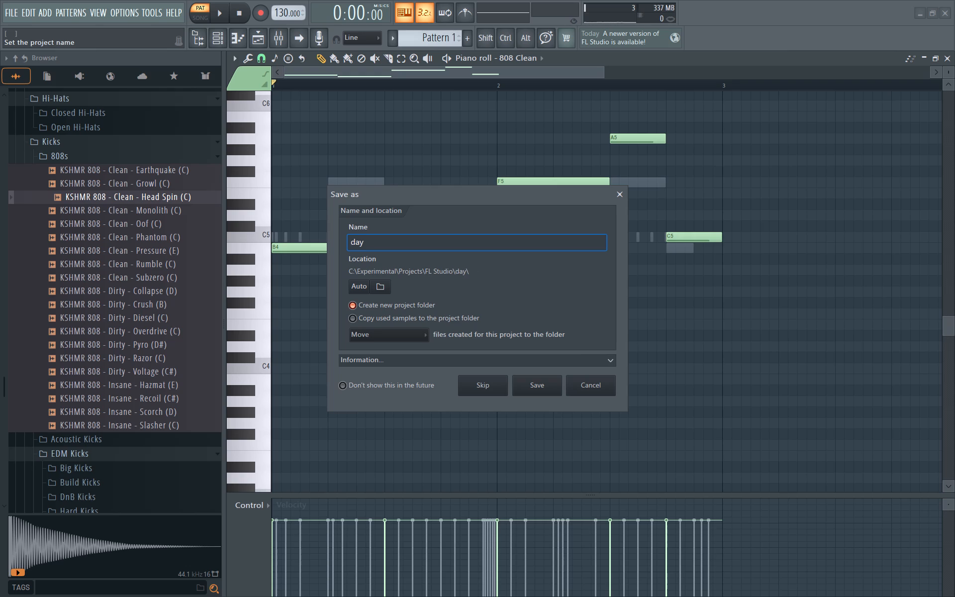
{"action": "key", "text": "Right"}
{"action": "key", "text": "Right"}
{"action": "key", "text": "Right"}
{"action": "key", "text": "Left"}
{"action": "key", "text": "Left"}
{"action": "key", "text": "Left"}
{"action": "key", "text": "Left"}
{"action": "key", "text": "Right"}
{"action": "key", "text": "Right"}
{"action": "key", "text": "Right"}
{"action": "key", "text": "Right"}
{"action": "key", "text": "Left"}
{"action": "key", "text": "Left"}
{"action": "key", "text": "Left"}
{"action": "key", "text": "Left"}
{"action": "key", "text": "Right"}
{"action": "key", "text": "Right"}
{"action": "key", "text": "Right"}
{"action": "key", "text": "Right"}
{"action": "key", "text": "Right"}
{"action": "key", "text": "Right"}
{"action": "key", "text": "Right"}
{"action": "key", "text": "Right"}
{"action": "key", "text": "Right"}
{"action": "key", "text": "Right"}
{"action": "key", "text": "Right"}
Replace the project name with wicked and save the project in its own new folder.
{"action": "key", "text": "BackSpace"}
{"action": "key", "text": "BackSpace"}
{"action": "key", "text": "BackSpace"}
{"action": "type", "text": "wicked"}
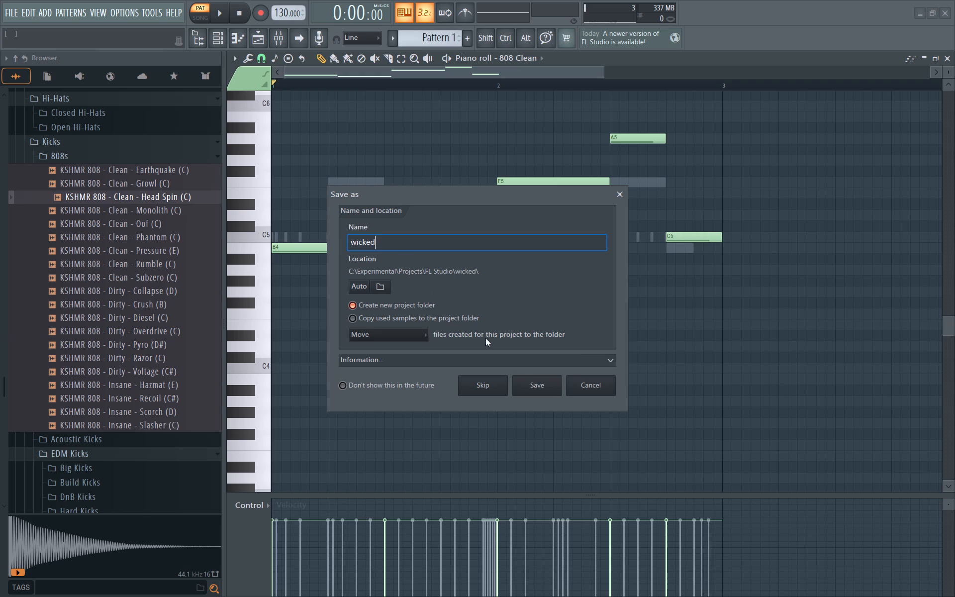
{"action": "left_click", "coordinate": [522, 383]}
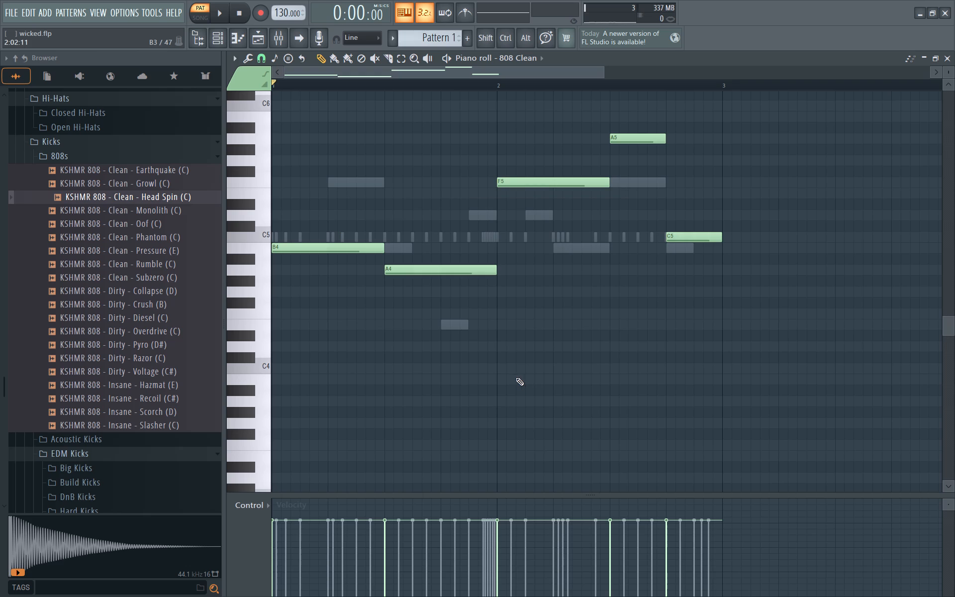
Start Pattern 1 playback, close the piano roll, and arrange the channel rack over the upper part of the playlist.
{"action": "key", "text": "space"}
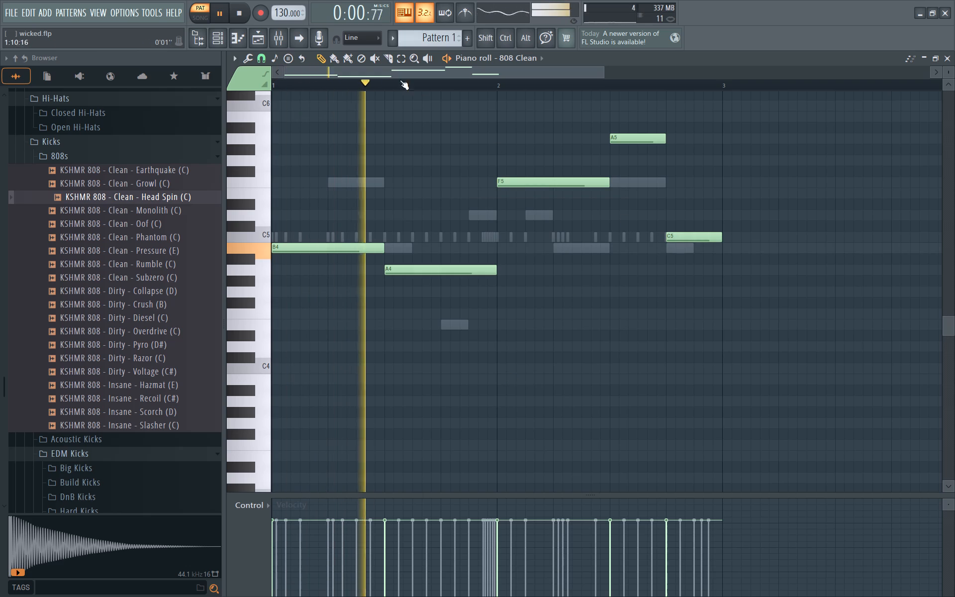
{"action": "left_click", "coordinate": [218, 45]}
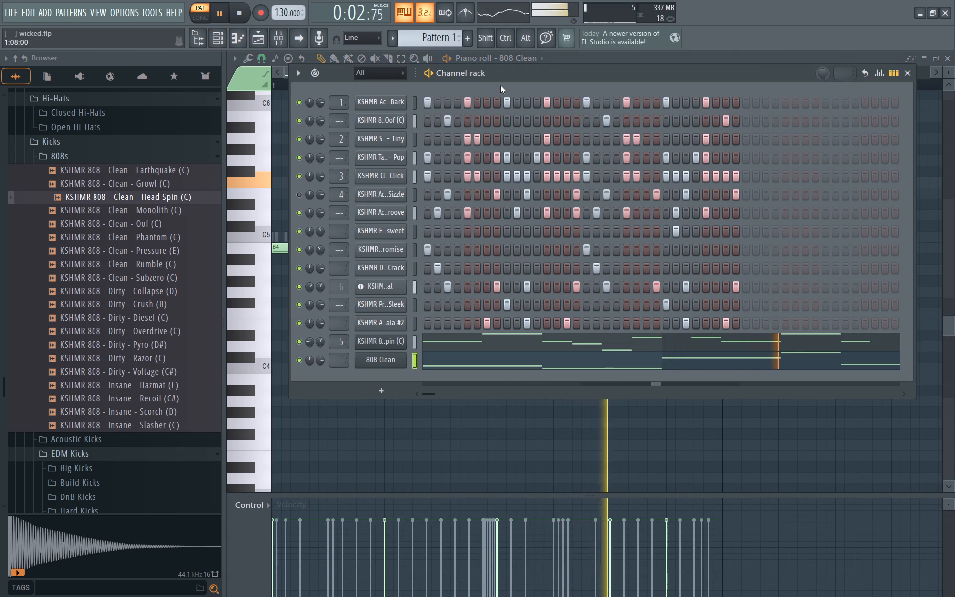
{"action": "left_click_drag", "start_coordinate": [512, 72], "coordinate": [466, 77]}
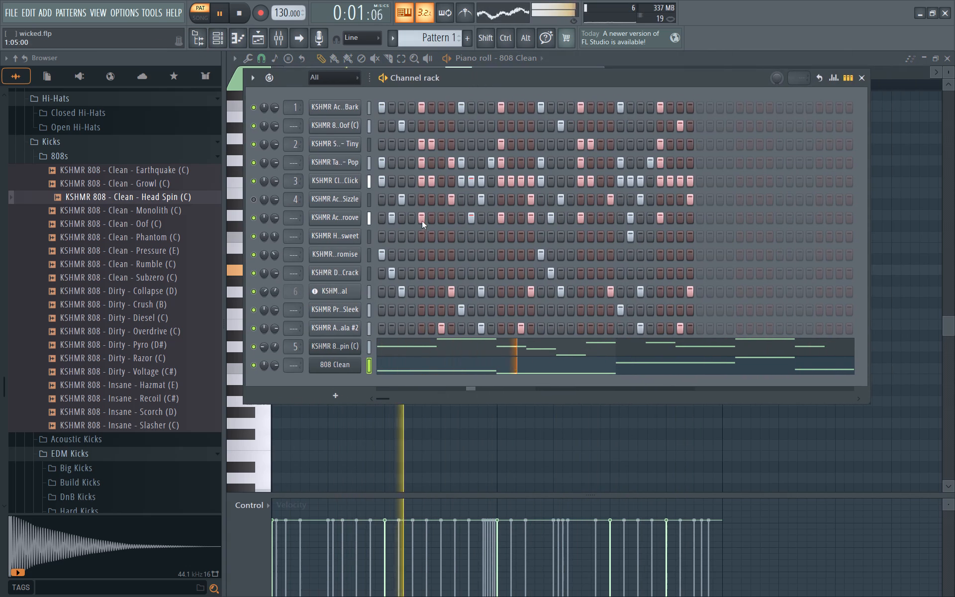
{"action": "left_click_drag", "start_coordinate": [453, 82], "coordinate": [450, 128]}
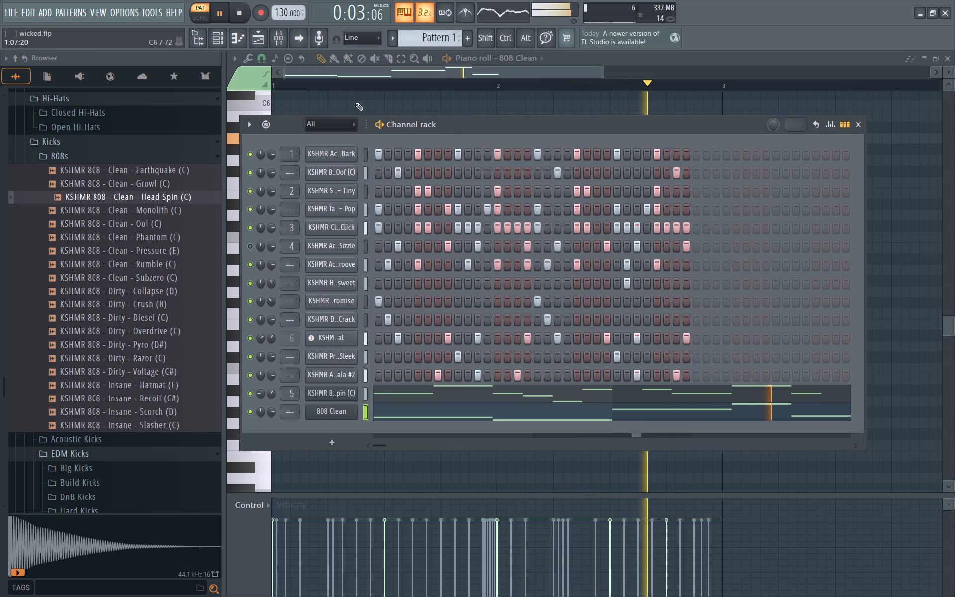
{"action": "left_click", "coordinate": [218, 36]}
{"action": "left_click", "coordinate": [235, 37]}
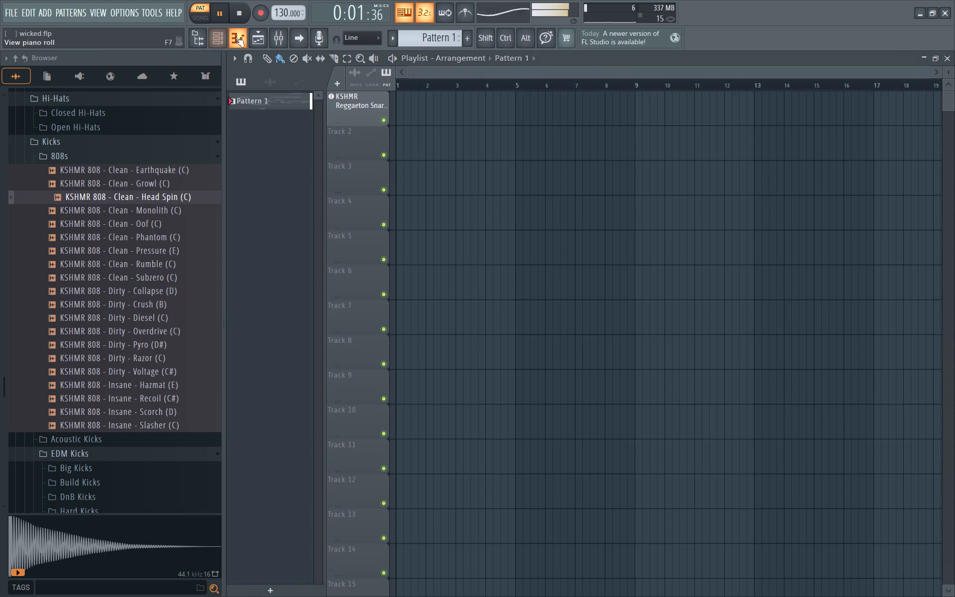
{"action": "left_click", "coordinate": [225, 41]}
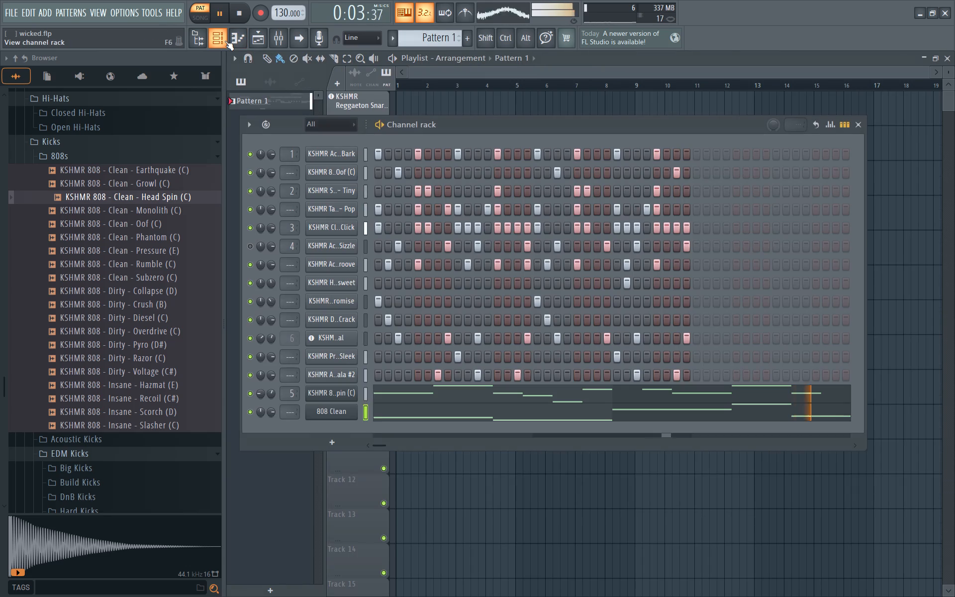
{"action": "left_click_drag", "start_coordinate": [429, 122], "coordinate": [432, 71]}
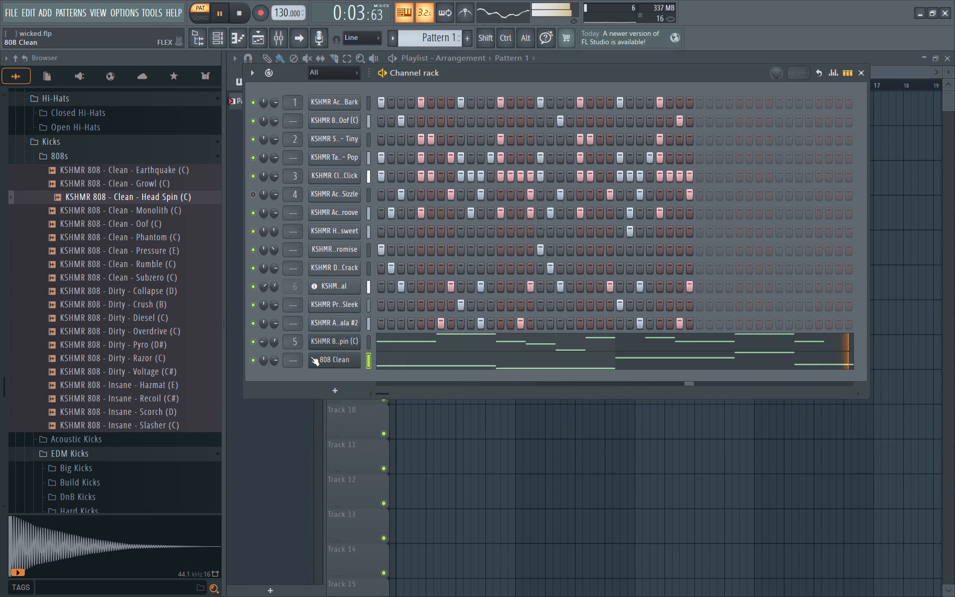
Solo the 808 Clean channel, followed by the Head Spin 808 channel, to compare the two basses during playback.
{"action": "left_click", "coordinate": [251, 358], "text": "ctrl"}
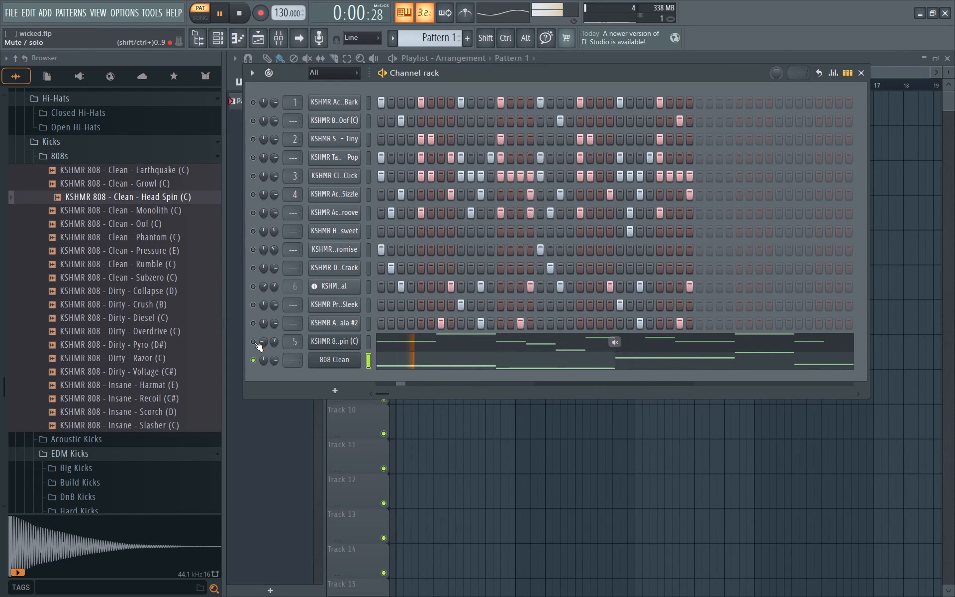
{"action": "left_click", "coordinate": [254, 342], "text": "ctrl"}
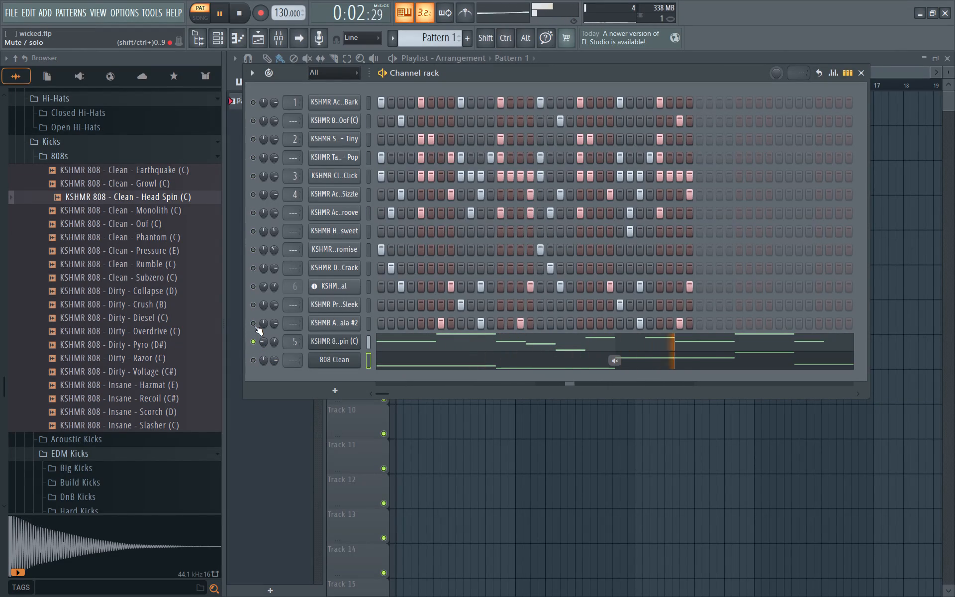
Set the Head Spin 808 channel's panning to 35% left and raise its volume.
{"action": "left_click_drag", "start_coordinate": [262, 341], "coordinate": [265, 330]}
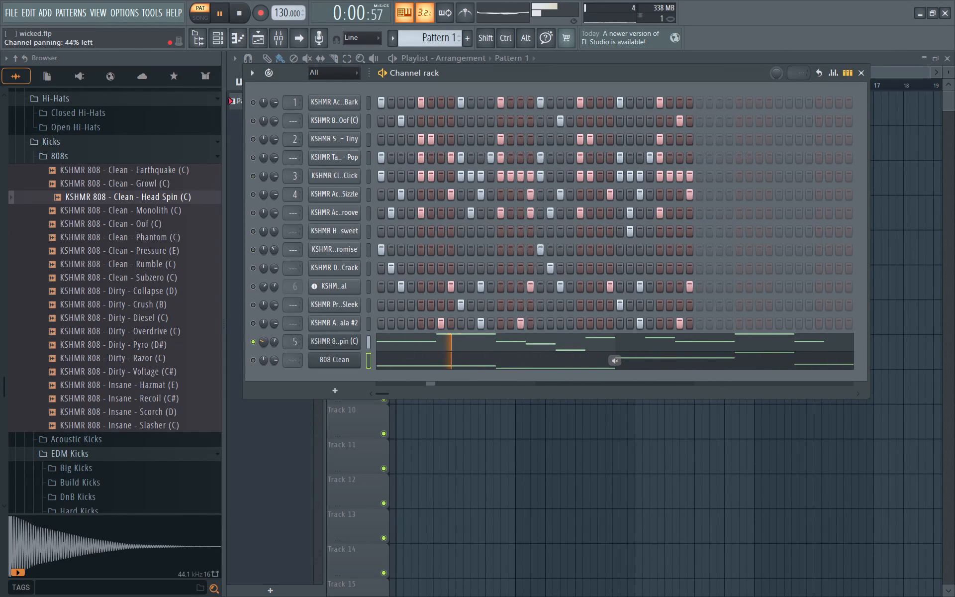
{"action": "left_click_drag", "start_coordinate": [265, 330], "coordinate": [268, 322]}
{"action": "left_click_drag", "start_coordinate": [276, 342], "coordinate": [278, 332]}
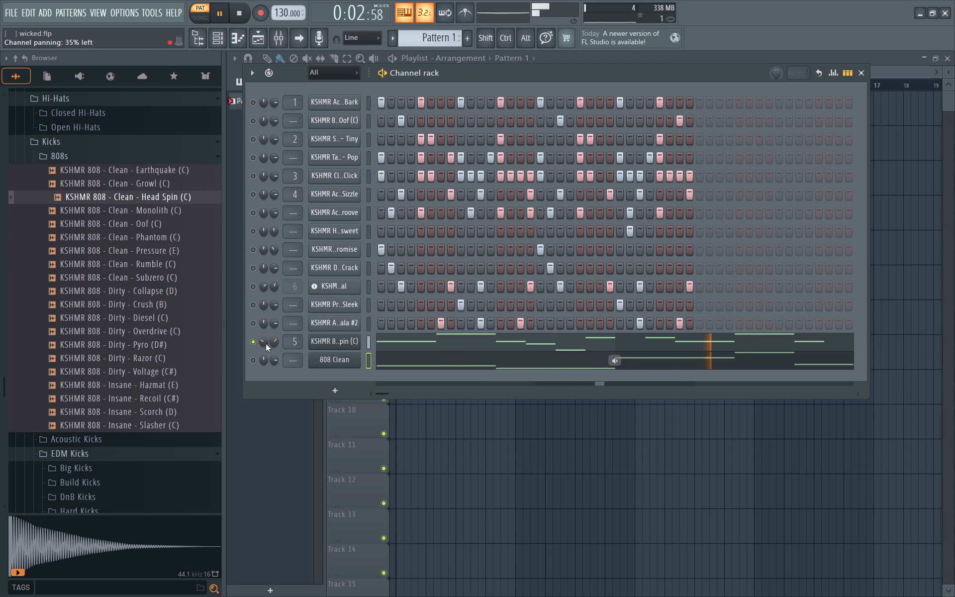
Pan the Head Spin 808 channel further left, raise the 808 Clean channel's volume, and bring all channels back in.
{"action": "left_click_drag", "start_coordinate": [264, 344], "coordinate": [264, 351]}
{"action": "left_click", "coordinate": [262, 359]}
{"action": "left_click_drag", "start_coordinate": [274, 363], "coordinate": [281, 351]}
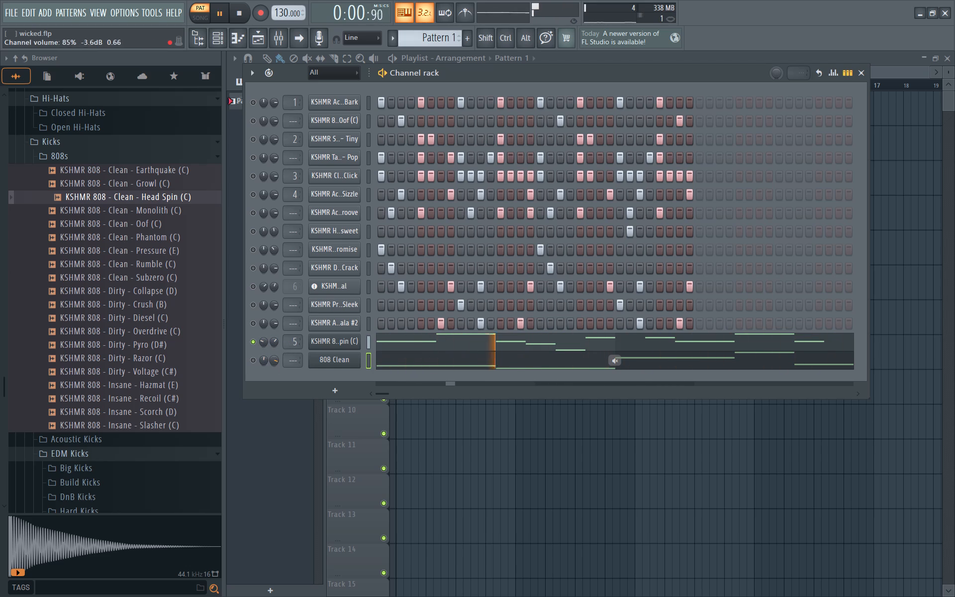
{"action": "left_click_drag", "start_coordinate": [281, 351], "coordinate": [283, 345]}
{"action": "left_click", "coordinate": [253, 341], "text": "ctrl"}
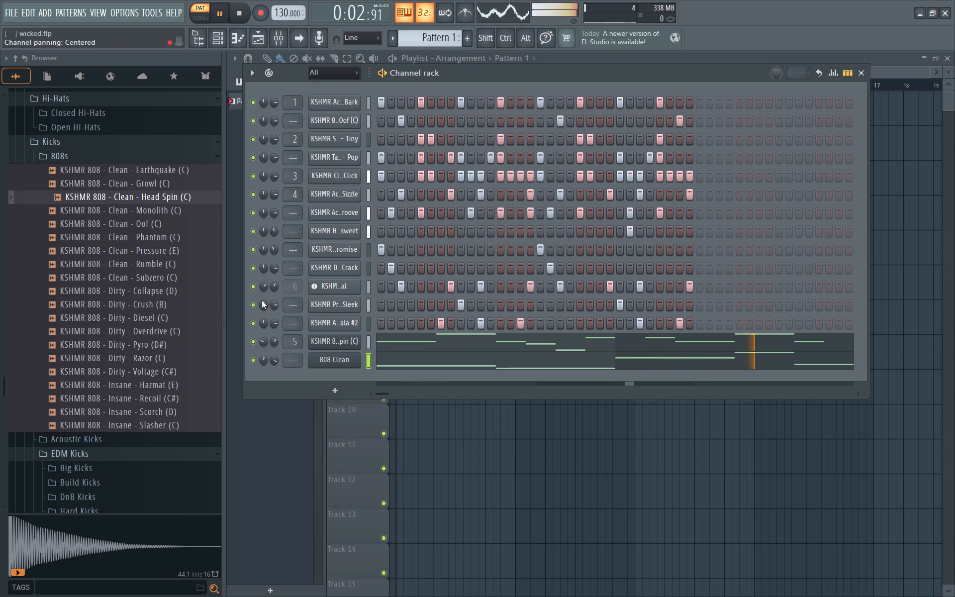
Mute the KSHMR Ac..Sizzle channel and delete it from the channel rack.
{"action": "left_click", "coordinate": [251, 195]}
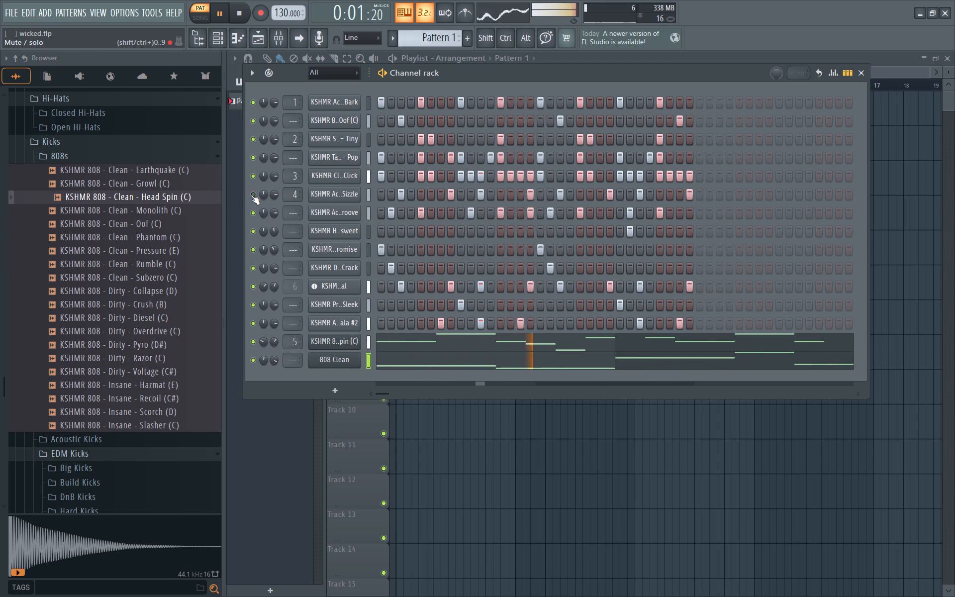
{"action": "right_click", "coordinate": [334, 202]}
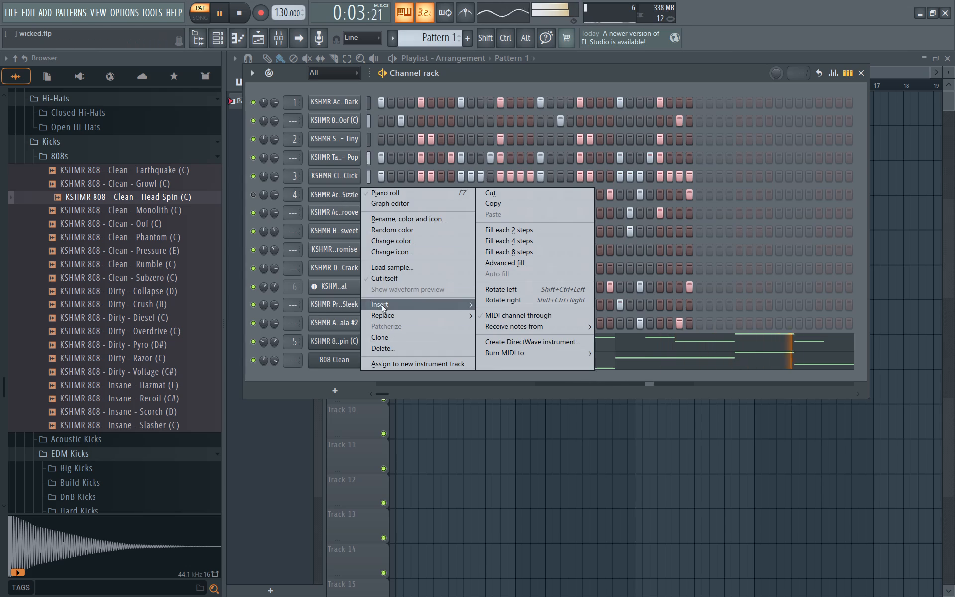
{"action": "left_click", "coordinate": [383, 344]}
{"action": "left_click", "coordinate": [522, 345]}
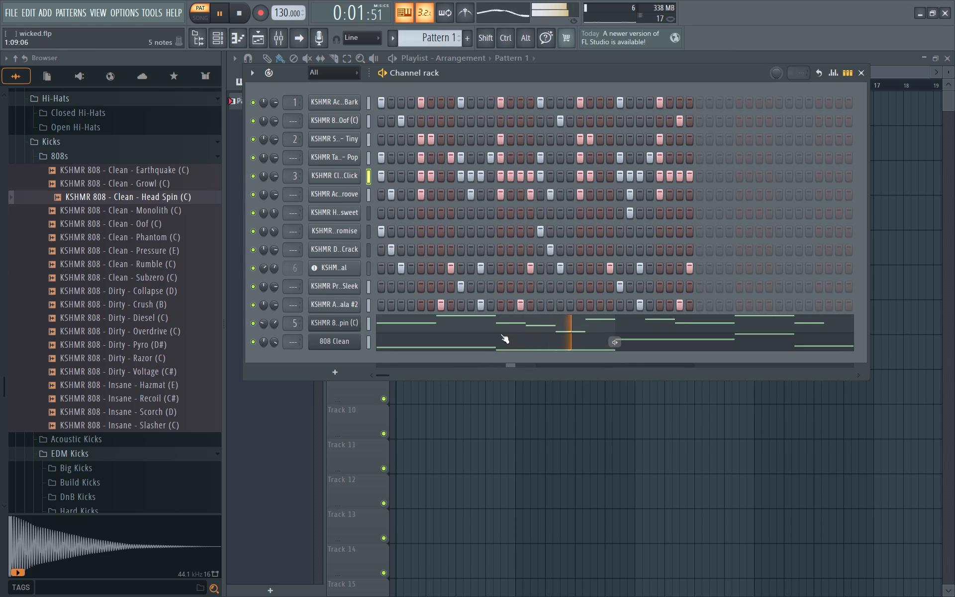
Reposition the channel rack lower and solo the percussion channels one by one, from Ac..Bark through KSHM..al, to hear each part.
{"action": "scroll", "coordinate": [501, 334], "scroll_direction": "up", "scroll_amount": 4}
{"action": "left_click_drag", "start_coordinate": [480, 74], "coordinate": [476, 141]}
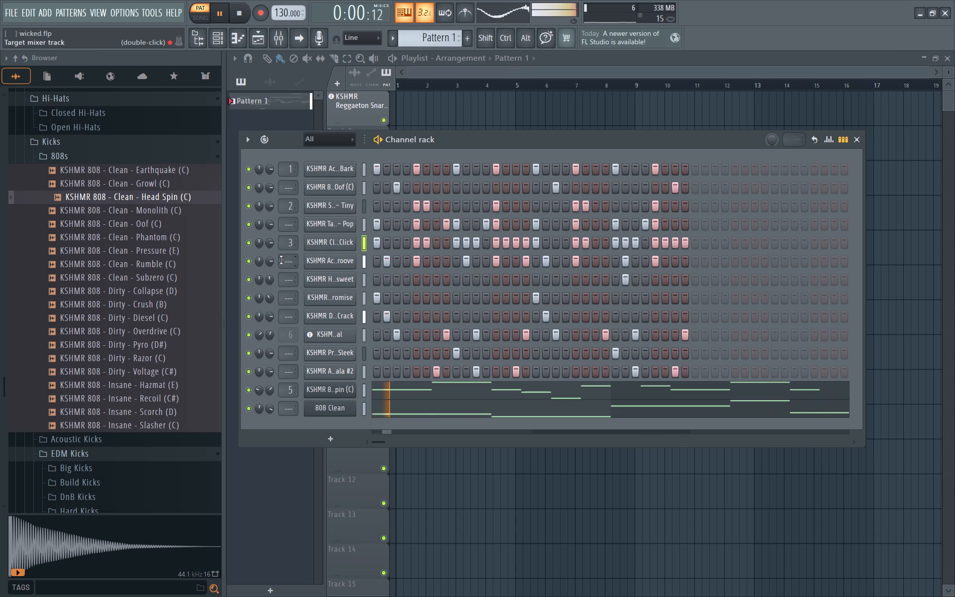
{"action": "left_click", "coordinate": [246, 189], "text": "ctrl"}
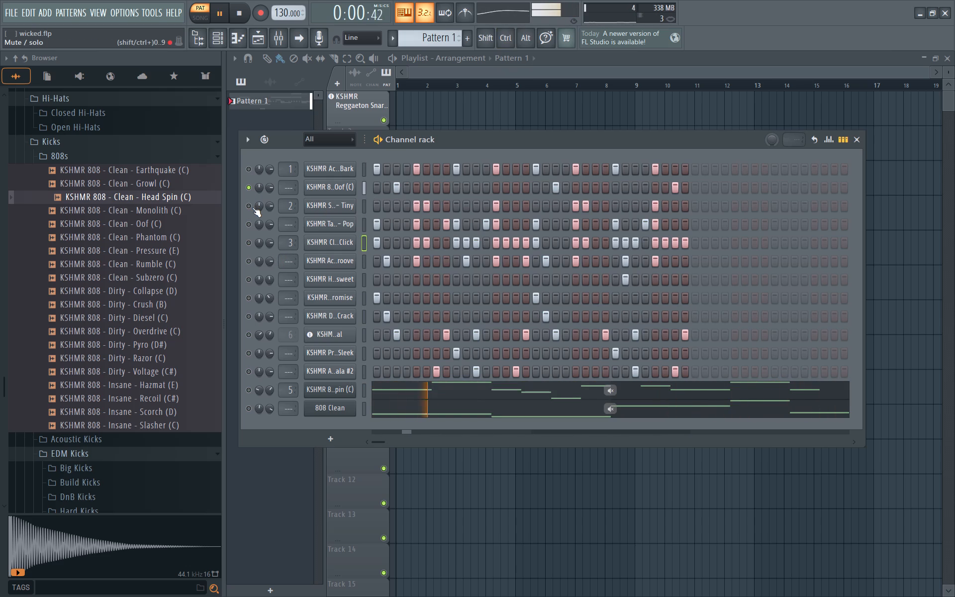
{"action": "left_click", "coordinate": [247, 171], "text": "ctrl"}
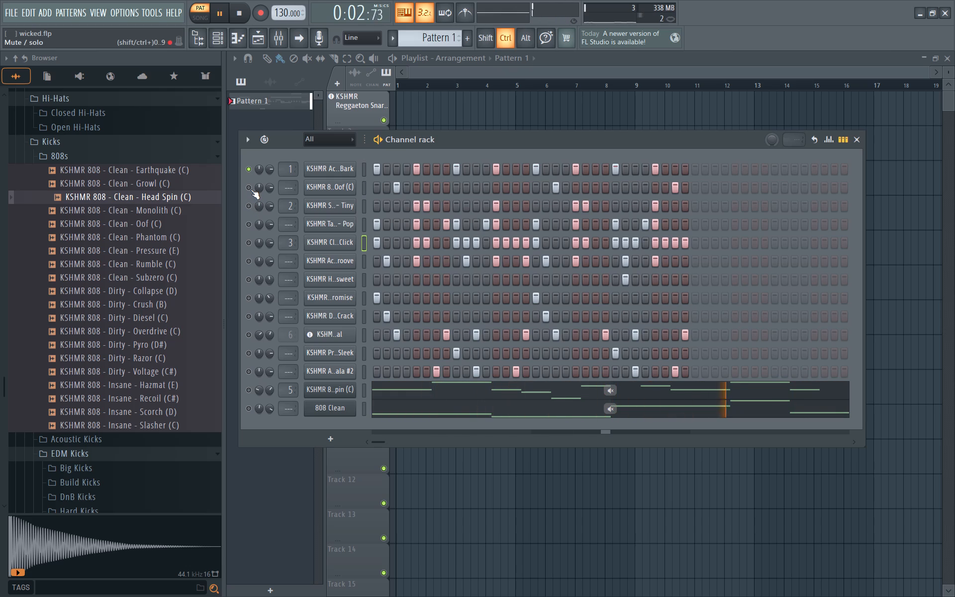
{"action": "left_click", "coordinate": [251, 190], "text": "ctrl"}
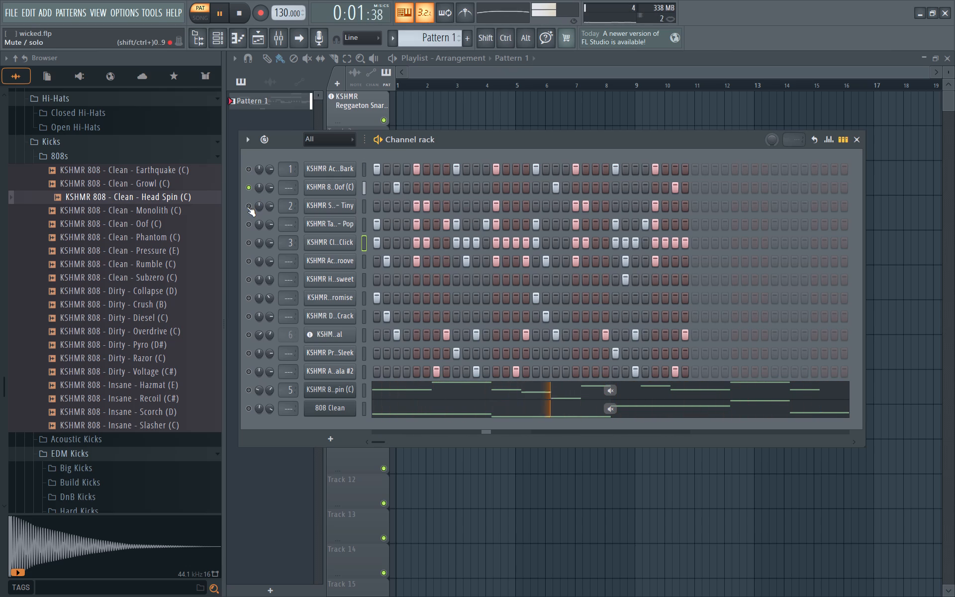
{"action": "left_click", "coordinate": [247, 207], "text": "ctrl"}
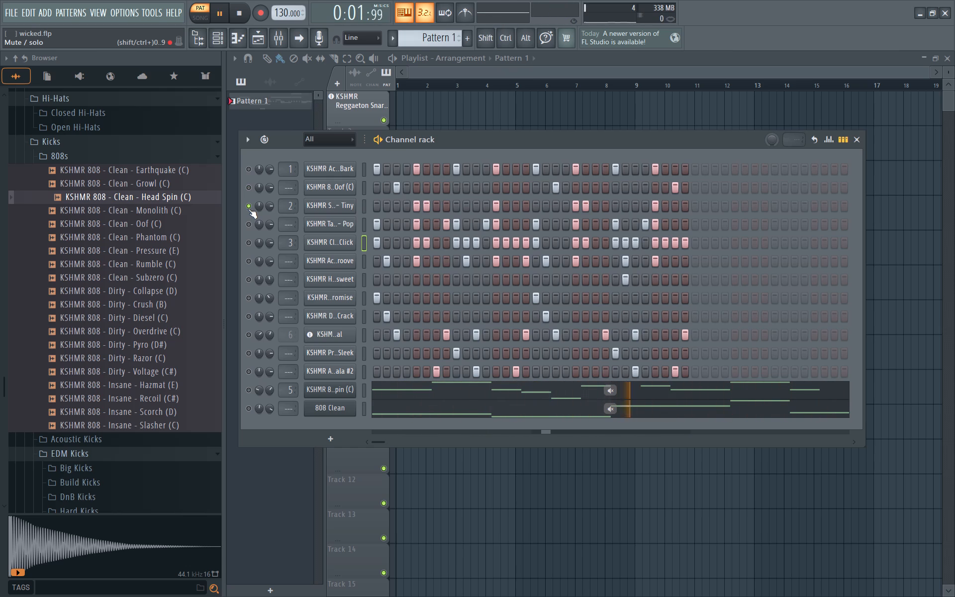
{"action": "left_click", "coordinate": [247, 225], "text": "ctrl"}
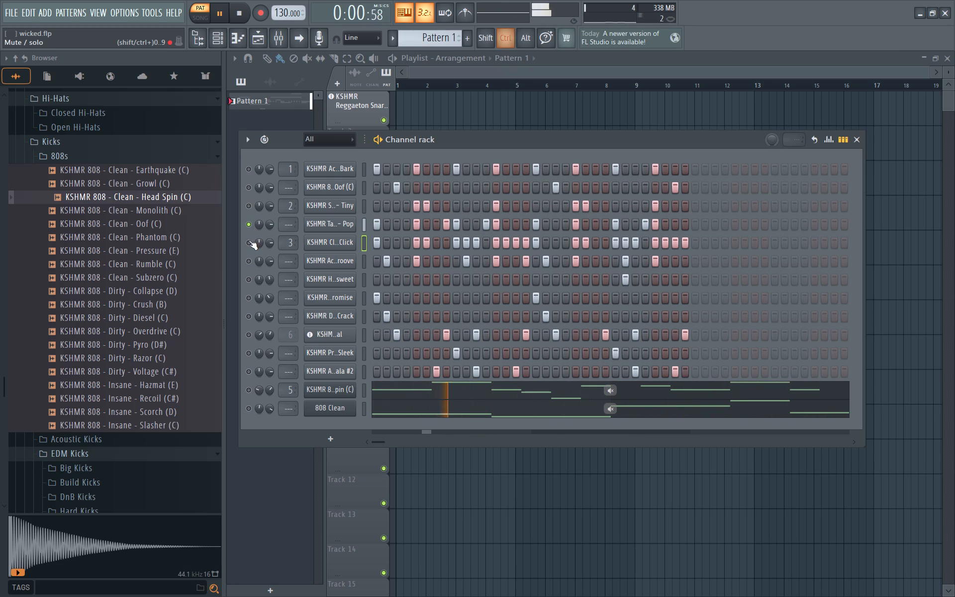
{"action": "left_click", "coordinate": [248, 242], "text": "ctrl"}
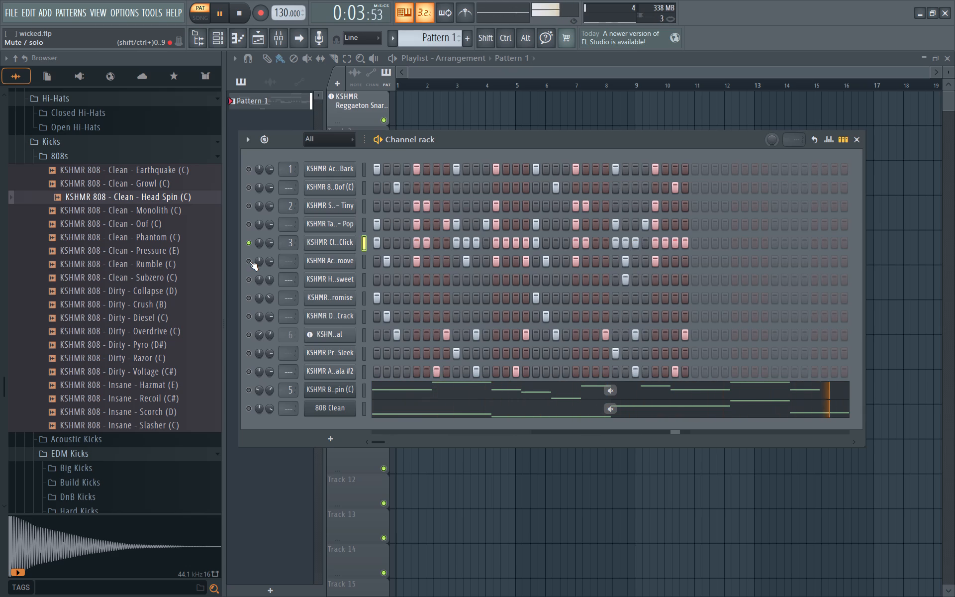
{"action": "left_click", "coordinate": [249, 261], "text": "ctrl"}
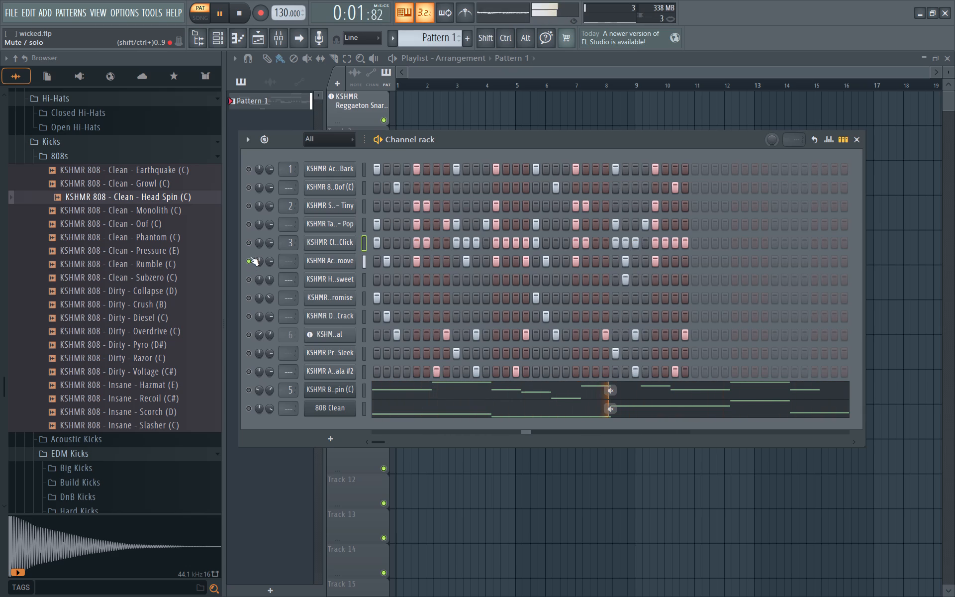
{"action": "scroll", "coordinate": [252, 244], "scroll_direction": "down", "scroll_amount": 1}
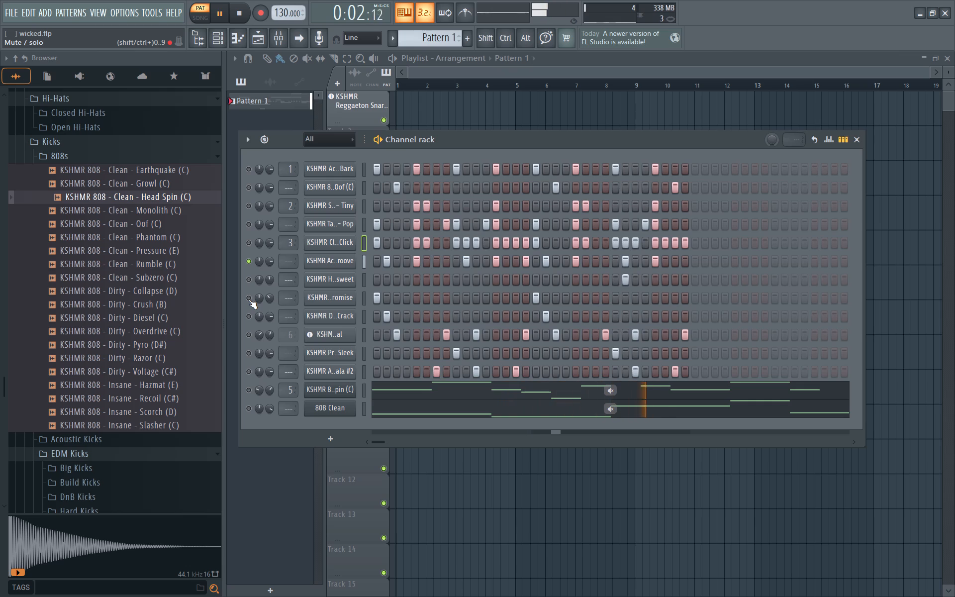
{"action": "left_click", "coordinate": [248, 299], "text": "ctrl"}
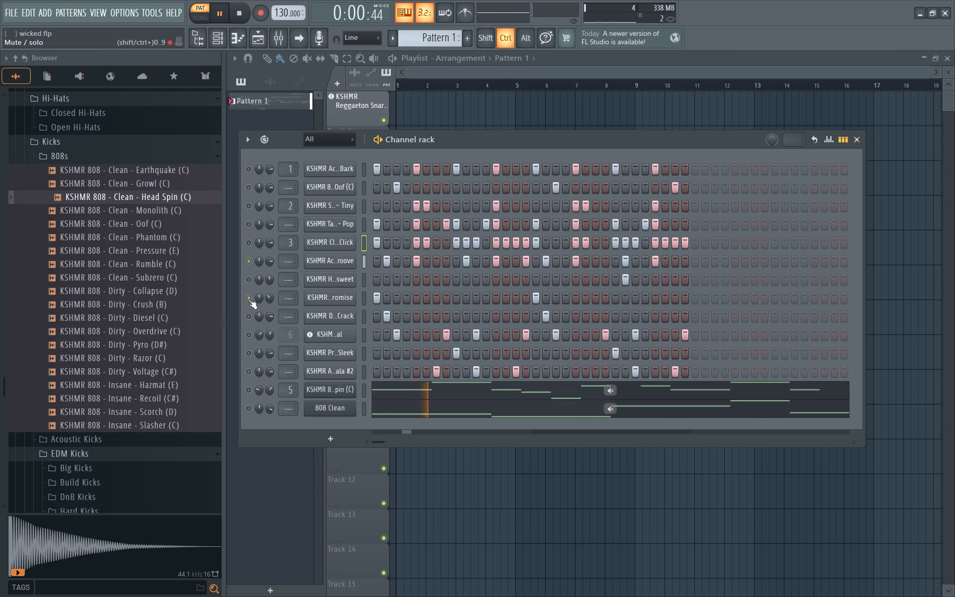
{"action": "scroll", "coordinate": [277, 298], "scroll_direction": "down", "scroll_amount": 2}
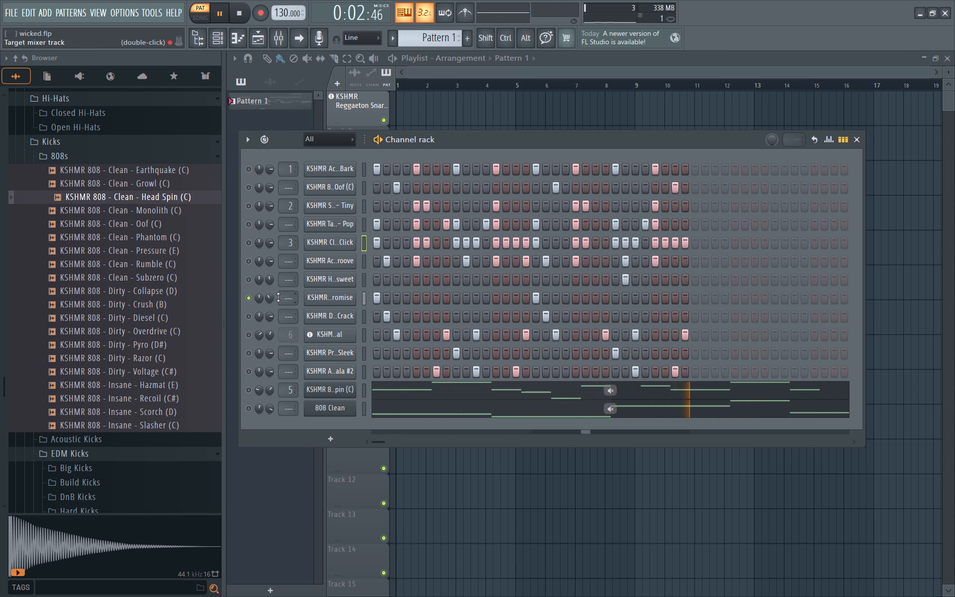
{"action": "left_click", "coordinate": [247, 320], "text": "ctrl"}
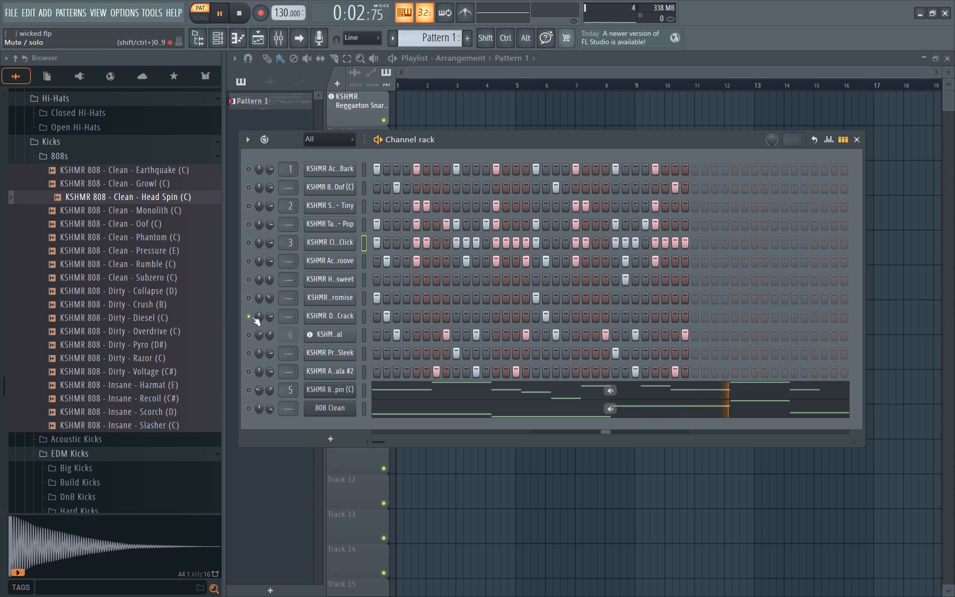
{"action": "scroll", "coordinate": [255, 311], "scroll_direction": "down", "scroll_amount": 1}
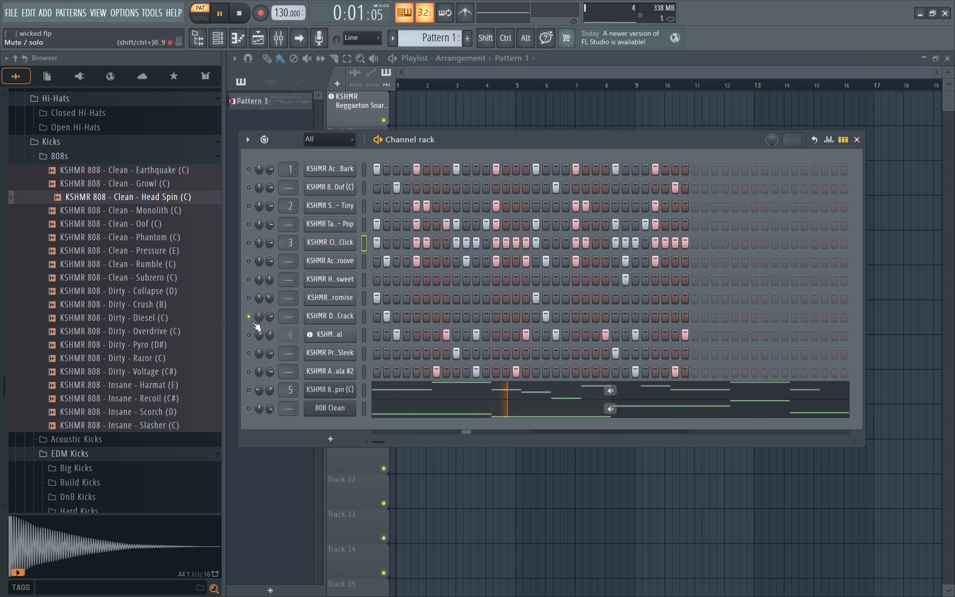
{"action": "left_click", "coordinate": [247, 336], "text": "ctrl"}
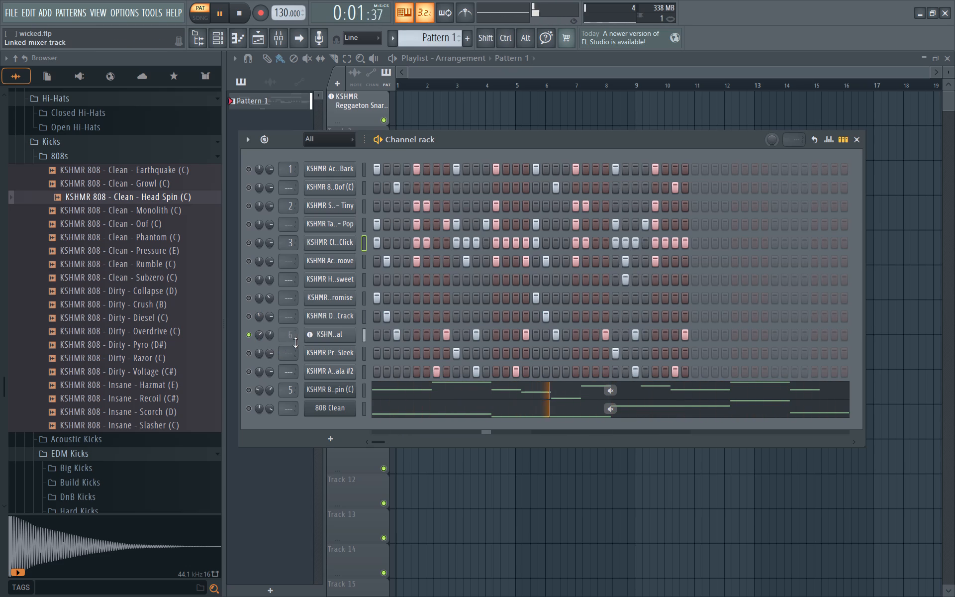
Move the KSHM..al channel's mixer assignment to track 4, with the Head Spin 808 channel on track 6.
{"action": "scroll", "coordinate": [296, 342], "scroll_direction": "down", "scroll_amount": 2}
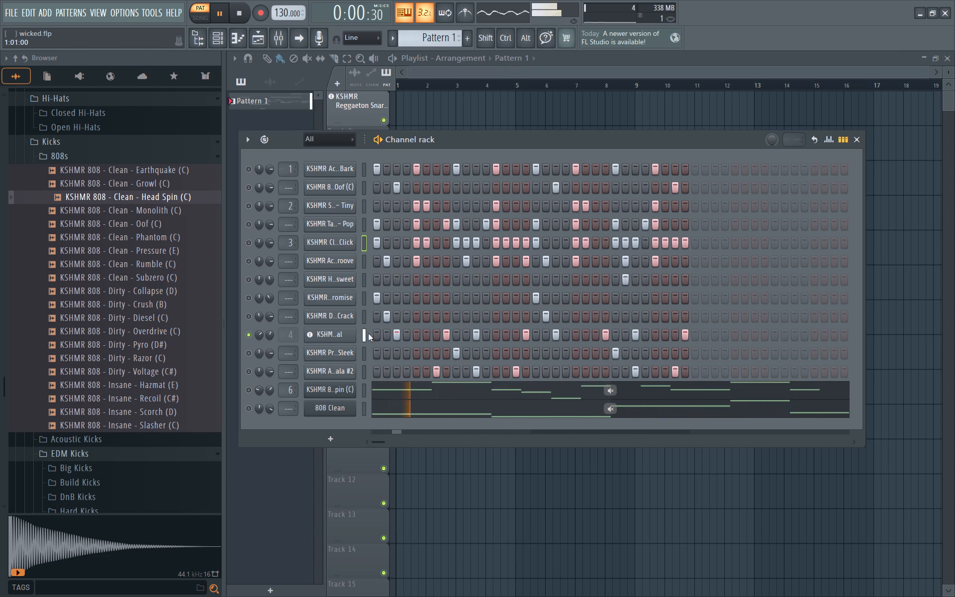
Solo the Ta..Pop, Cl..Click, S..Tiny and Ac..roove channels in turn to compare their rhythms.
{"action": "left_click", "coordinate": [245, 224], "text": "ctrl"}
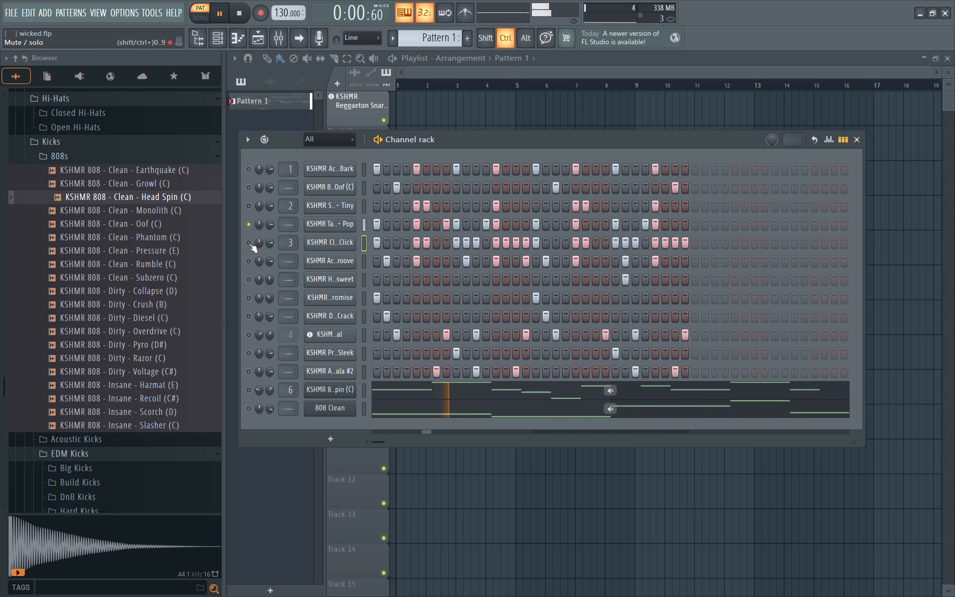
{"action": "left_click", "coordinate": [249, 243], "text": "ctrl"}
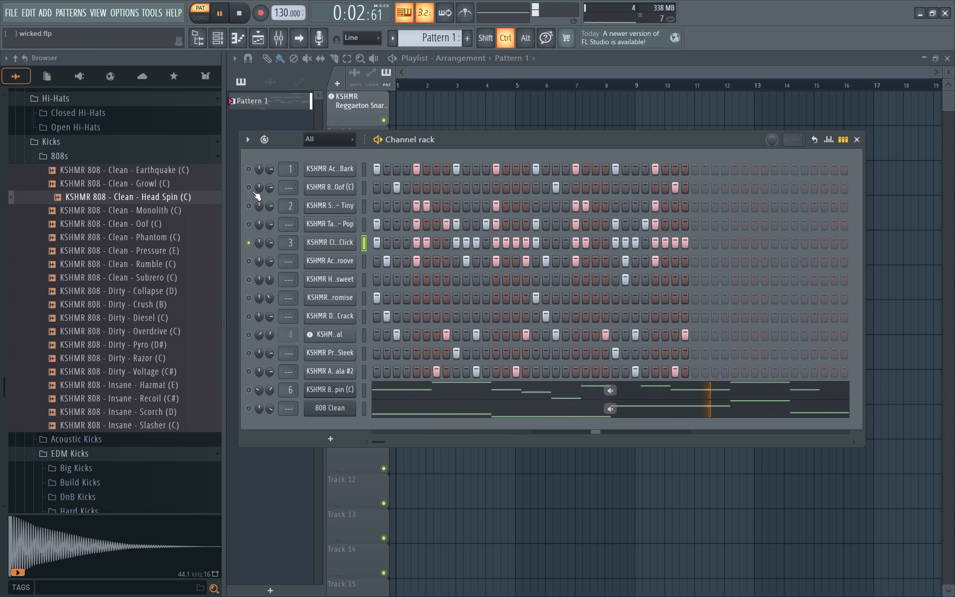
{"action": "left_click", "coordinate": [248, 204], "text": "ctrl"}
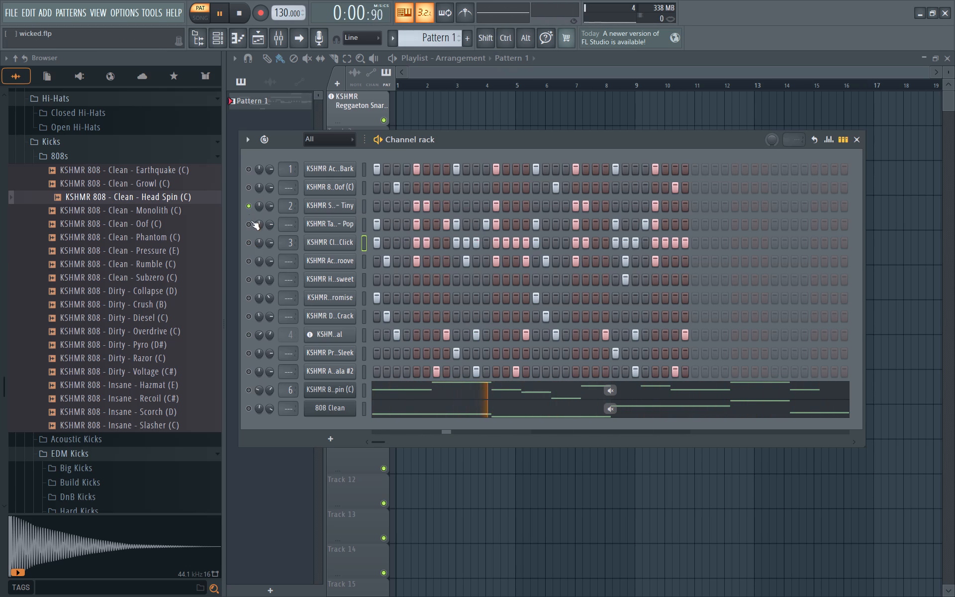
{"action": "left_click", "coordinate": [247, 263], "text": "ctrl"}
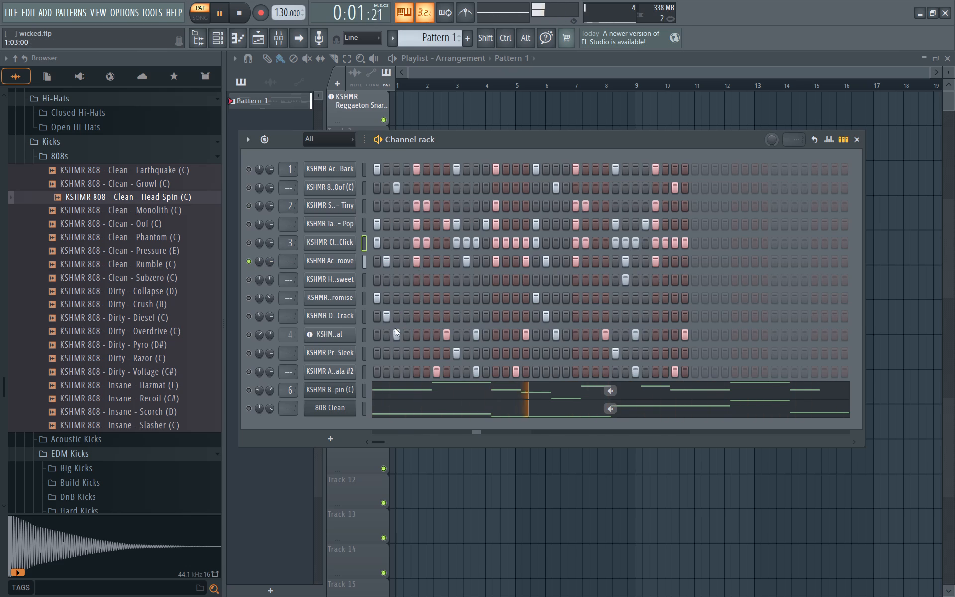
Rework the KSHM..al channel's first bar to match Ac..roove, with hits on steps 2, 5, 10, 13 and 16.
{"action": "right_click", "coordinate": [393, 334]}
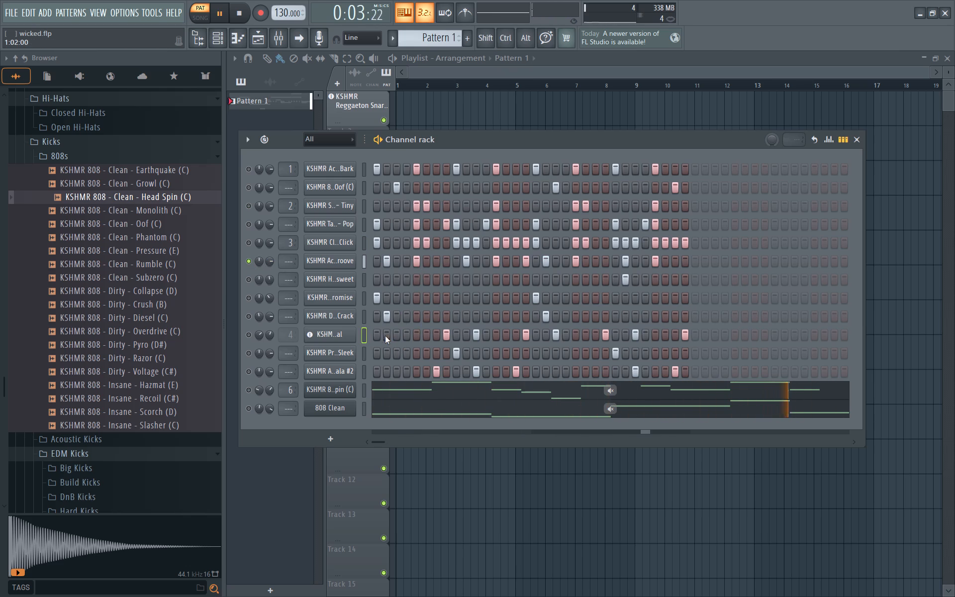
{"action": "left_click", "coordinate": [385, 336]}
{"action": "left_click", "coordinate": [415, 333]}
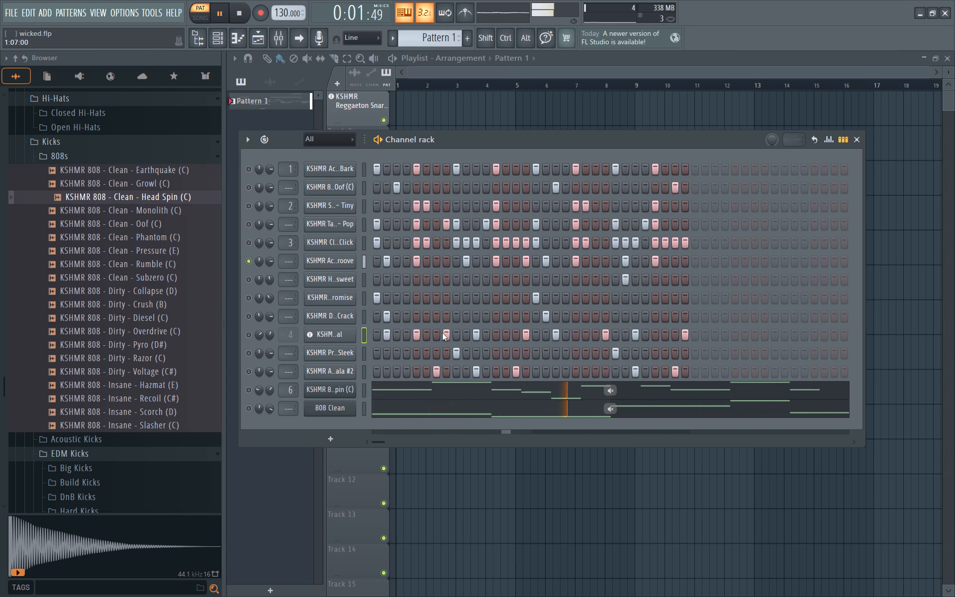
{"action": "right_click", "coordinate": [445, 337]}
{"action": "right_click_drag", "start_coordinate": [475, 333], "coordinate": [465, 333]}
{"action": "left_click", "coordinate": [464, 333]}
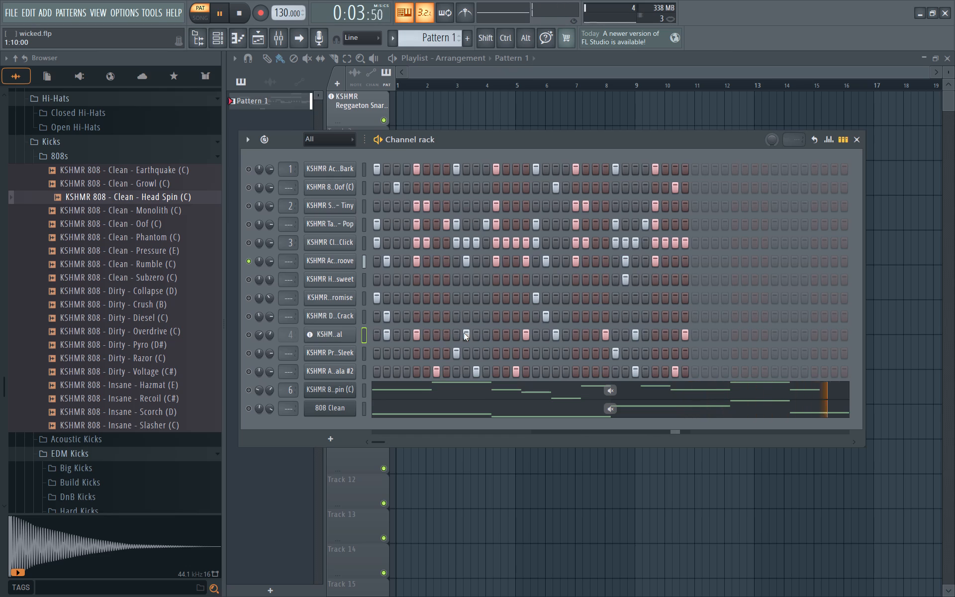
{"action": "left_click", "coordinate": [500, 335]}
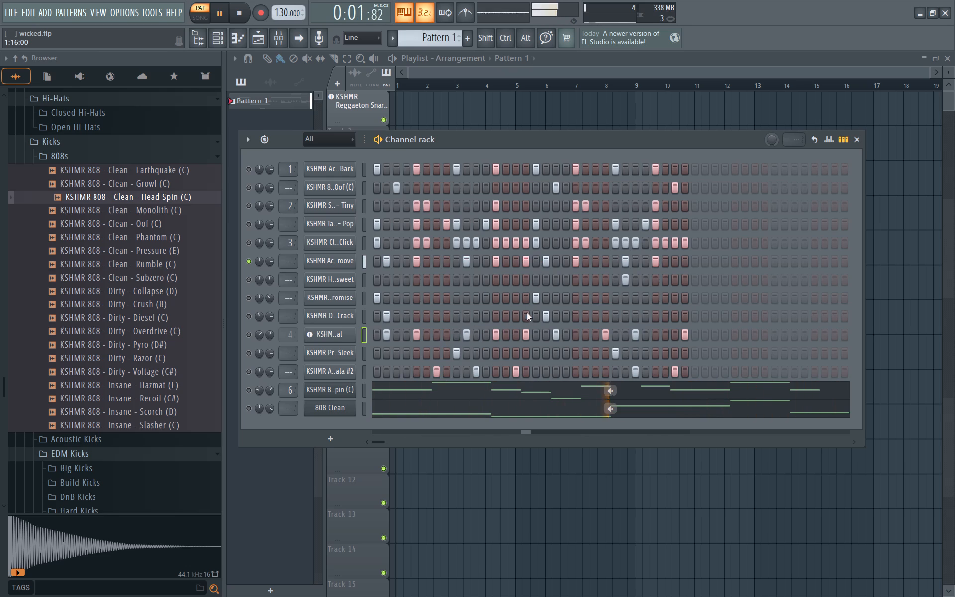
Rework the KSHM..al channel's second bar to match Ac..roove, with hits on steps 18, 21, 26 and 29.
{"action": "right_click", "coordinate": [555, 334]}
{"action": "left_click", "coordinate": [548, 339]}
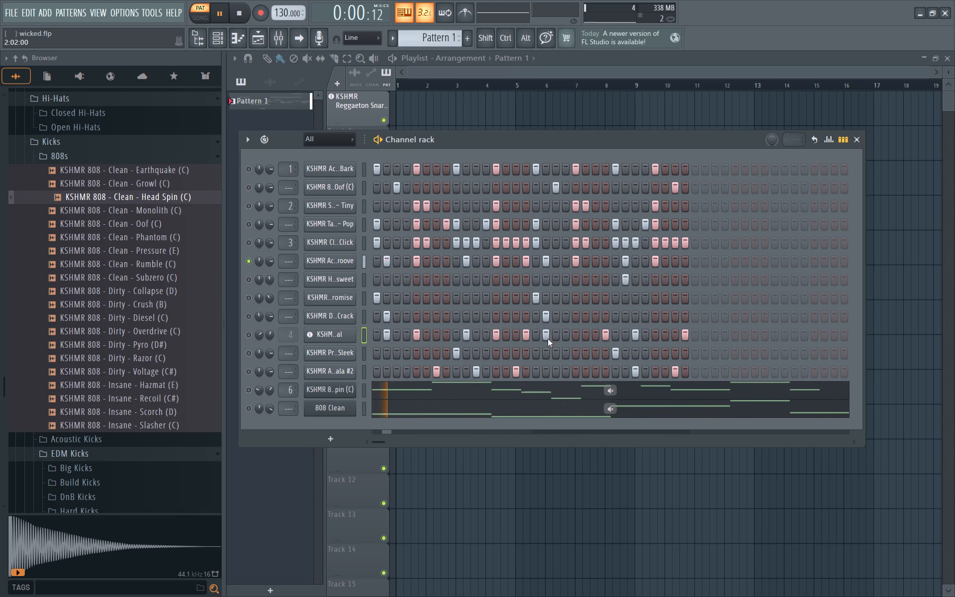
{"action": "left_click", "coordinate": [573, 332]}
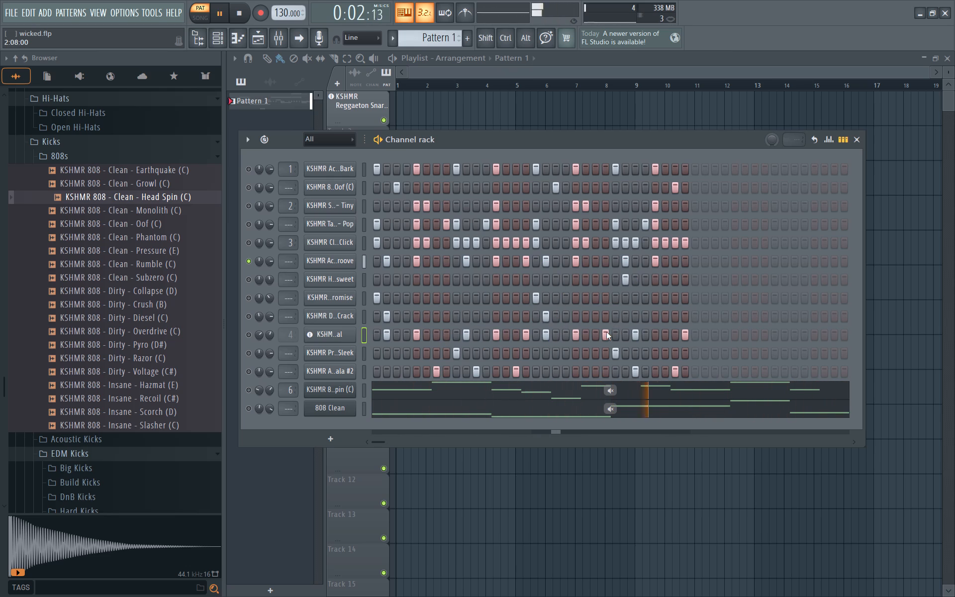
{"action": "right_click", "coordinate": [606, 332]}
{"action": "right_click_drag", "start_coordinate": [632, 330], "coordinate": [625, 331]}
{"action": "left_click", "coordinate": [625, 331]}
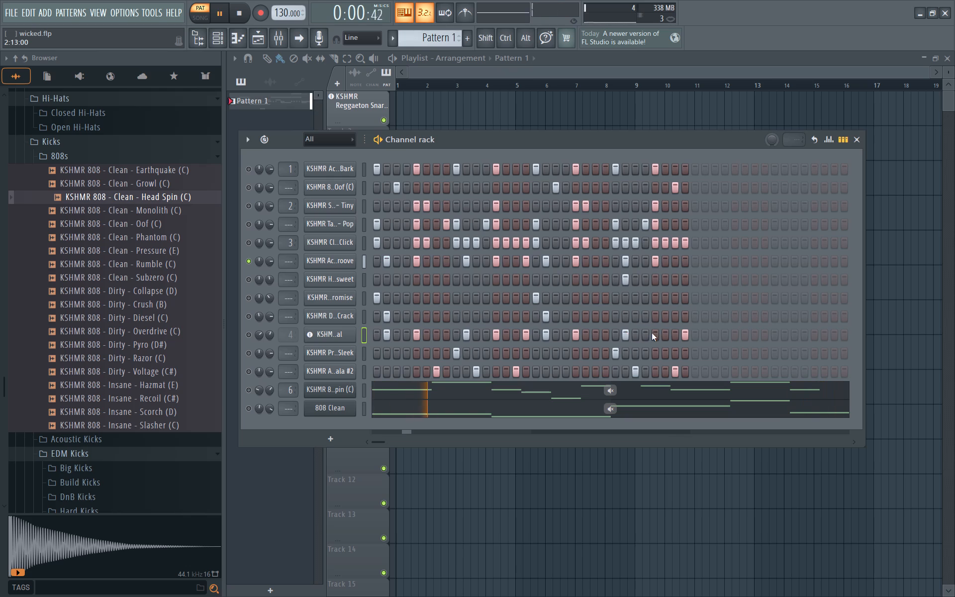
{"action": "left_click", "coordinate": [652, 333]}
{"action": "right_click", "coordinate": [683, 332]}
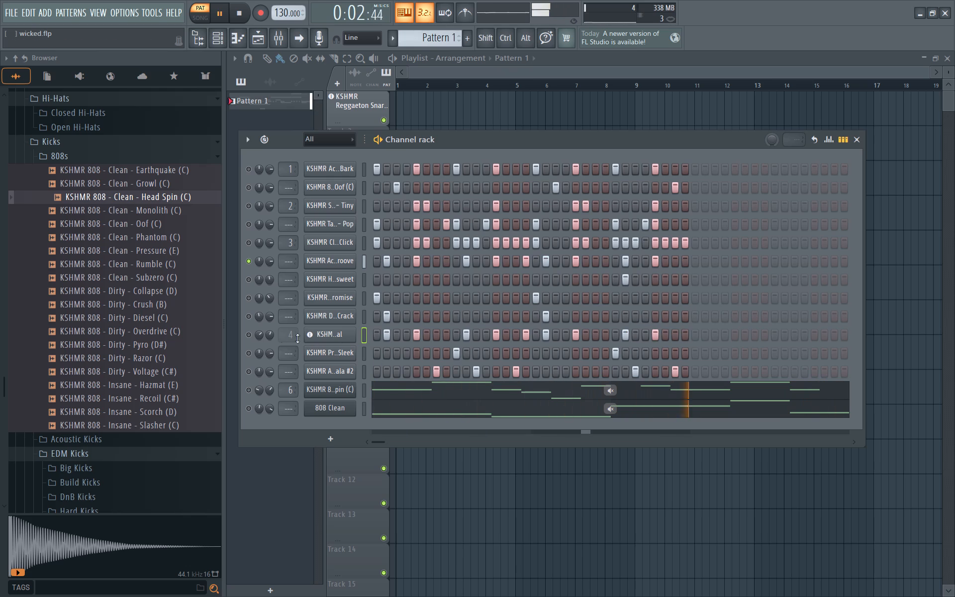
Play only the KSHM..al and Ac..roove channels together and pan KSHM..al further right.
{"action": "left_click", "coordinate": [246, 337], "text": "ctrl"}
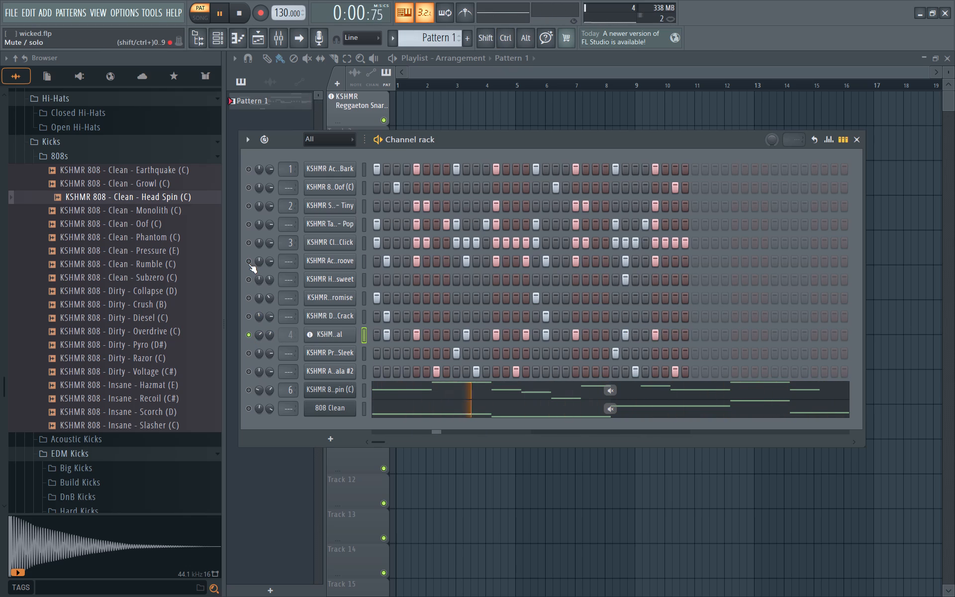
{"action": "left_click", "coordinate": [248, 263]}
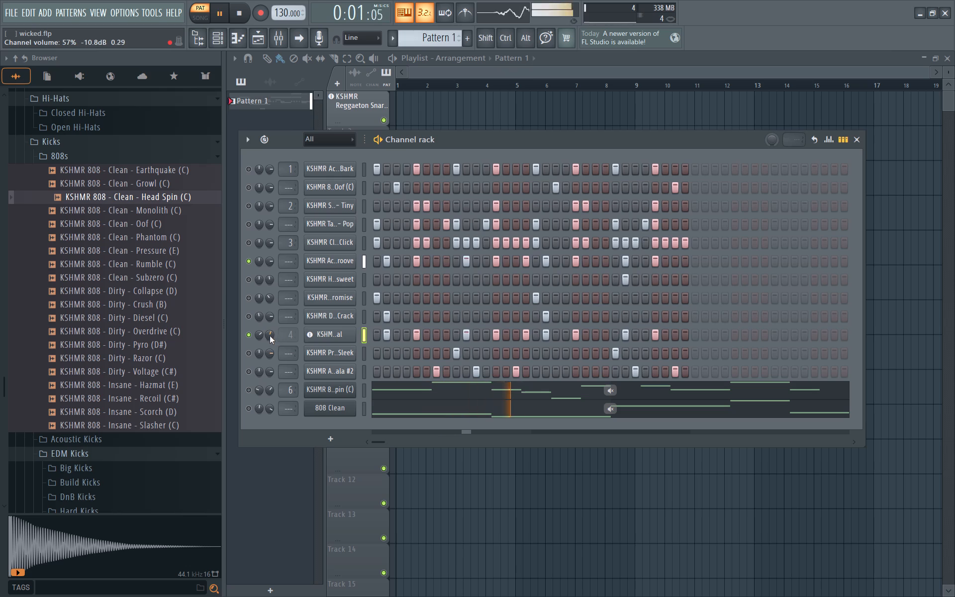
{"action": "left_click_drag", "start_coordinate": [258, 335], "coordinate": [260, 324]}
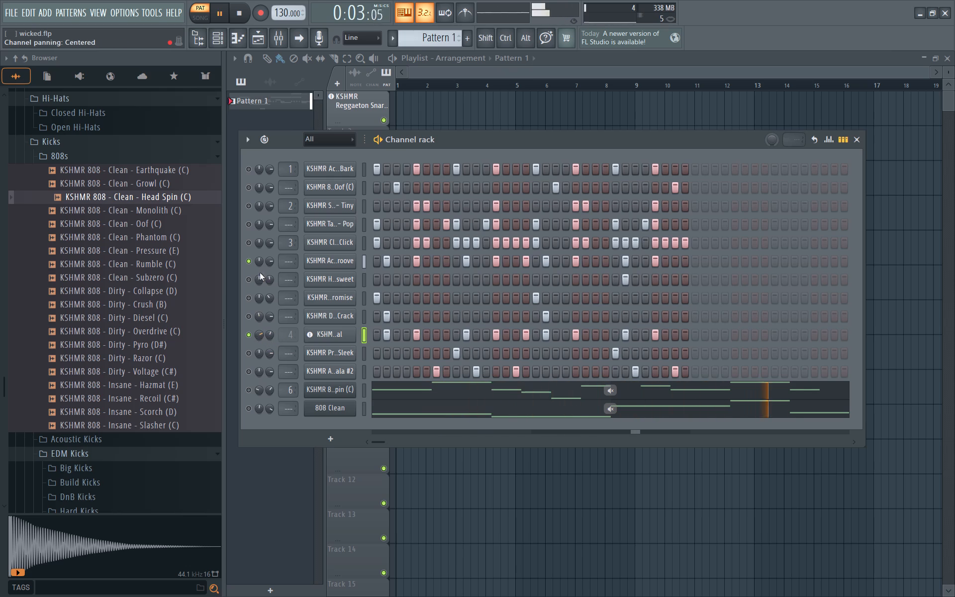
Pan Ac..roove slightly left and KSHM..al about 32% right, and rebalance KSHM..al's volume against it.
{"action": "left_click_drag", "start_coordinate": [260, 264], "coordinate": [268, 290]}
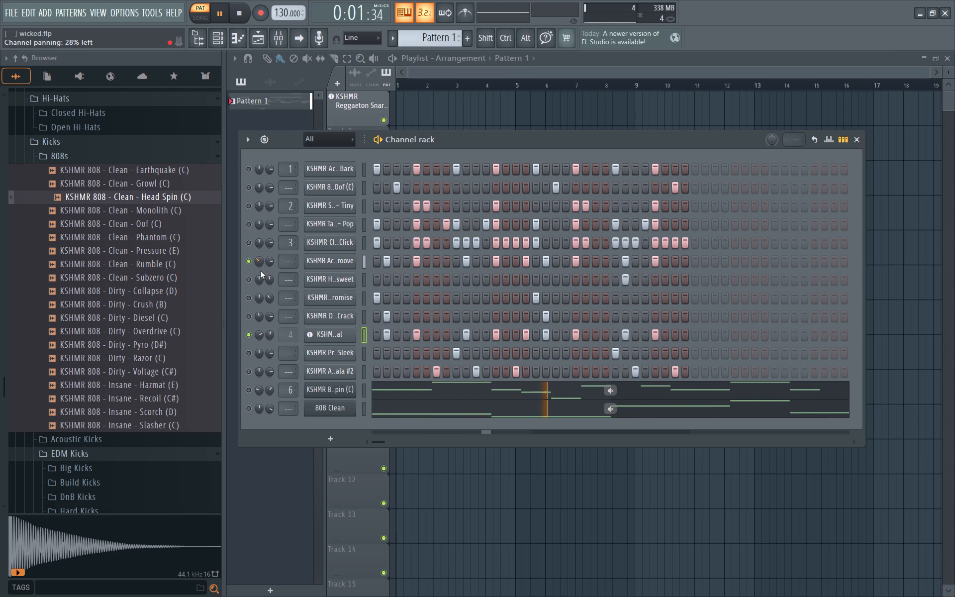
{"action": "left_click_drag", "start_coordinate": [257, 335], "coordinate": [258, 343]}
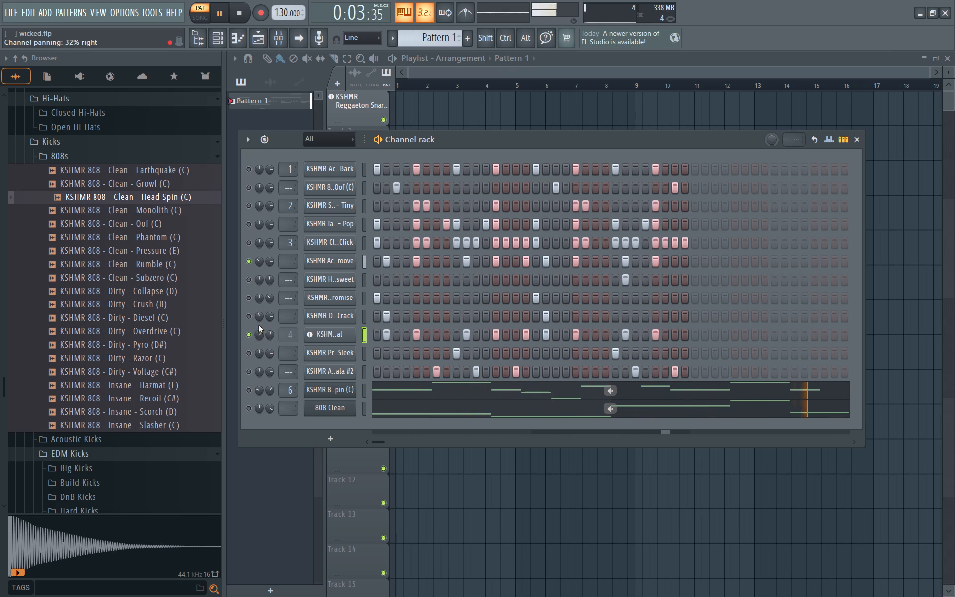
{"action": "left_click_drag", "start_coordinate": [269, 337], "coordinate": [273, 358]}
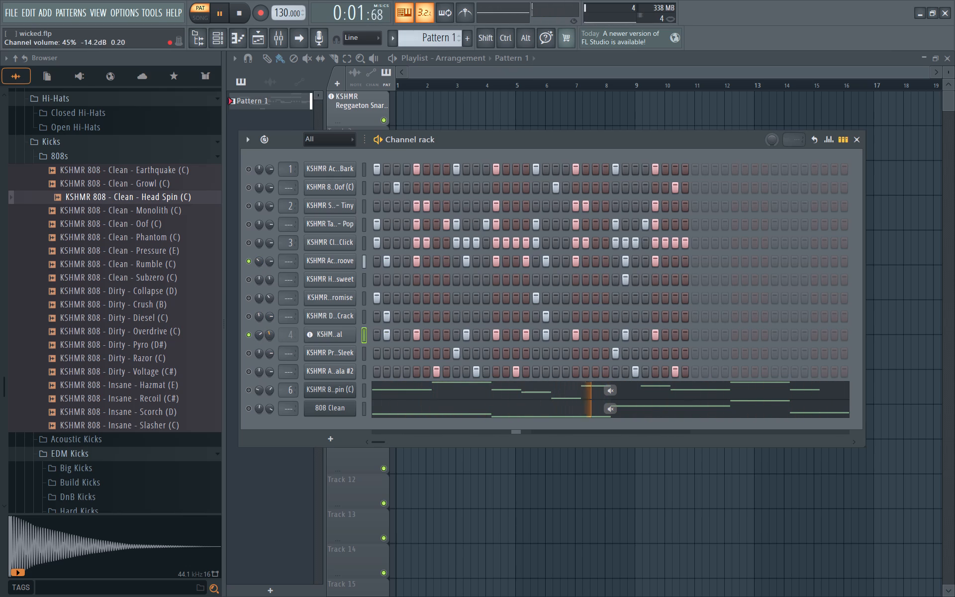
{"action": "left_click_drag", "start_coordinate": [273, 358], "coordinate": [273, 346]}
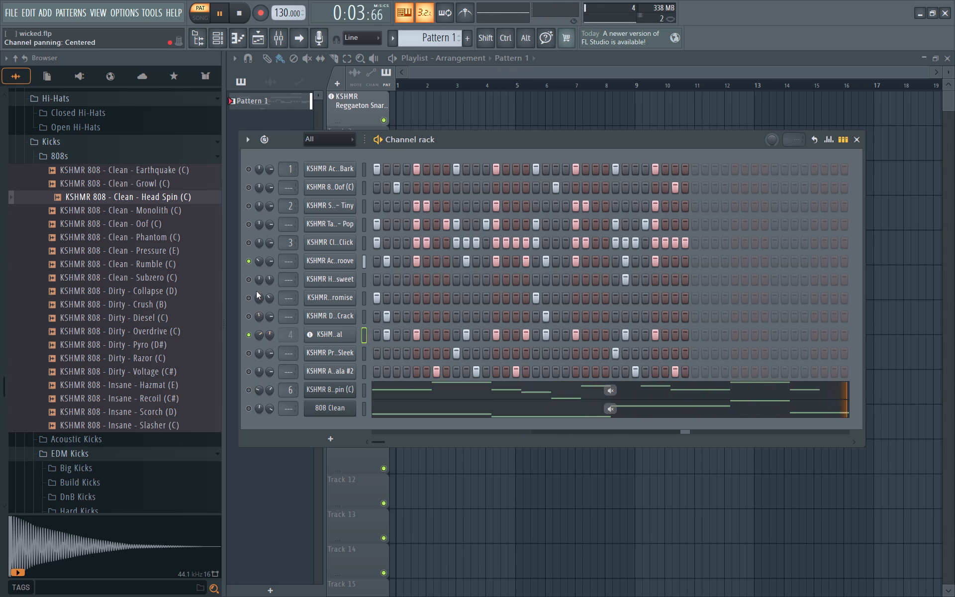
{"action": "left_click_drag", "start_coordinate": [260, 263], "coordinate": [260, 257]}
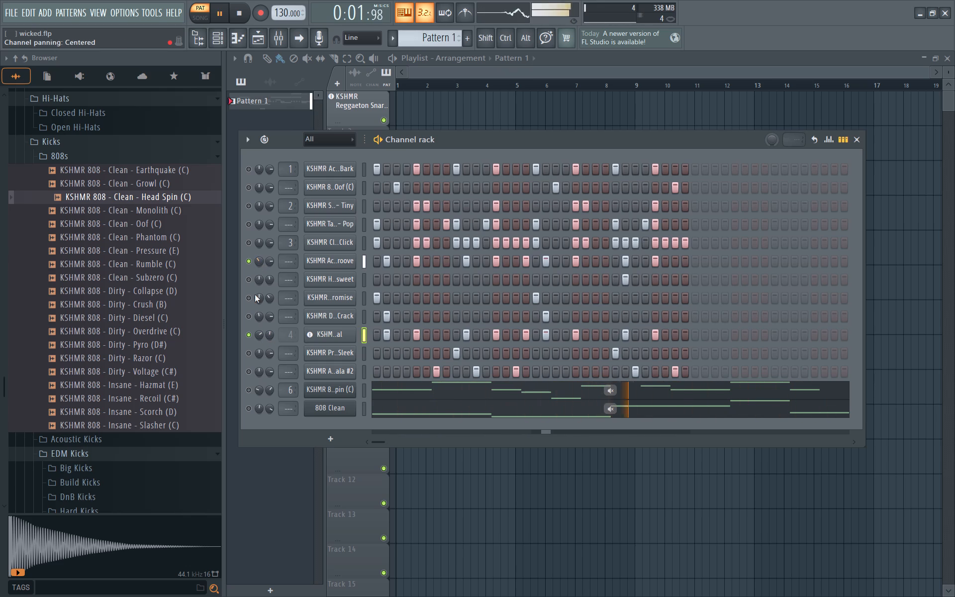
Solo Pr..Sleek, A..ala #2, Head Spin and 808 Clean in turn, easing Head Spin's pan to 26% left, and replay all channels together.
{"action": "left_click", "coordinate": [245, 357], "text": "ctrl"}
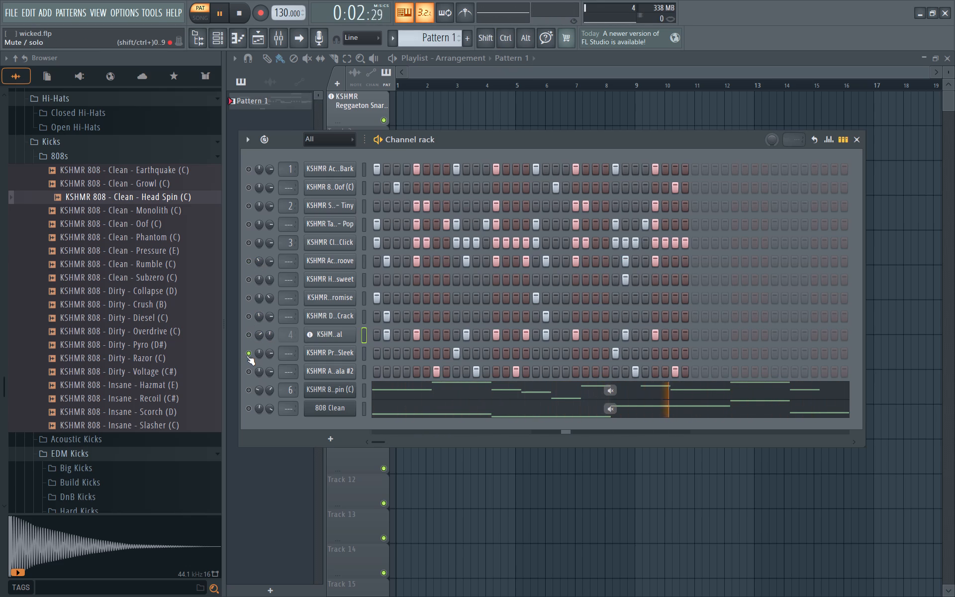
{"action": "left_click", "coordinate": [249, 372], "text": "ctrl"}
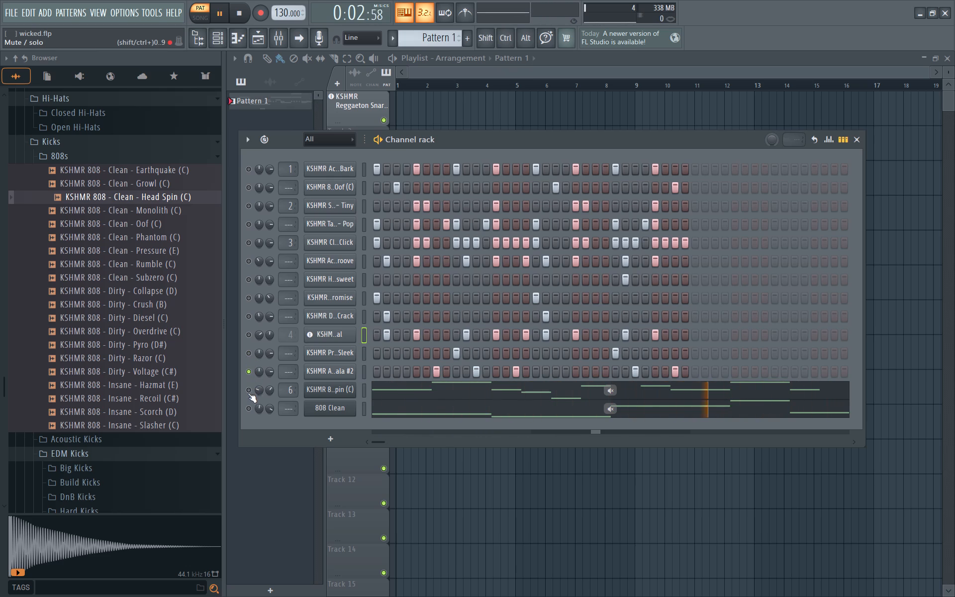
{"action": "left_click", "coordinate": [249, 390], "text": "ctrl"}
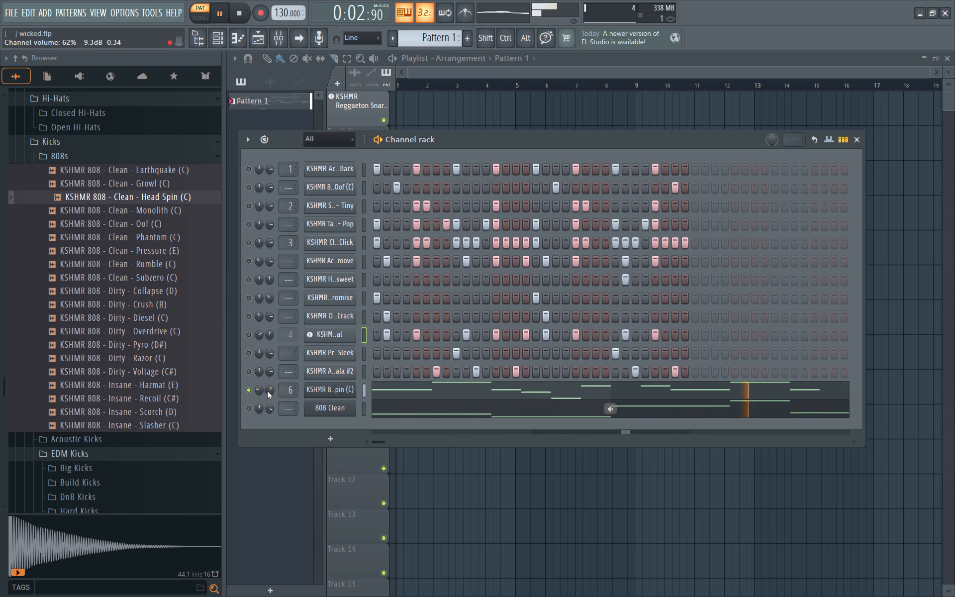
{"action": "left_click_drag", "start_coordinate": [261, 391], "coordinate": [261, 375]}
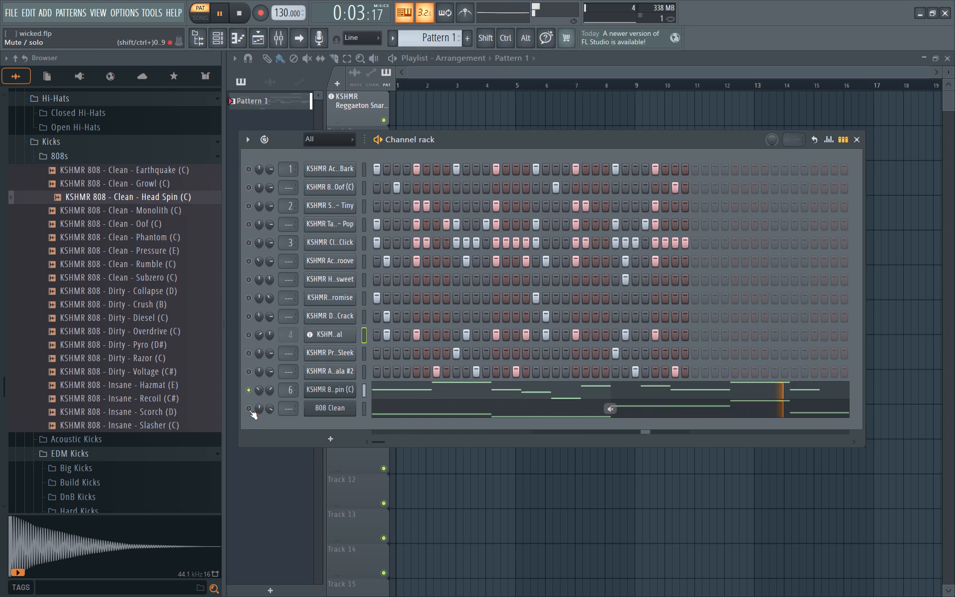
{"action": "left_click", "coordinate": [249, 410], "text": "ctrl"}
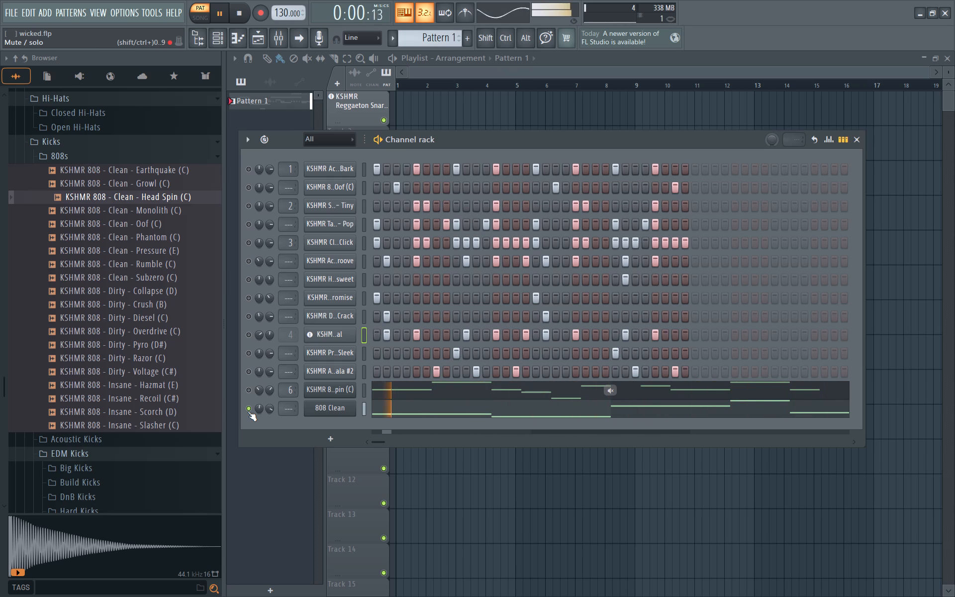
{"action": "key", "text": "space"}
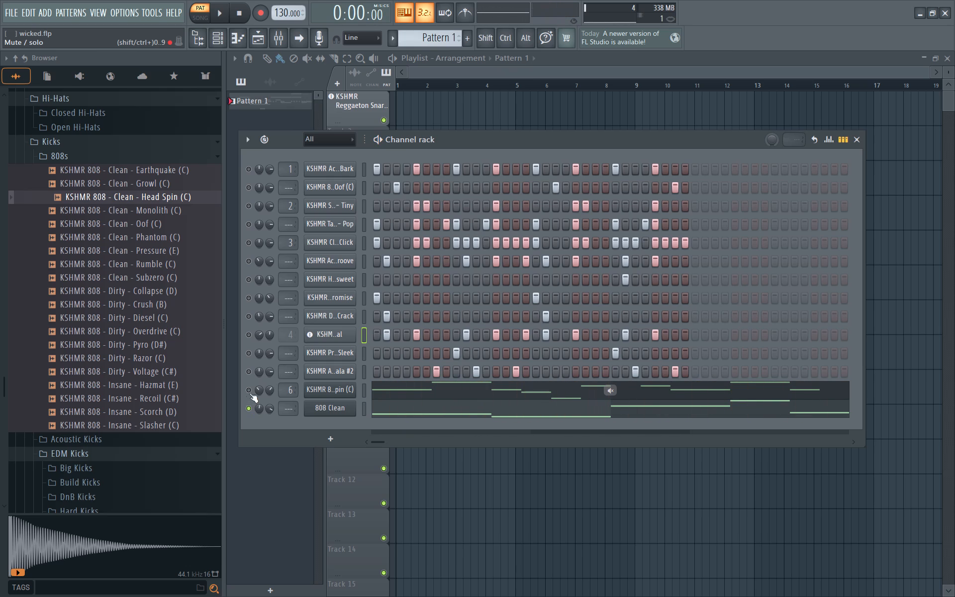
{"action": "left_click", "coordinate": [246, 409], "text": "ctrl"}
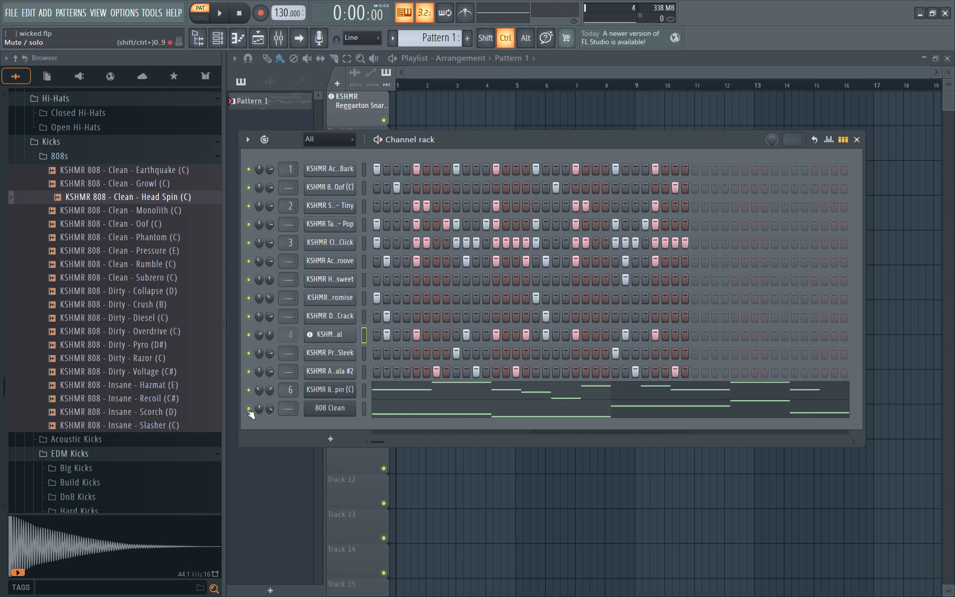
{"action": "key", "text": "space"}
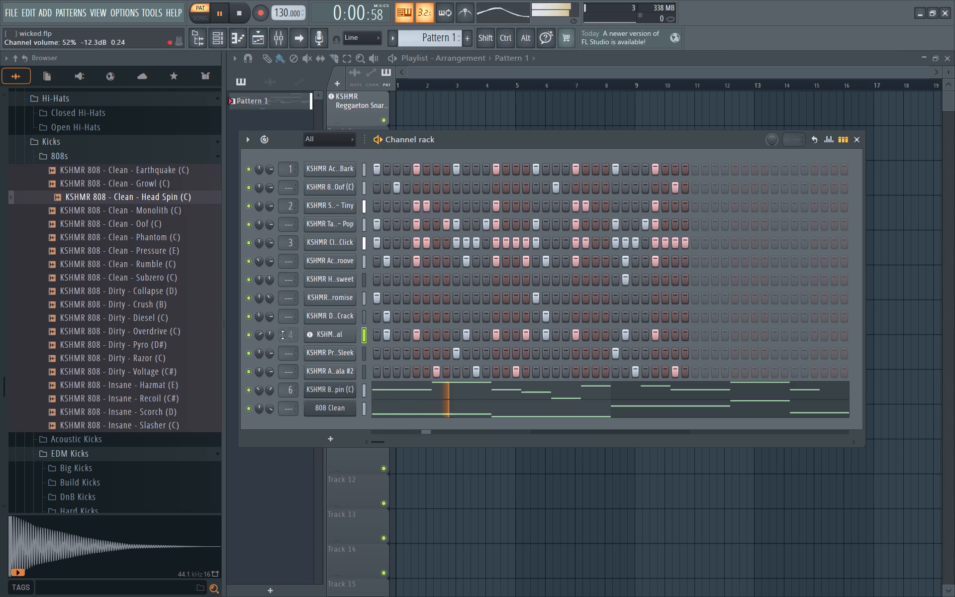
{"action": "left_click_drag", "start_coordinate": [618, 142], "coordinate": [638, 146]}
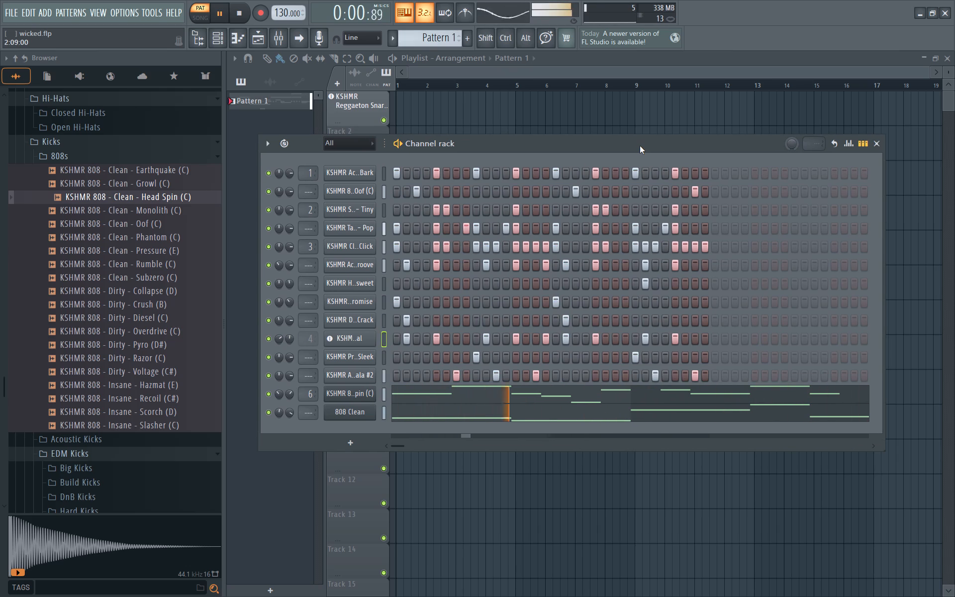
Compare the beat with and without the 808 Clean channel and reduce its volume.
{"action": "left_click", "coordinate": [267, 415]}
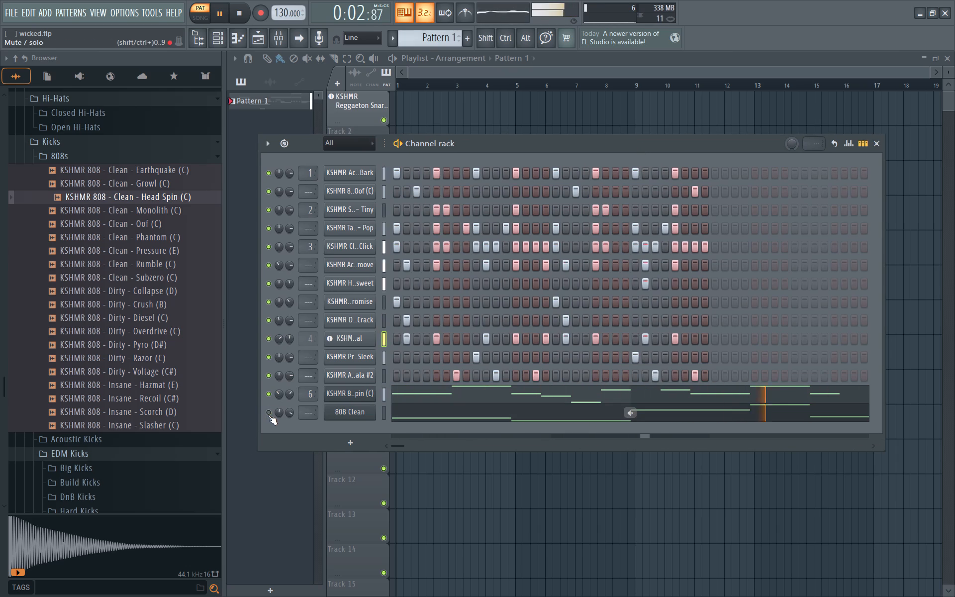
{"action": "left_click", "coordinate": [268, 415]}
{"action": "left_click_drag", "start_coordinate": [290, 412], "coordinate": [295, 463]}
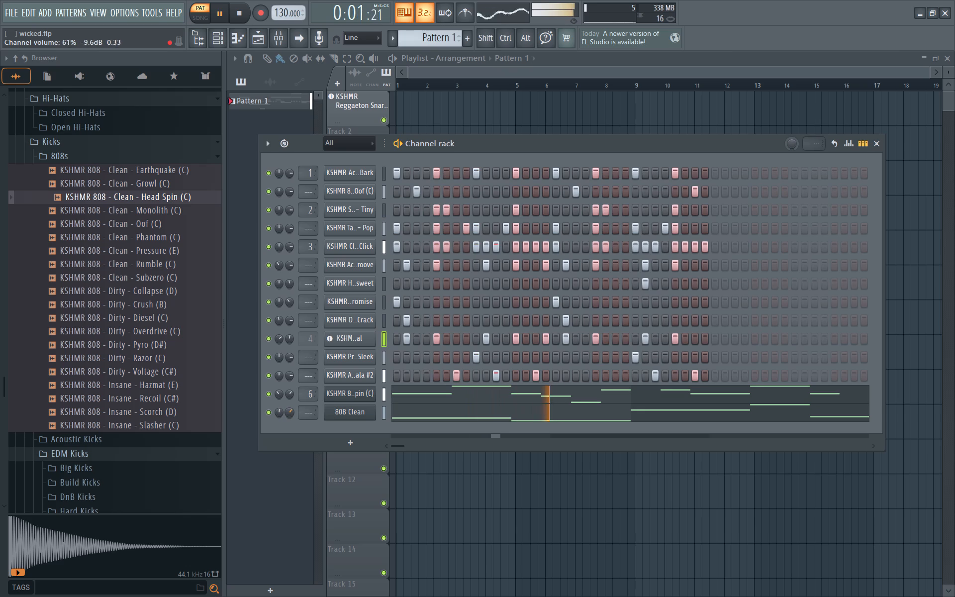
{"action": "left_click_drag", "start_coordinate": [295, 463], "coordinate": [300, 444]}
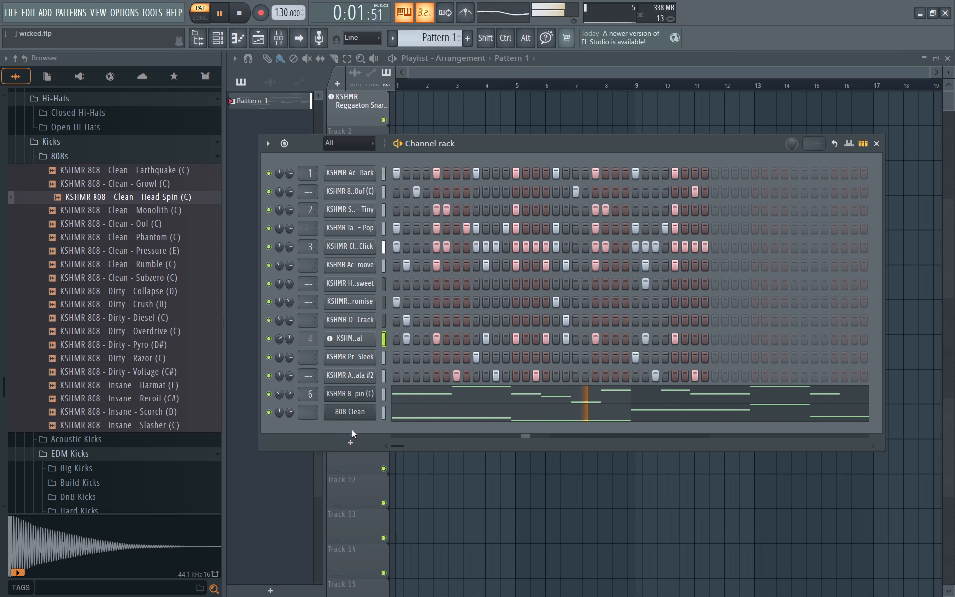
In the 808 Clean piano roll, move the second bar's F5 note down to C5 and lower the A5 note that follows it.
{"action": "key", "text": "space"}
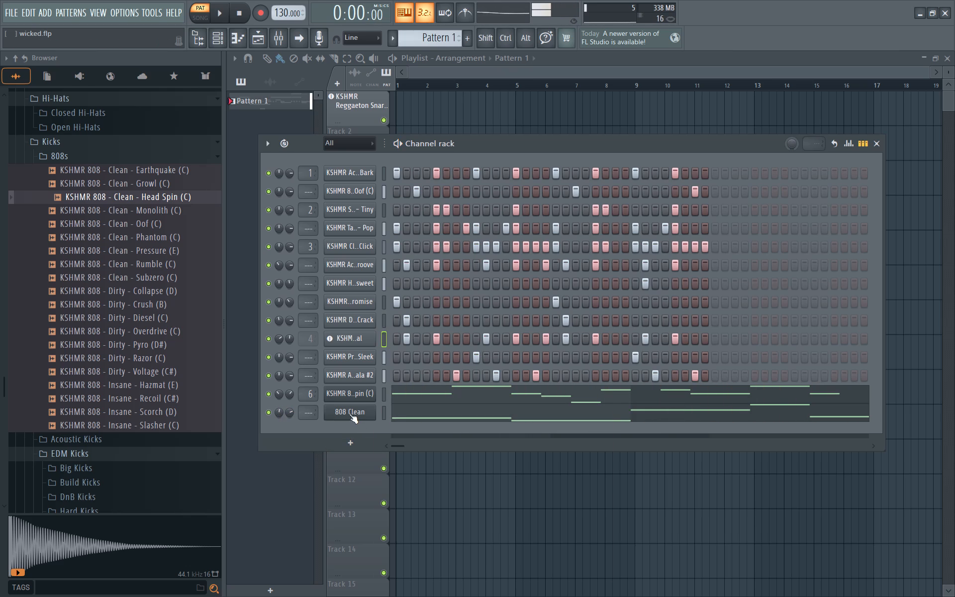
{"action": "right_click", "coordinate": [349, 414]}
{"action": "left_click", "coordinate": [392, 408]}
{"action": "left_click_drag", "start_coordinate": [536, 181], "coordinate": [535, 187]}
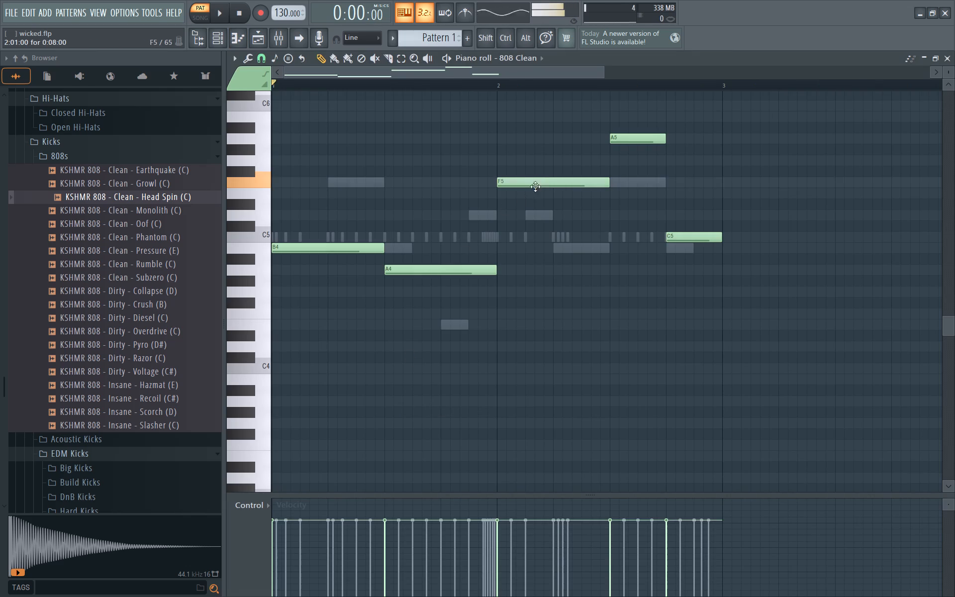
{"action": "left_click_drag", "start_coordinate": [535, 187], "coordinate": [537, 234]}
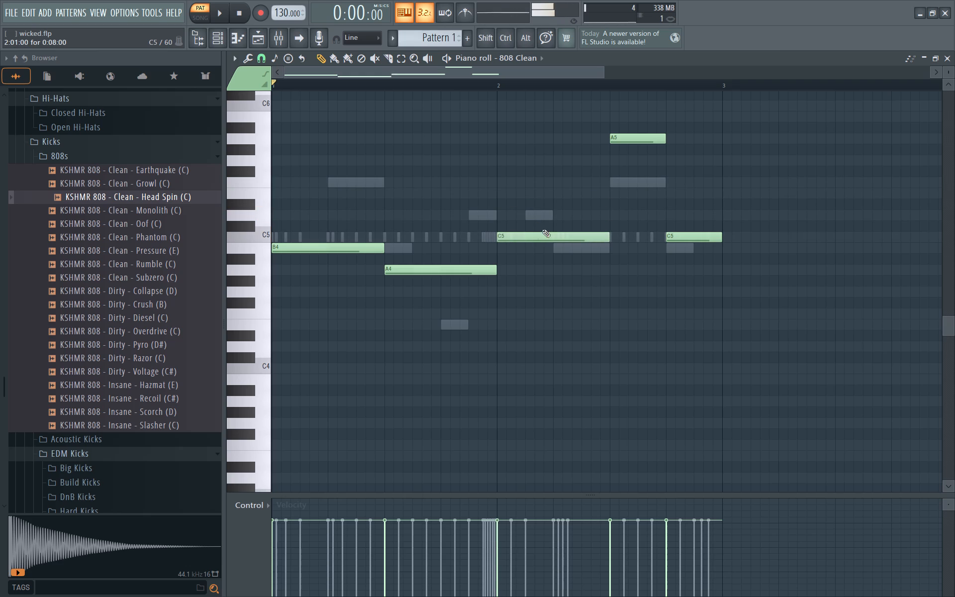
{"action": "left_click_drag", "start_coordinate": [624, 139], "coordinate": [624, 222]}
Play the full beat and raise the 808 Clean channel's volume to about 91%.
{"action": "key", "text": "space"}
{"action": "left_click", "coordinate": [220, 38]}
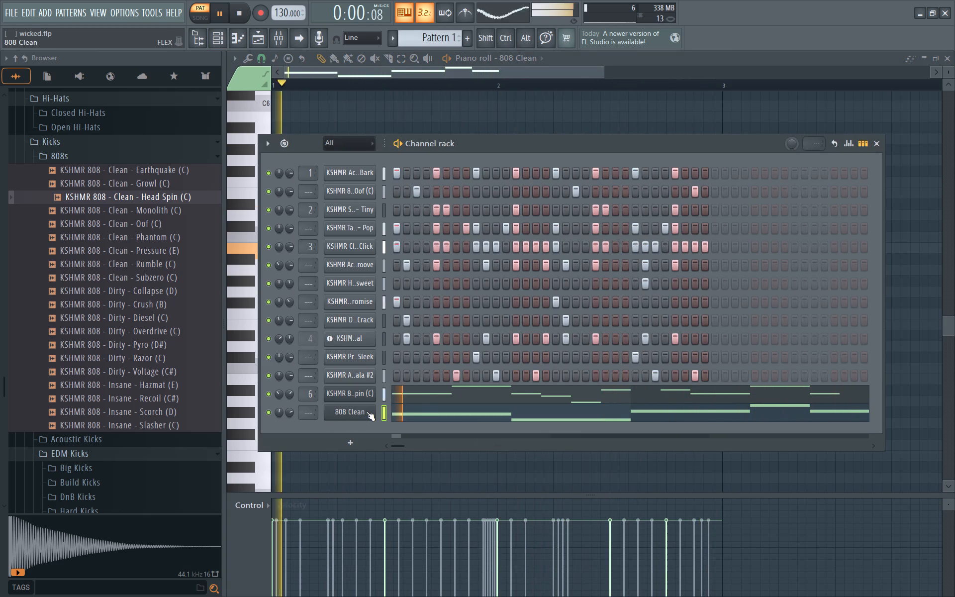
{"action": "left_click_drag", "start_coordinate": [291, 409], "coordinate": [297, 372]}
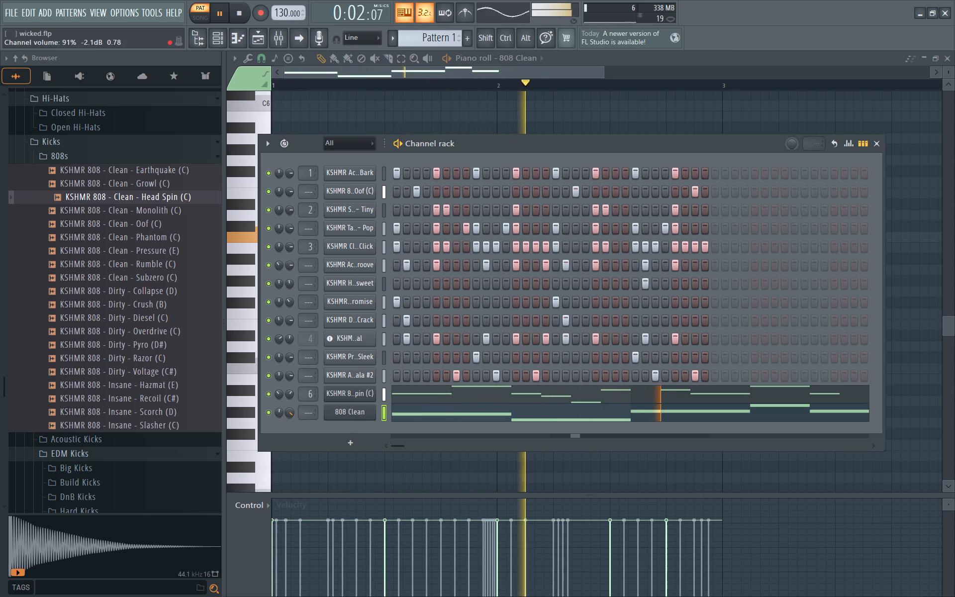
{"action": "left_click_drag", "start_coordinate": [297, 372], "coordinate": [300, 374]}
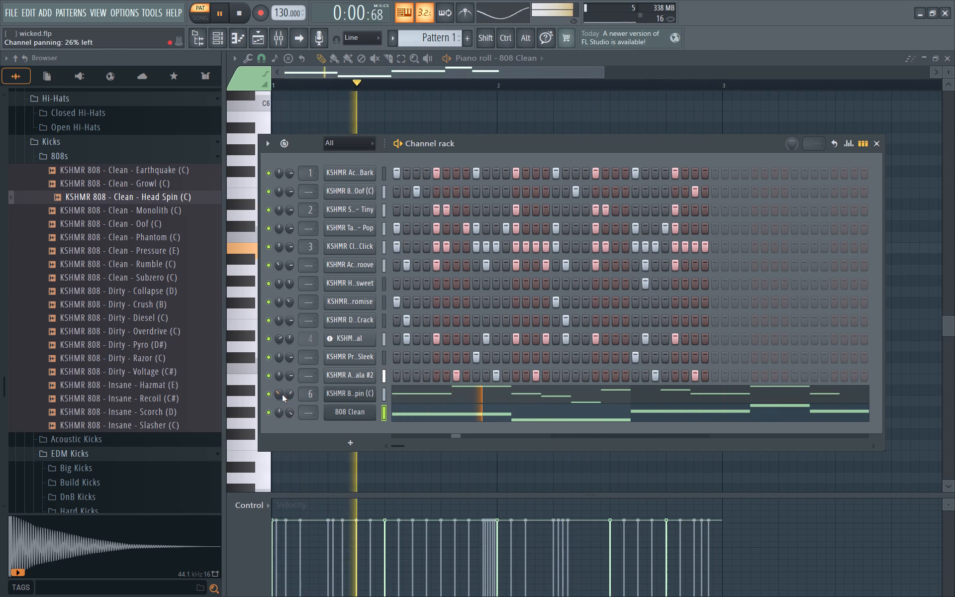
Mute the Head Spin 808 channel during playback and delete it from the channel rack.
{"action": "left_click", "coordinate": [266, 394]}
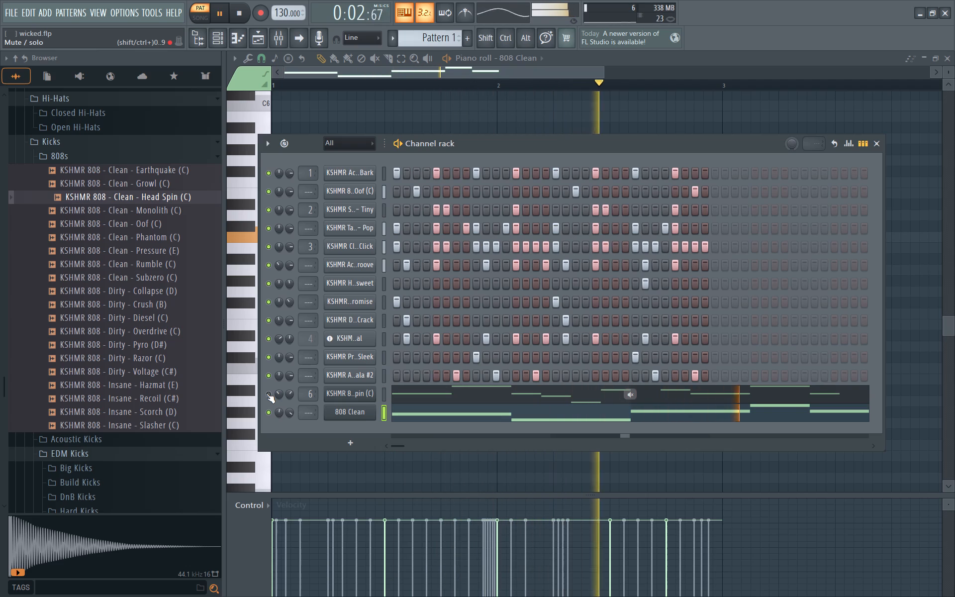
{"action": "right_click", "coordinate": [349, 394]}
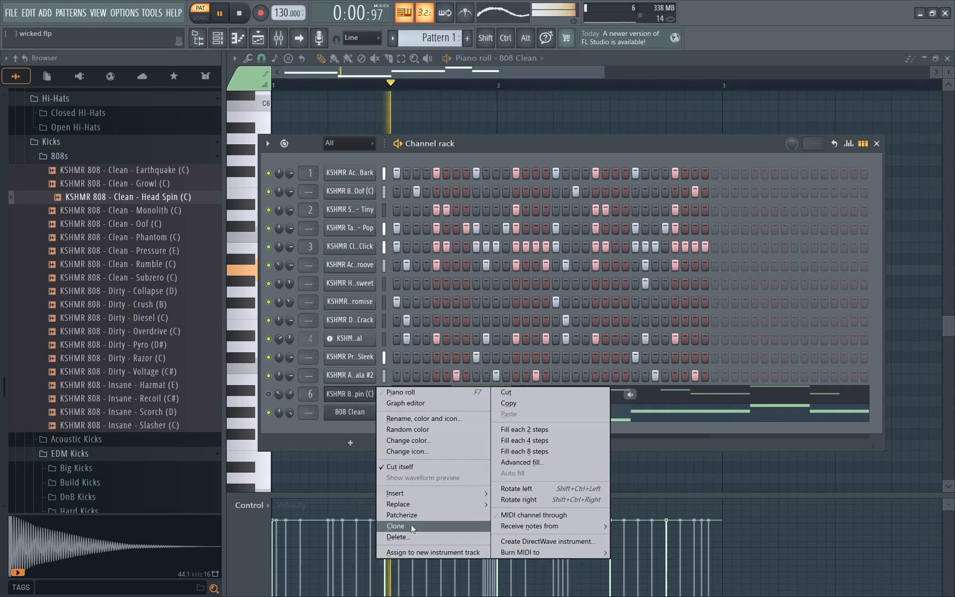
{"action": "left_click", "coordinate": [411, 532]}
{"action": "left_click", "coordinate": [519, 333]}
{"action": "left_click", "coordinate": [518, 346]}
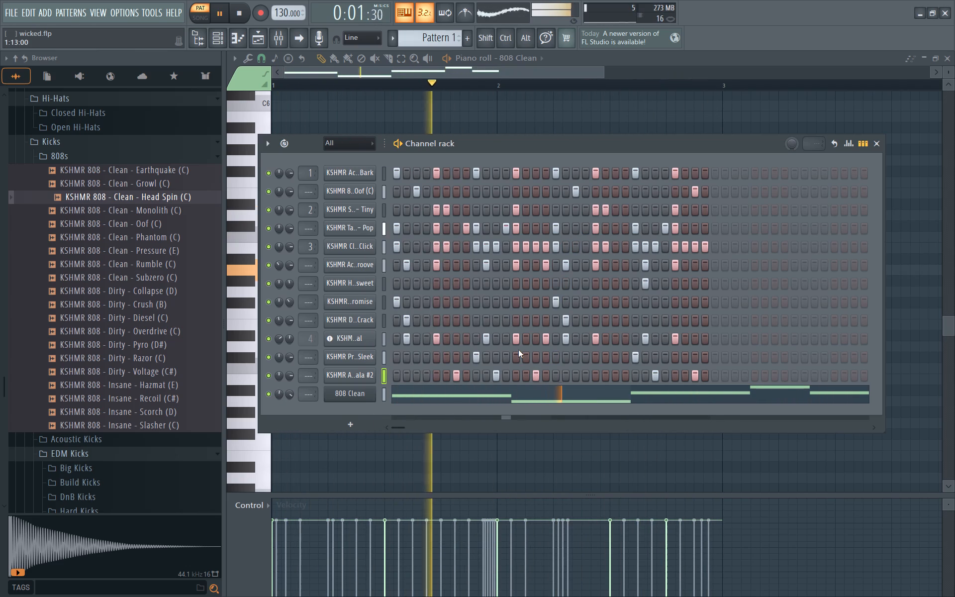
Solo Cl..Click with Ac..roove and audition S..Tiny, 8..Oof (C) and Ac..Bark against them in turn.
{"action": "left_click", "coordinate": [269, 249], "text": "ctrl"}
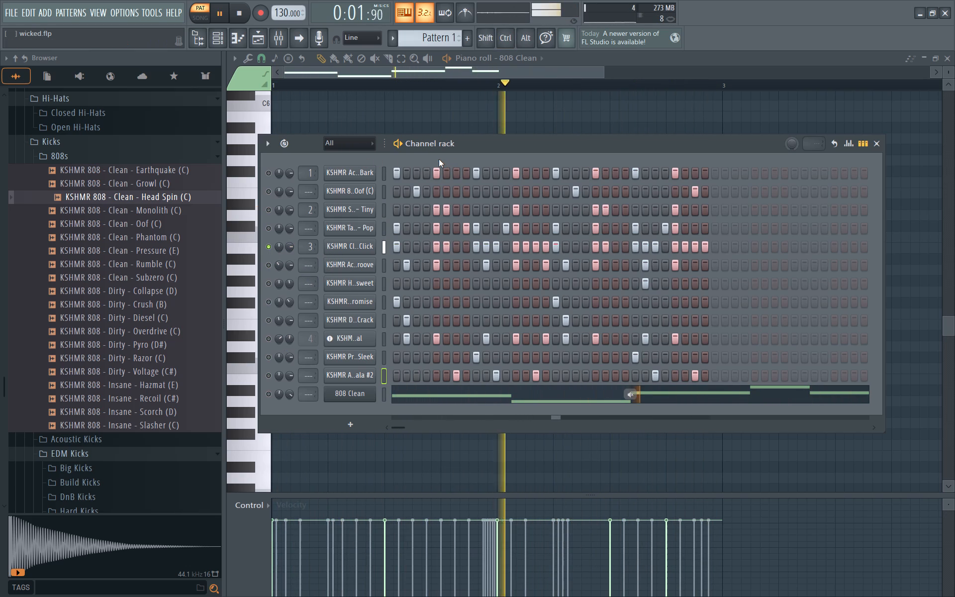
{"action": "left_click", "coordinate": [267, 264]}
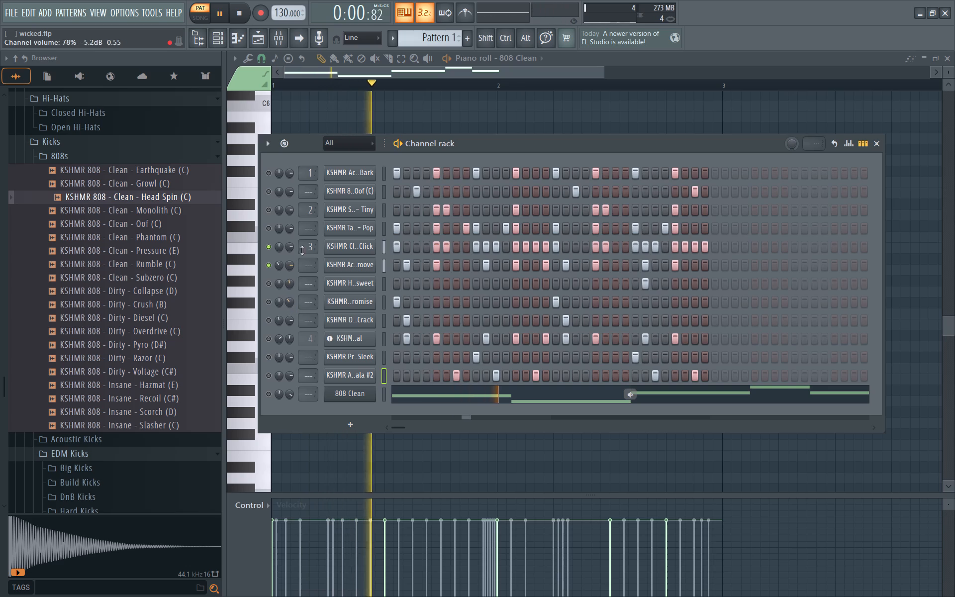
{"action": "left_click", "coordinate": [269, 211], "text": "ctrl"}
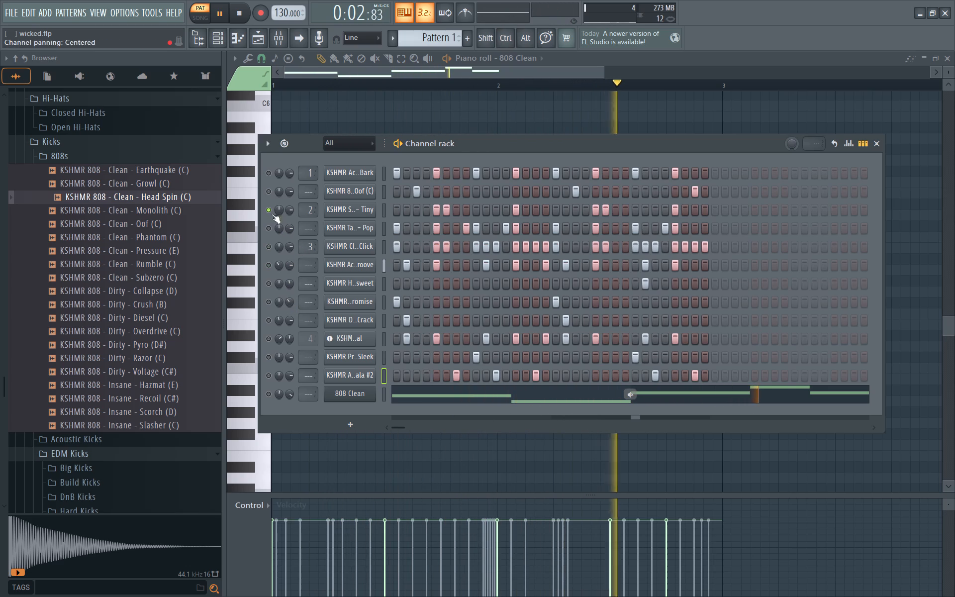
{"action": "left_click", "coordinate": [267, 245]}
{"action": "left_click", "coordinate": [267, 265]}
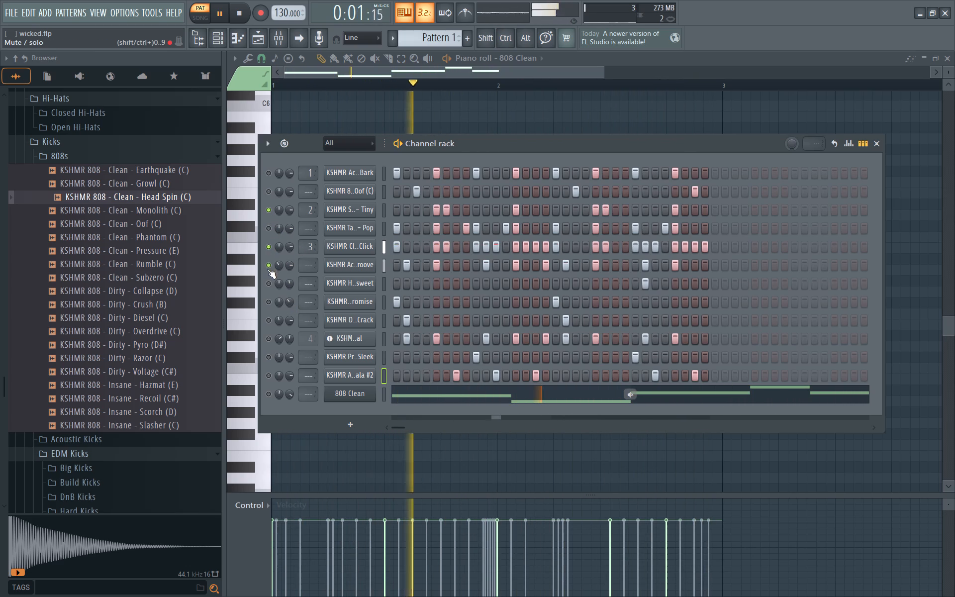
{"action": "left_click", "coordinate": [269, 209]}
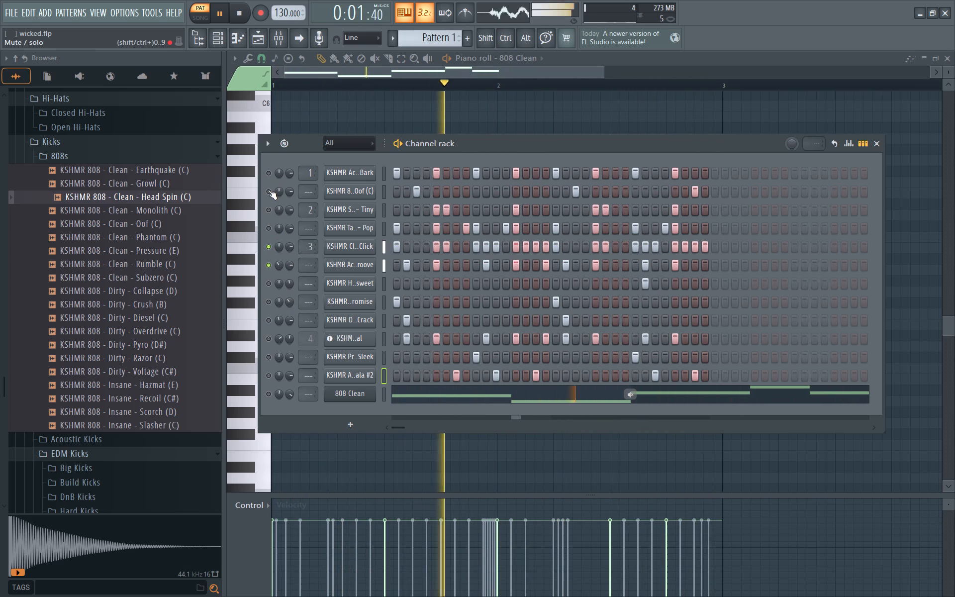
{"action": "left_click", "coordinate": [268, 190]}
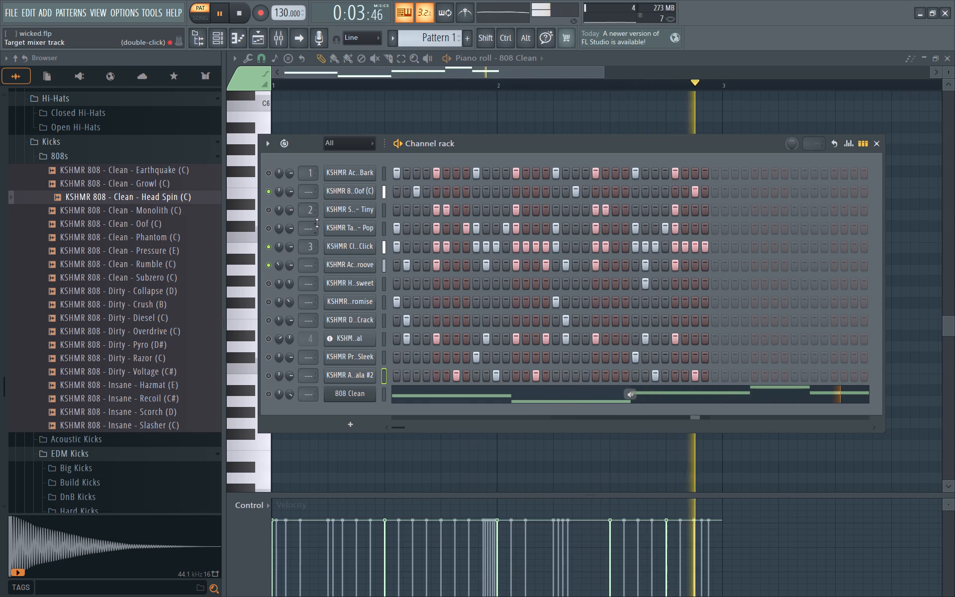
{"action": "left_click", "coordinate": [266, 191]}
{"action": "left_click", "coordinate": [267, 173]}
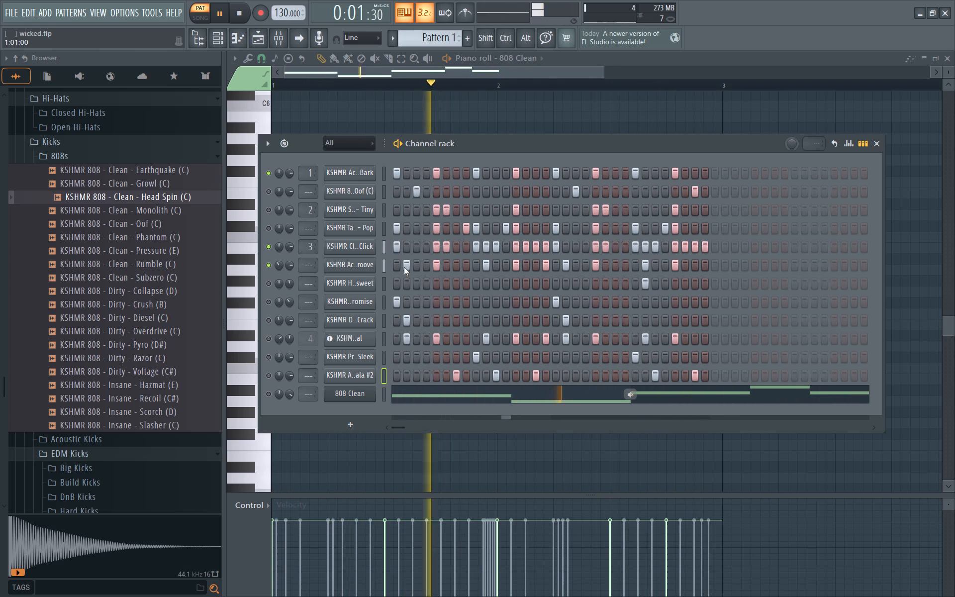
Move the Ac..Bark hits on steps 1, 9, 17 and 25 one step later and add a hit on step 16.
{"action": "right_click", "coordinate": [396, 171]}
{"action": "left_click", "coordinate": [403, 173]}
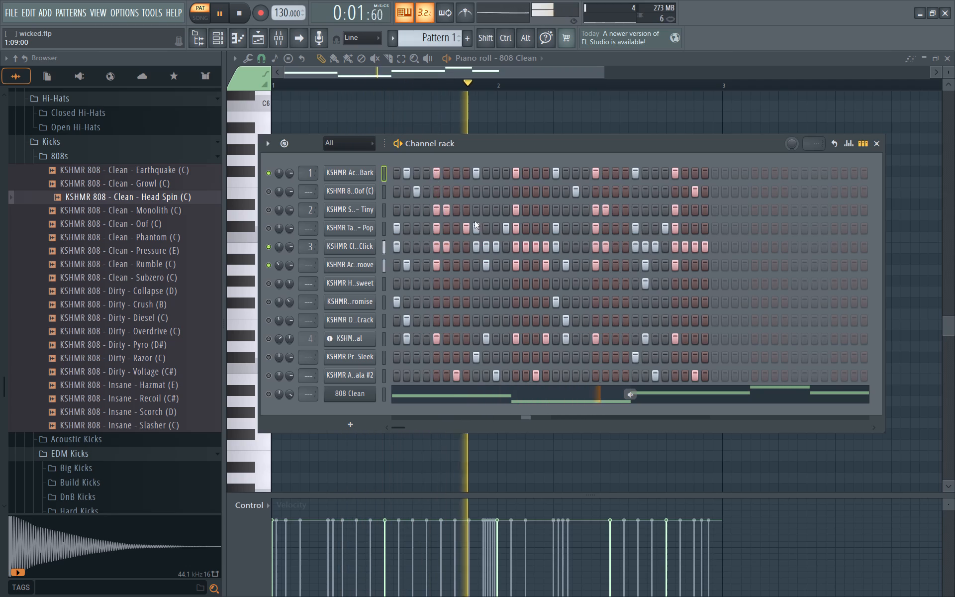
{"action": "right_click", "coordinate": [475, 173]}
{"action": "left_click", "coordinate": [484, 173]}
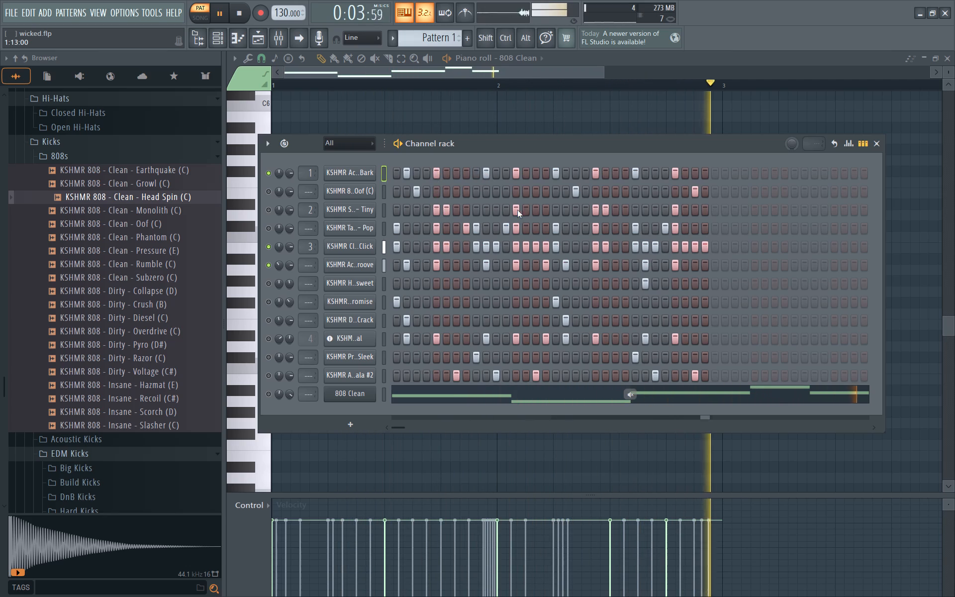
{"action": "right_click", "coordinate": [555, 175]}
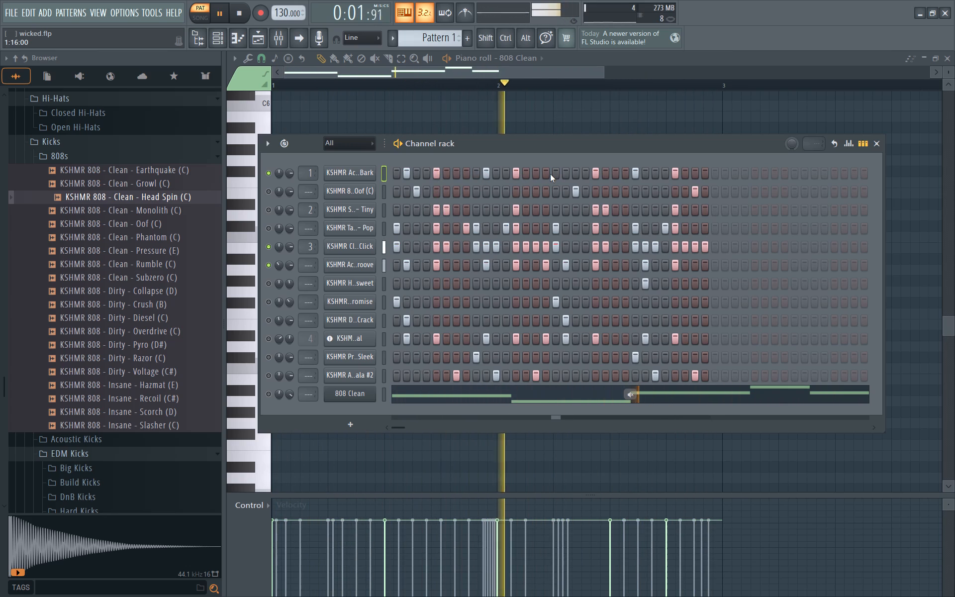
{"action": "left_click", "coordinate": [549, 174]}
{"action": "left_click", "coordinate": [565, 171]}
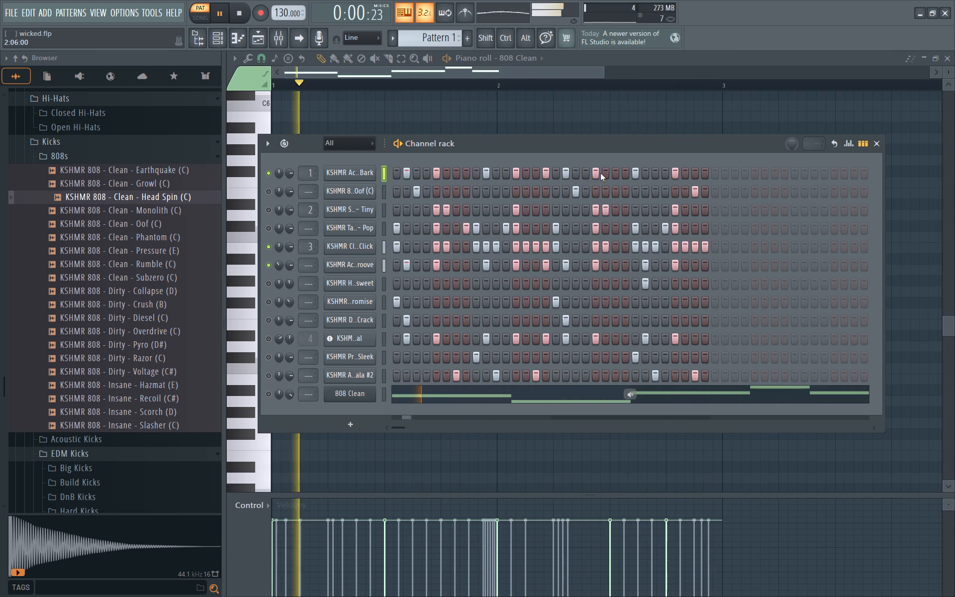
{"action": "right_click", "coordinate": [600, 173]}
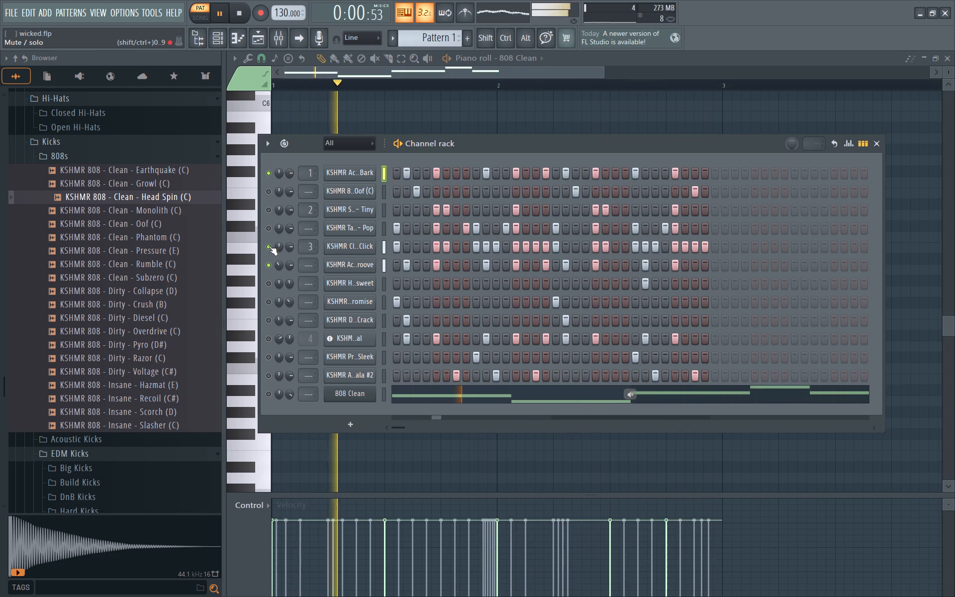
{"action": "left_click", "coordinate": [270, 171], "text": "ctrl"}
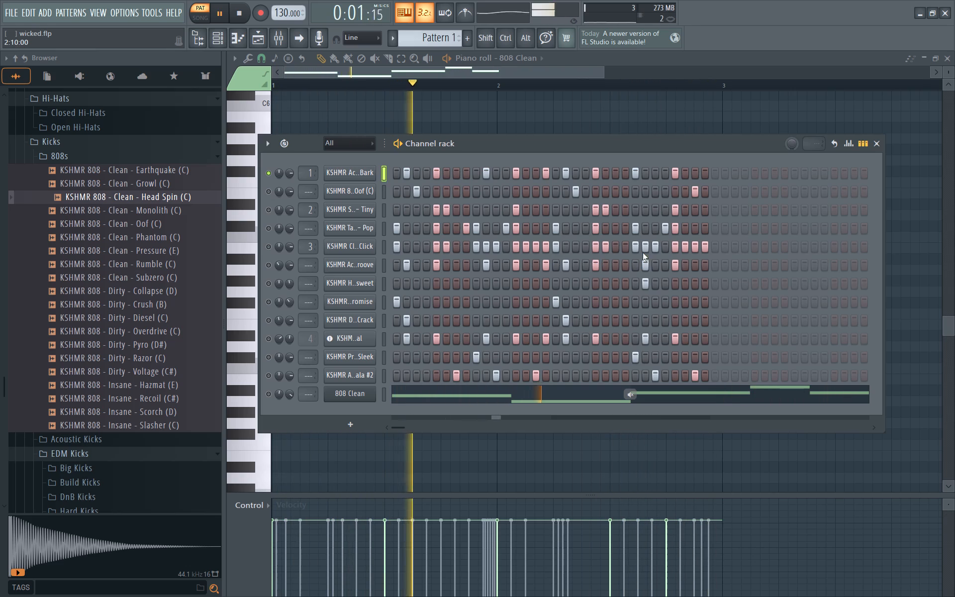
{"action": "right_click", "coordinate": [633, 173]}
{"action": "left_click", "coordinate": [644, 173]}
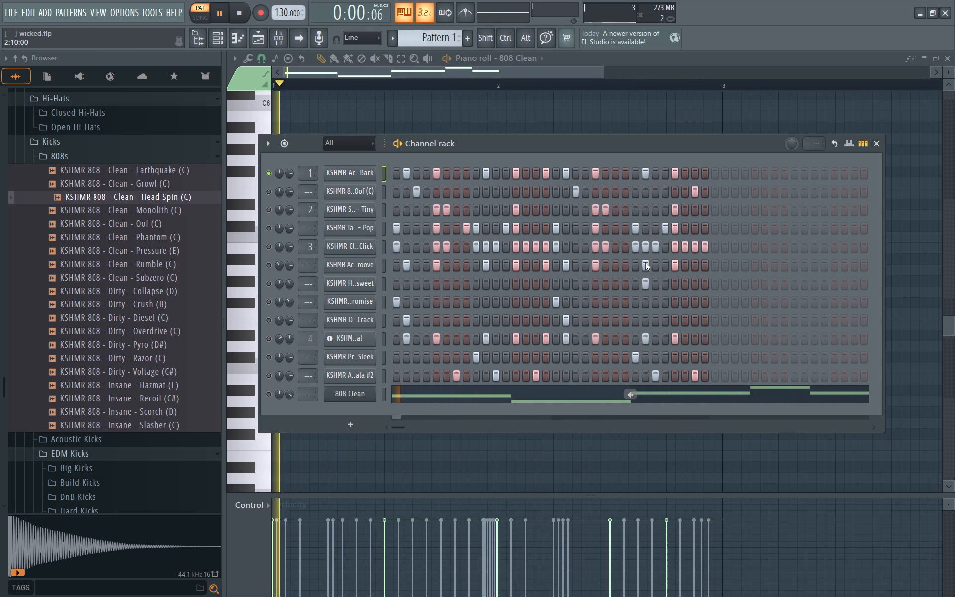
Bring Cl..Click and Ac..roove back in alongside Ac..Bark so the three channels play together.
{"action": "left_click", "coordinate": [264, 248], "text": "ctrl"}
{"action": "left_click", "coordinate": [270, 265]}
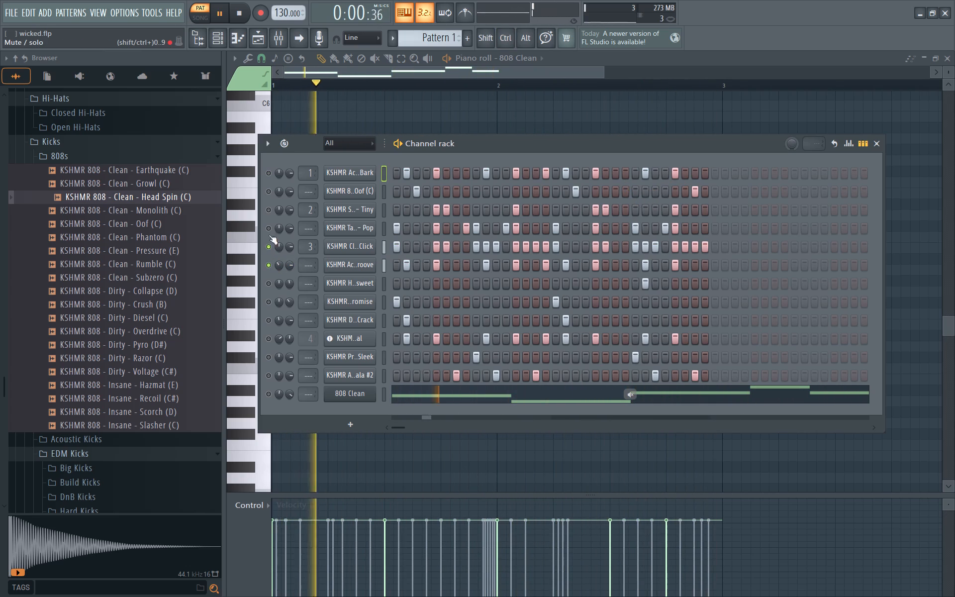
{"action": "left_click", "coordinate": [270, 175]}
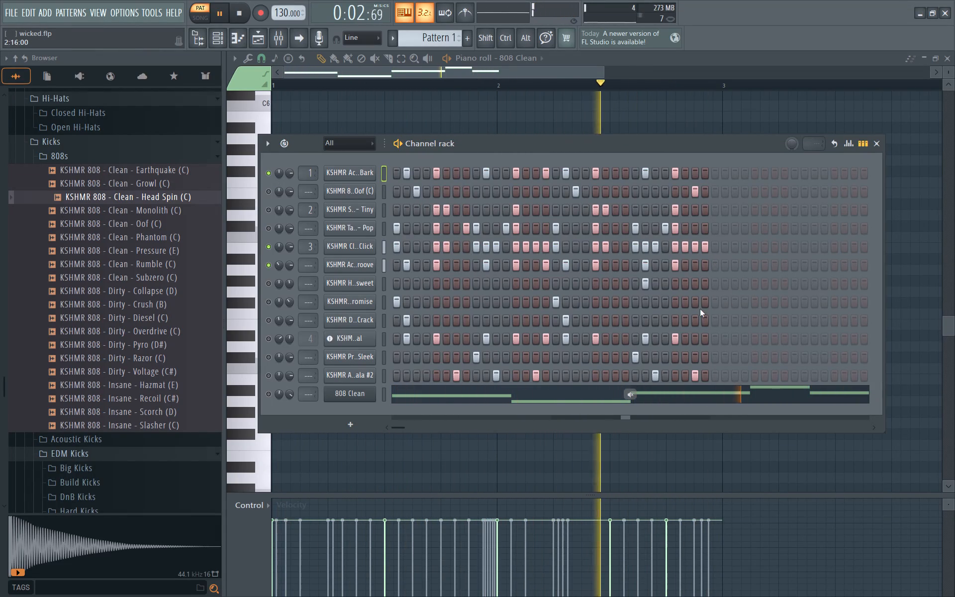
Unmute the H..sweet and KSHM..al channels in the mix, and audition ..romise and D..Crack in turn, muting both again.
{"action": "left_click", "coordinate": [266, 287]}
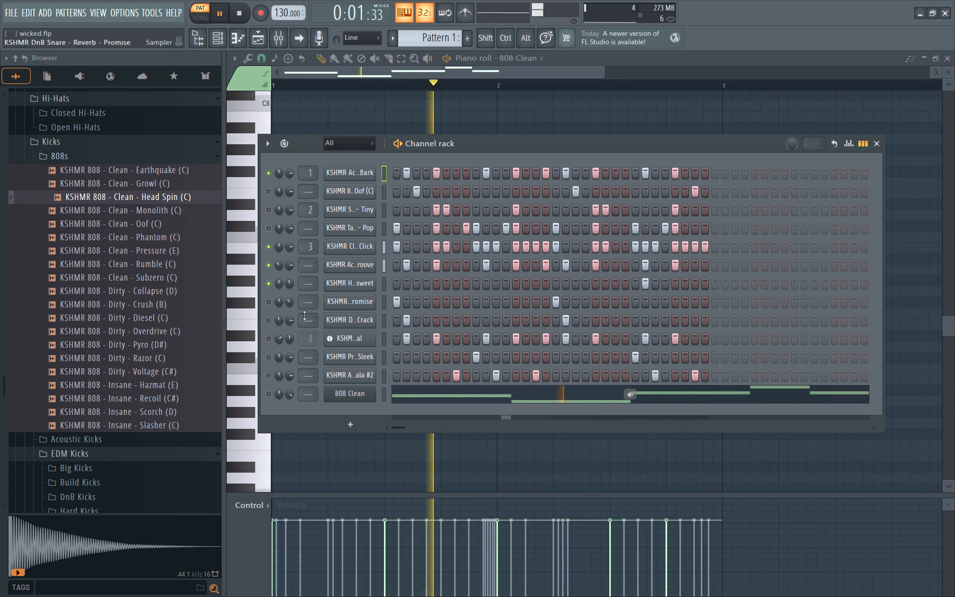
{"action": "left_click", "coordinate": [268, 302]}
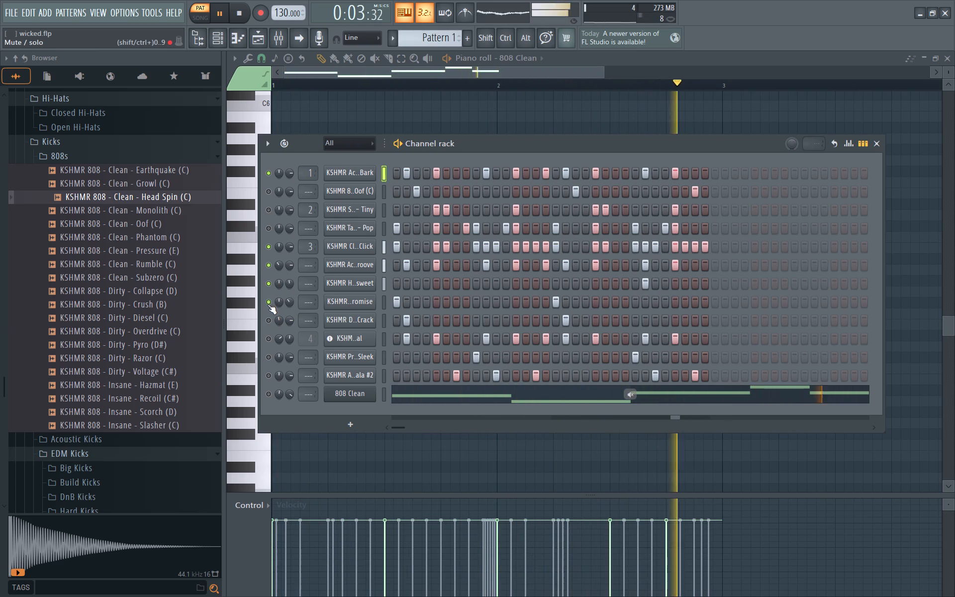
{"action": "left_click", "coordinate": [269, 306]}
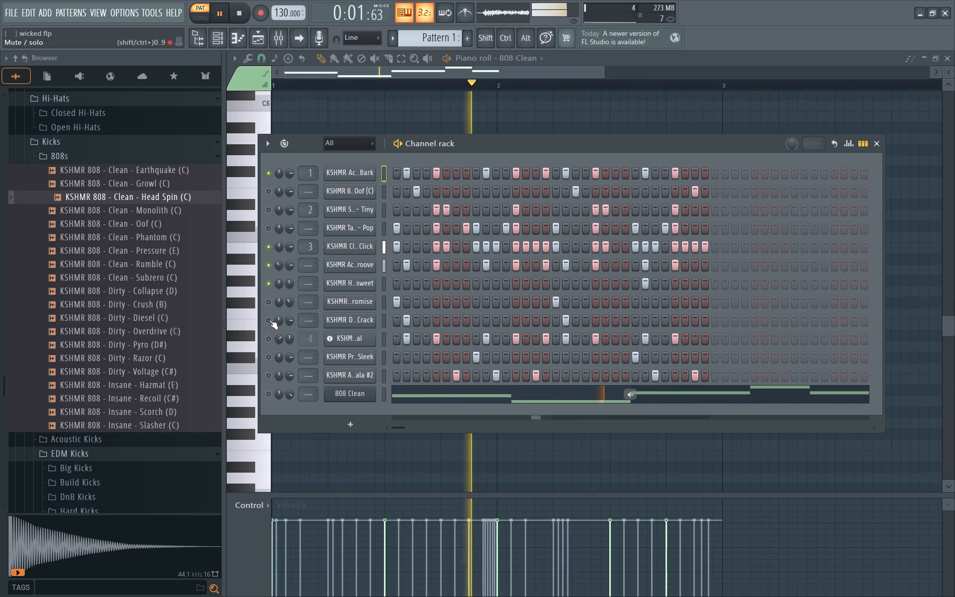
{"action": "left_click", "coordinate": [269, 320]}
{"action": "left_click", "coordinate": [269, 322]}
{"action": "left_click", "coordinate": [269, 338]}
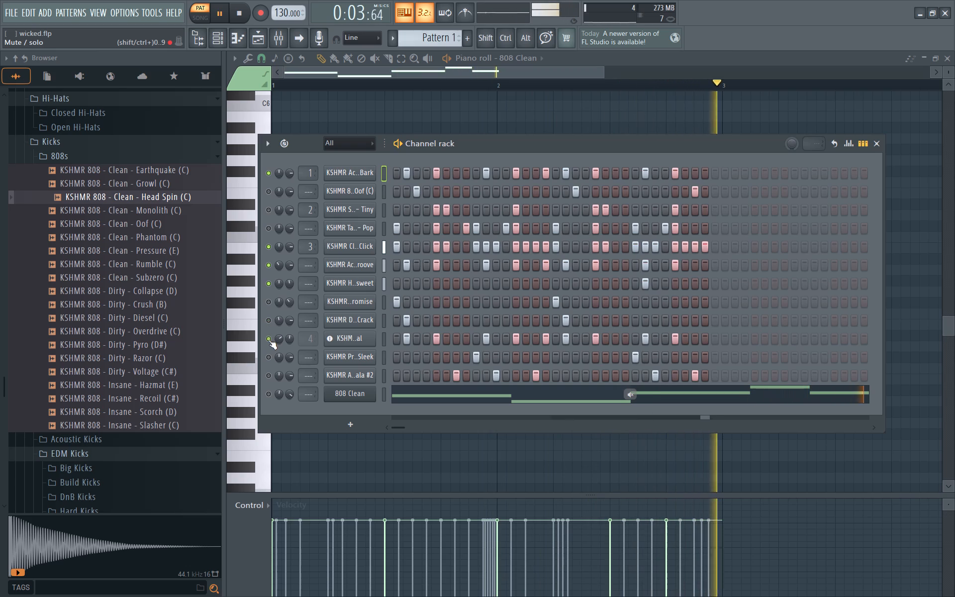
{"action": "left_click", "coordinate": [267, 342]}
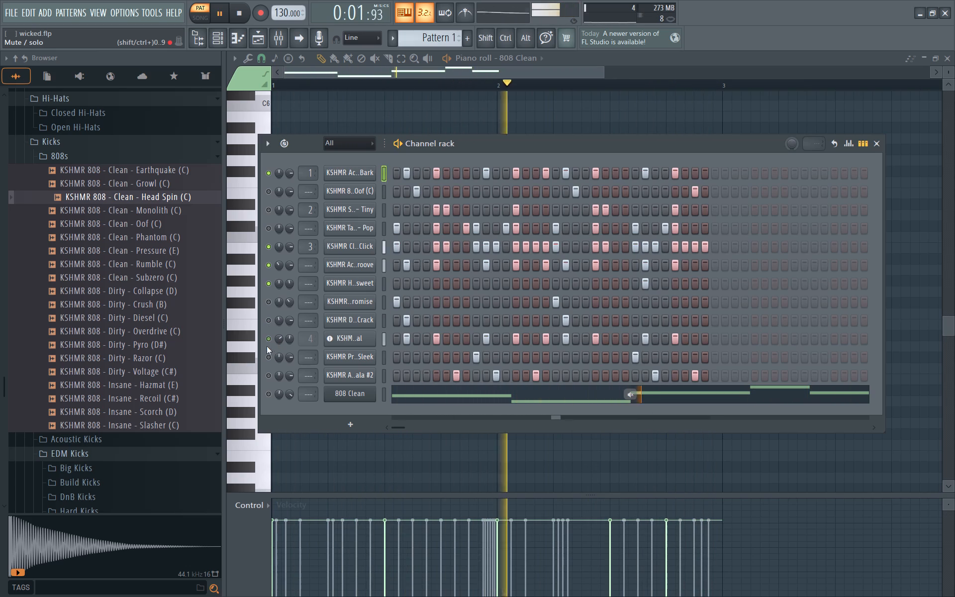
{"action": "left_click", "coordinate": [268, 348]}
{"action": "left_click", "coordinate": [269, 343]}
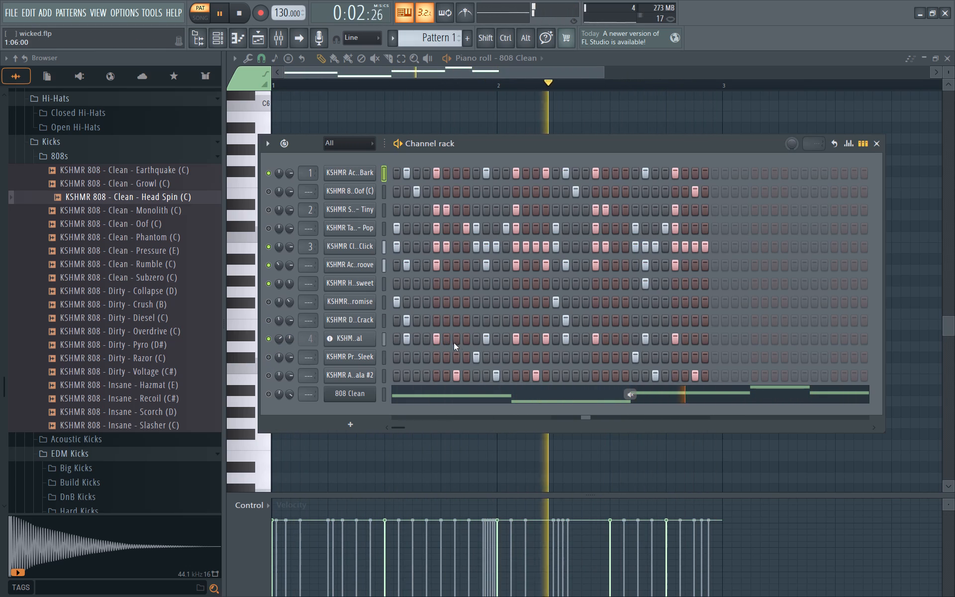
Bring in the 808 Clean channel during playback, lower its volume, and mute it again.
{"action": "left_click", "coordinate": [258, 395]}
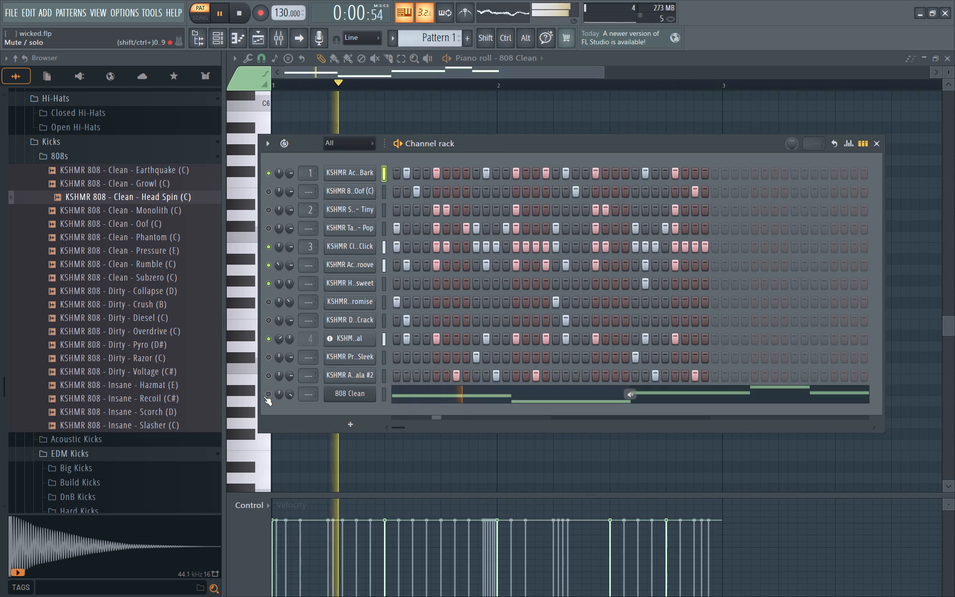
{"action": "left_click", "coordinate": [266, 396]}
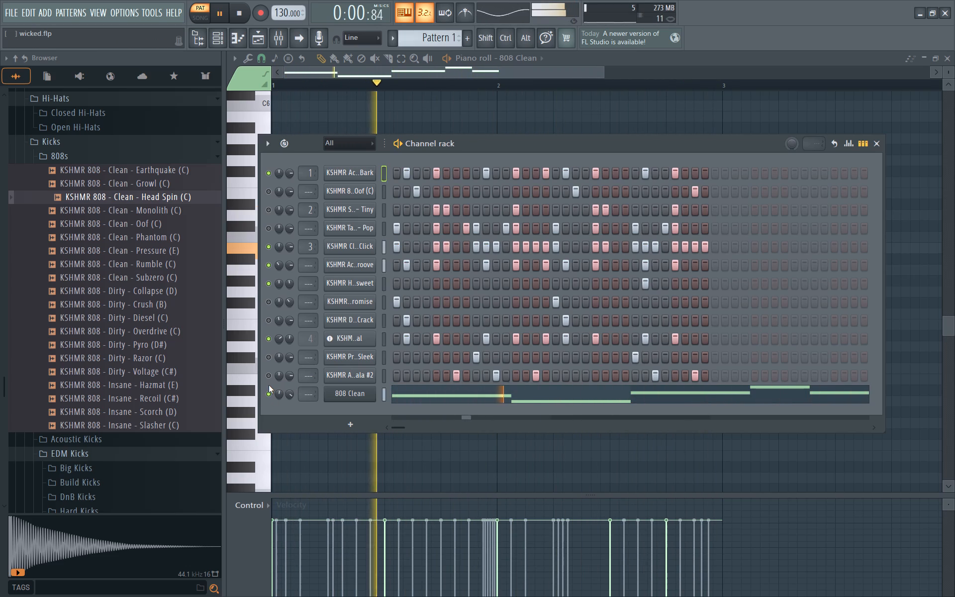
{"action": "left_click_drag", "start_coordinate": [287, 395], "coordinate": [300, 425]}
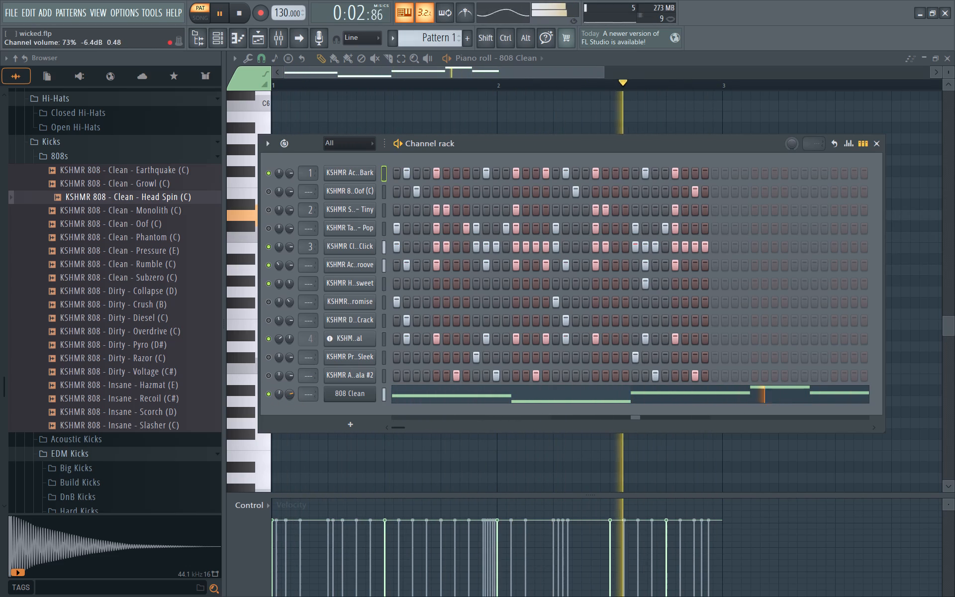
{"action": "left_click_drag", "start_coordinate": [300, 425], "coordinate": [311, 450]}
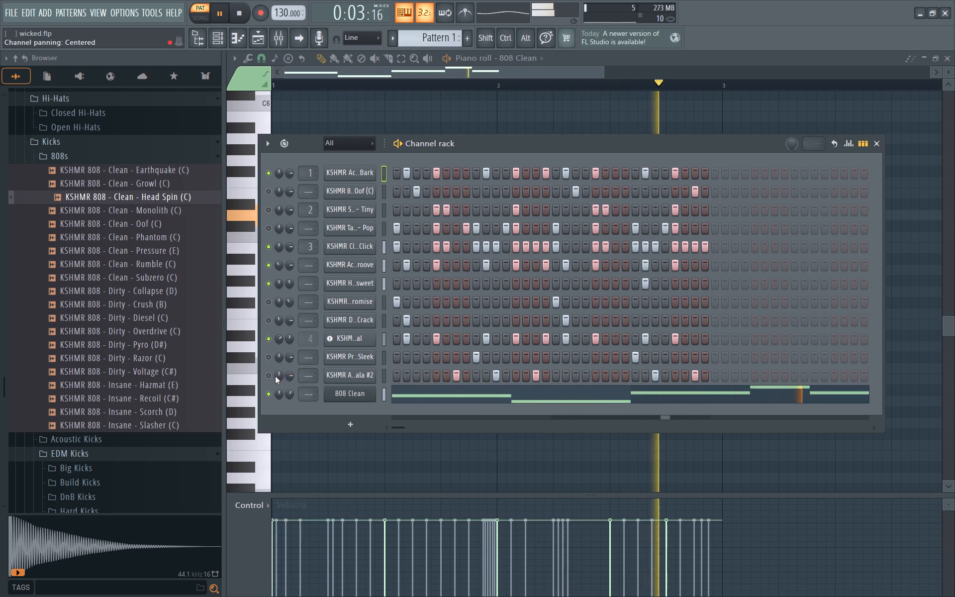
{"action": "left_click", "coordinate": [272, 394]}
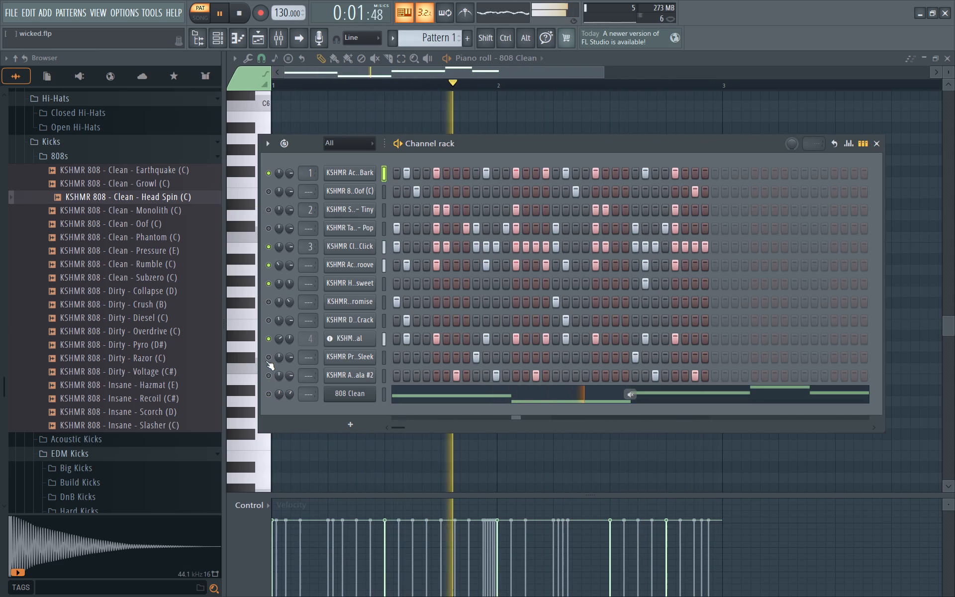
Unmute Pr..Sleek and A..ala #2, and audition ..romise and D..Crack in turn again, muting both after listening.
{"action": "left_click", "coordinate": [266, 356]}
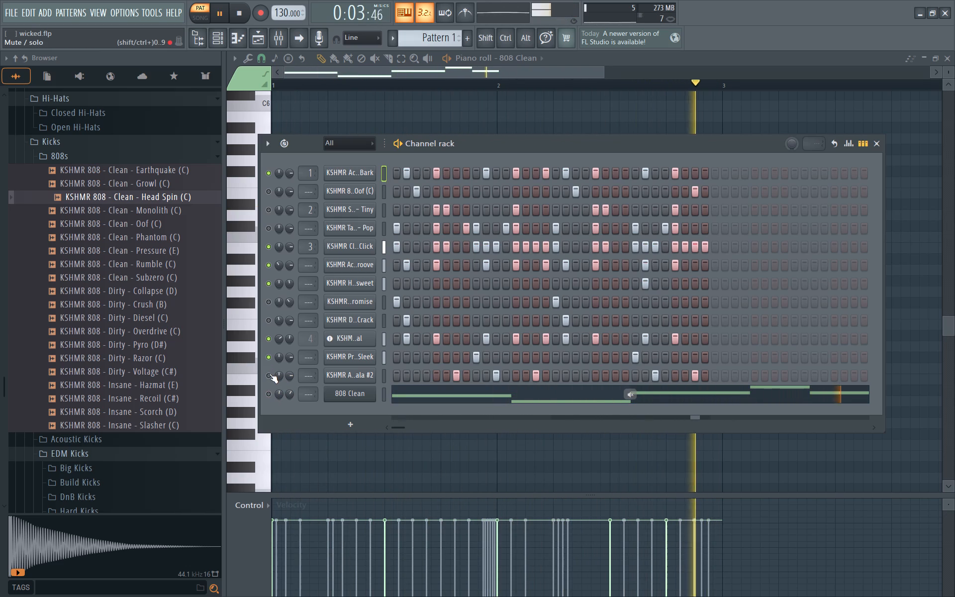
{"action": "left_click", "coordinate": [269, 374]}
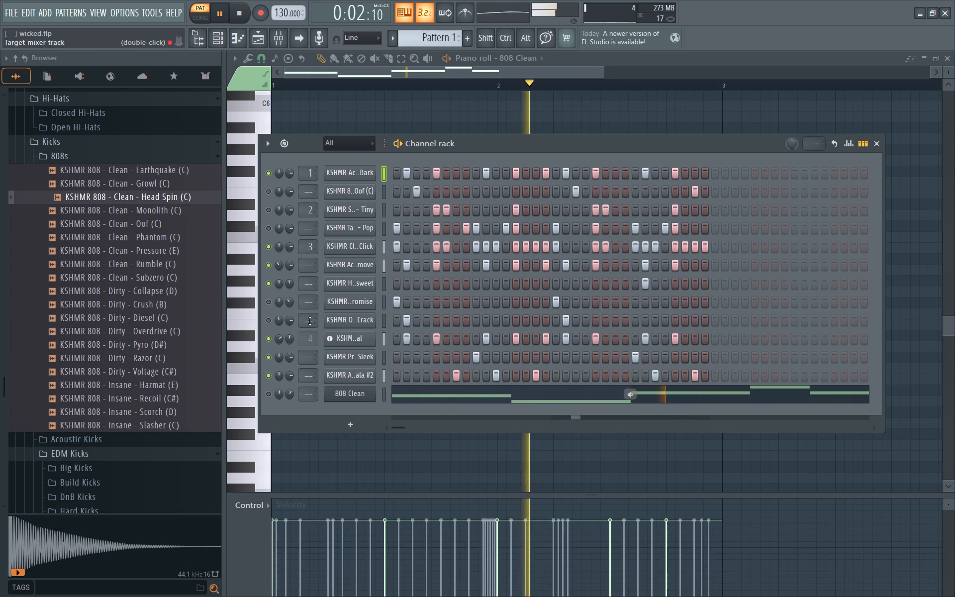
{"action": "left_click", "coordinate": [267, 302]}
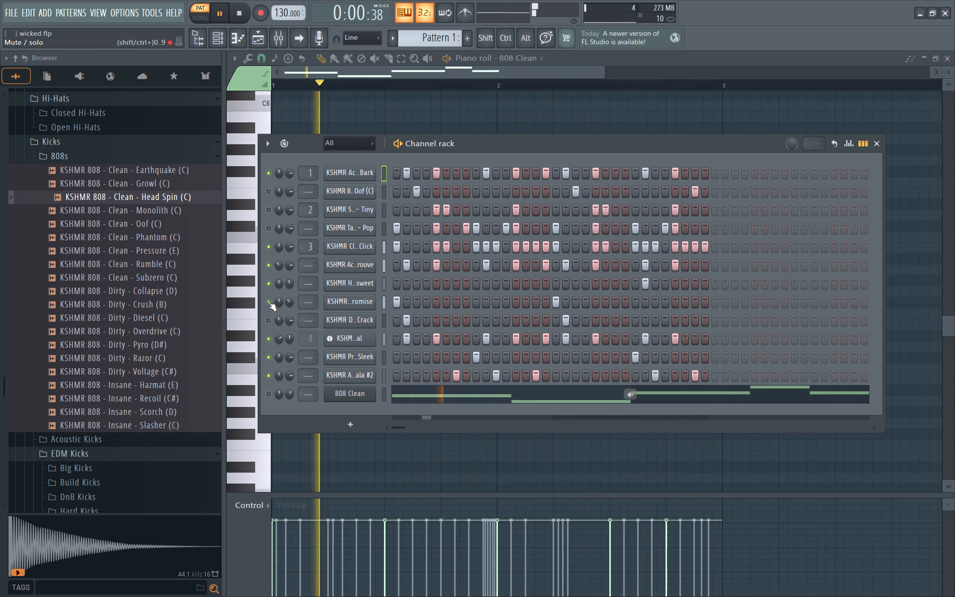
{"action": "left_click", "coordinate": [269, 301]}
{"action": "left_click", "coordinate": [268, 318]}
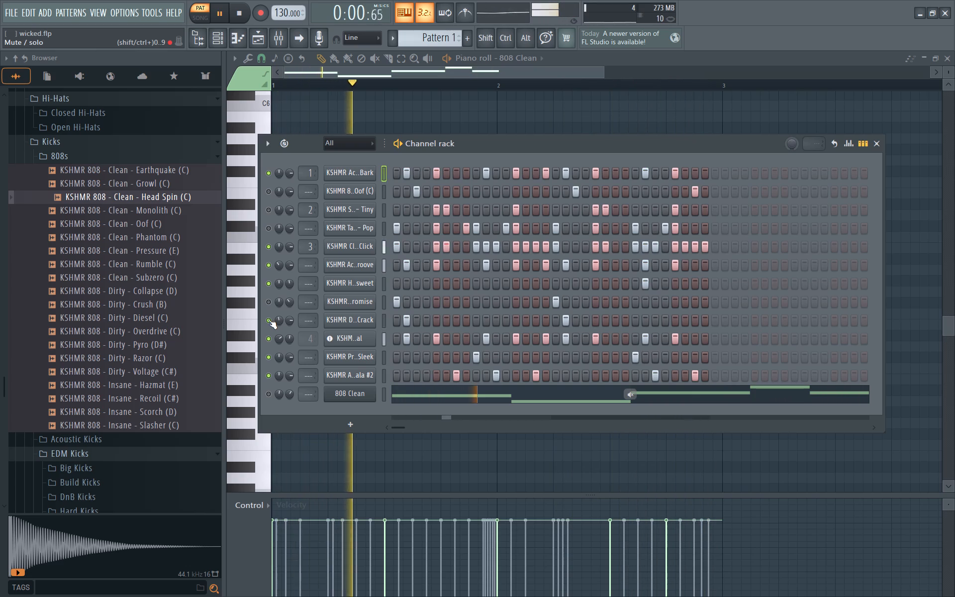
{"action": "left_click", "coordinate": [268, 319]}
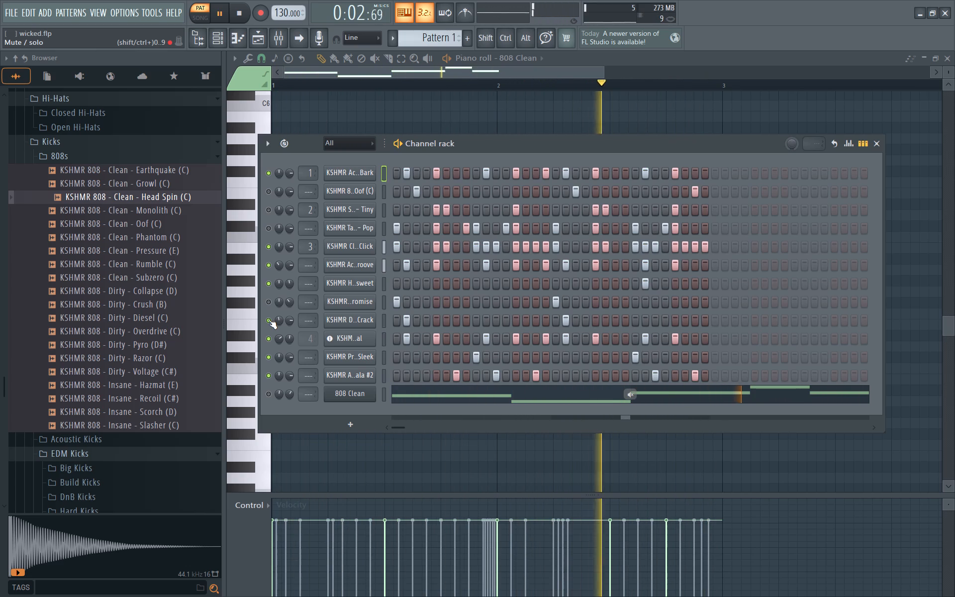
Unmute Ta..Pop, and audition S..Tiny and 8..Oof (C) against the mix in turn, muting both again.
{"action": "left_click", "coordinate": [266, 230]}
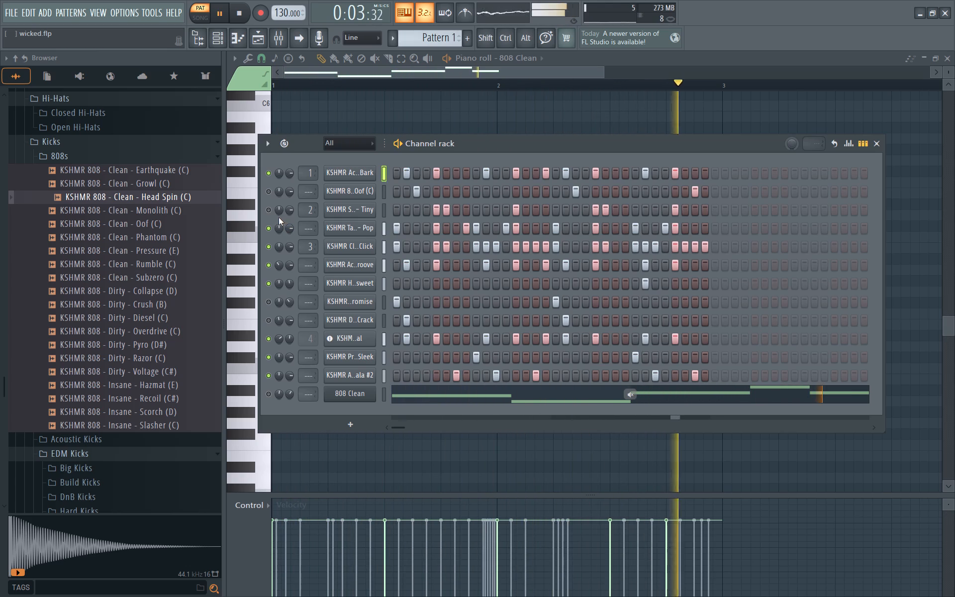
{"action": "left_click", "coordinate": [269, 214]}
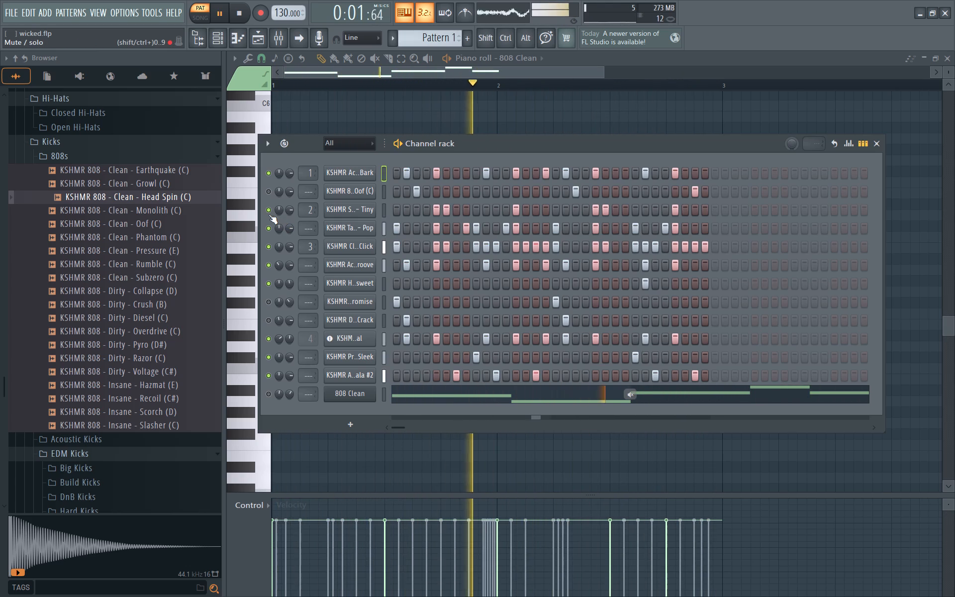
{"action": "left_click", "coordinate": [269, 212]}
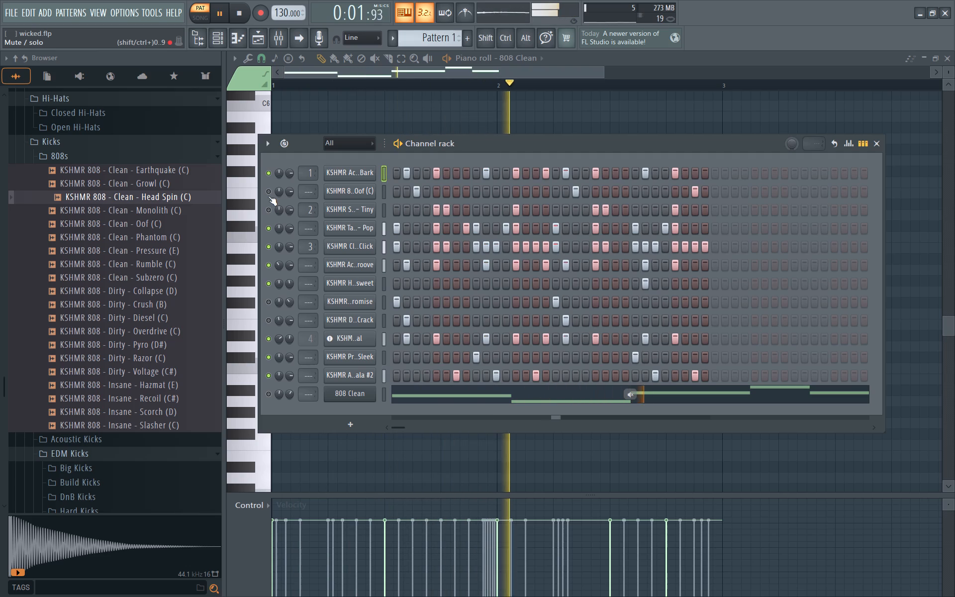
{"action": "left_click", "coordinate": [267, 194]}
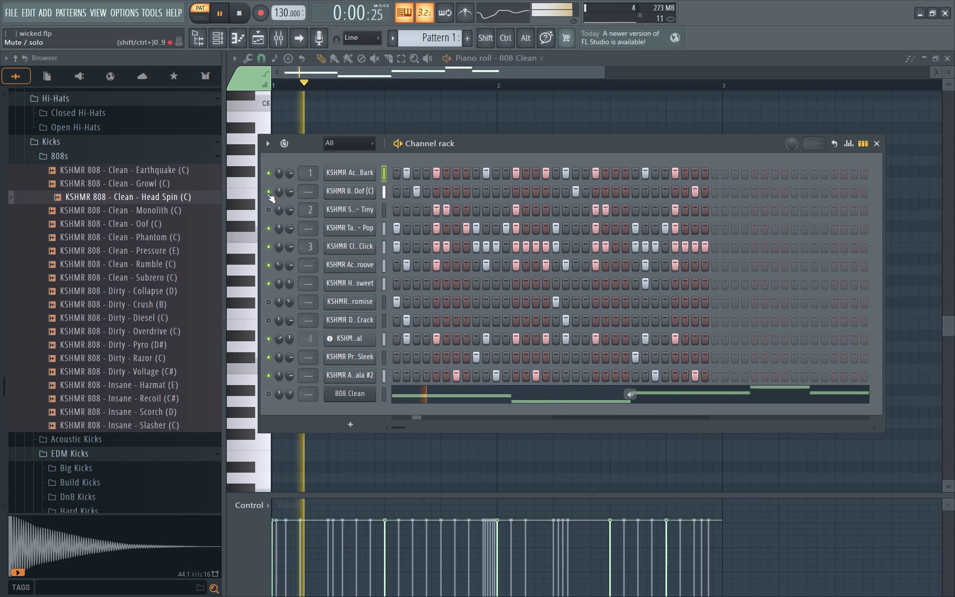
{"action": "left_click", "coordinate": [267, 194]}
Delete the muted 8..Oof (C), S..Tiny and DnB Snare - Reverb - Promise channels from the channel rack.
{"action": "right_click", "coordinate": [331, 195]}
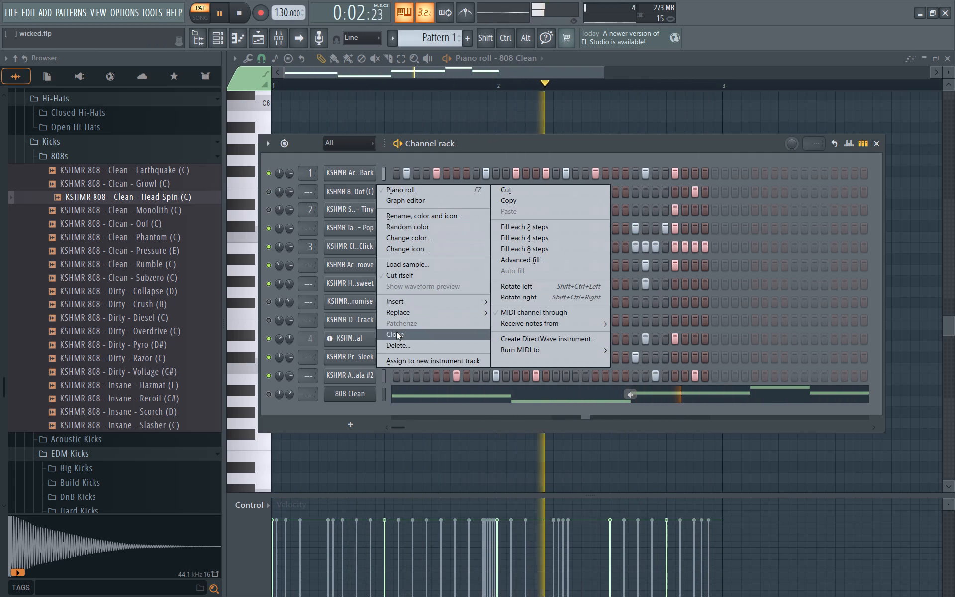
{"action": "left_click", "coordinate": [403, 342]}
{"action": "left_click", "coordinate": [523, 342]}
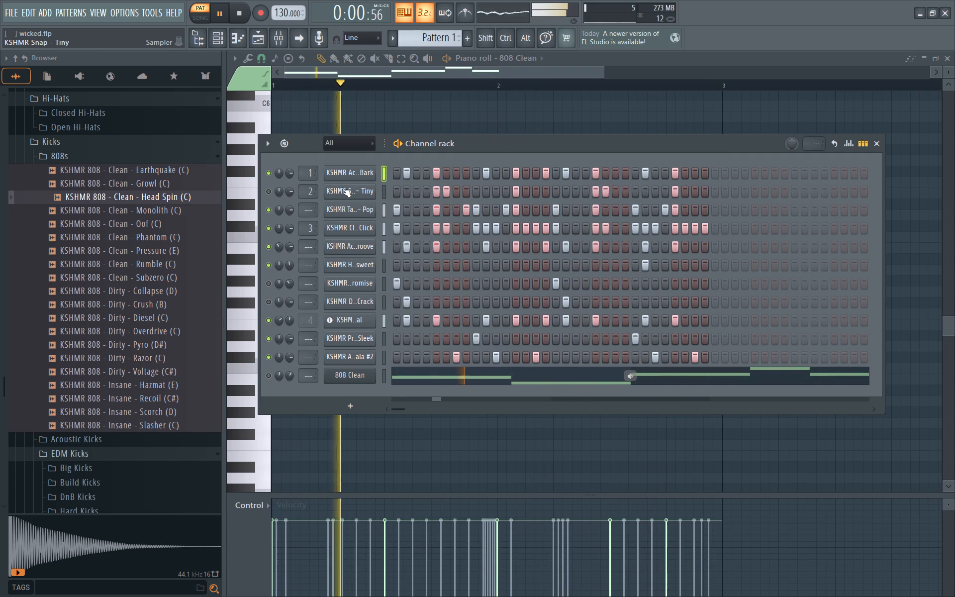
{"action": "right_click", "coordinate": [342, 186]}
{"action": "left_click", "coordinate": [415, 345]}
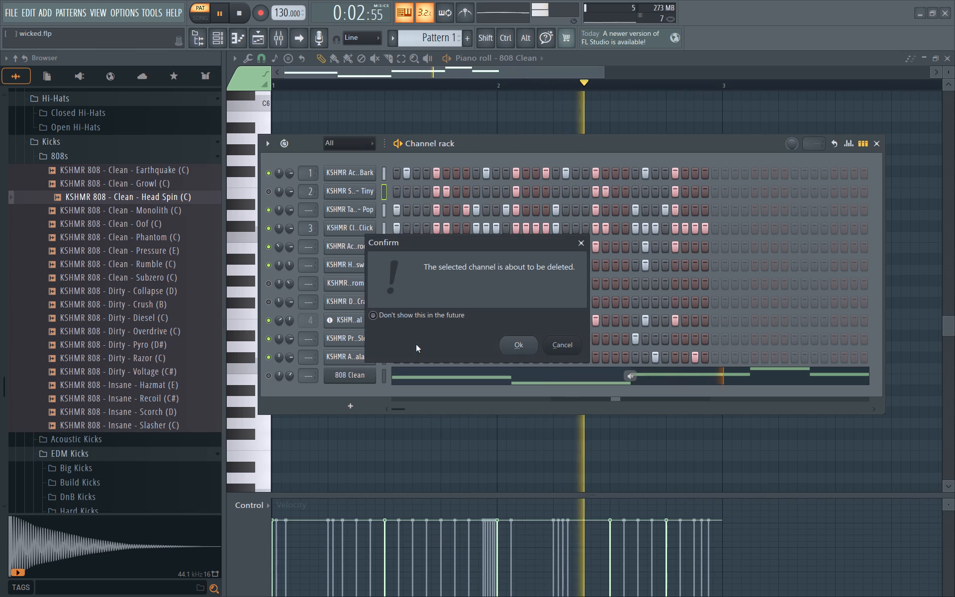
{"action": "left_click", "coordinate": [510, 342]}
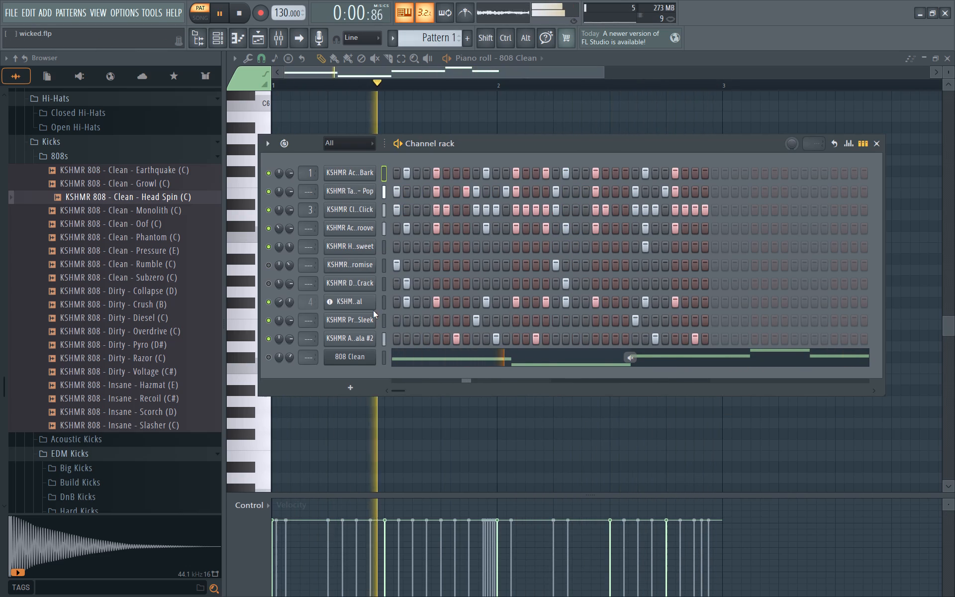
{"action": "right_click", "coordinate": [349, 265]}
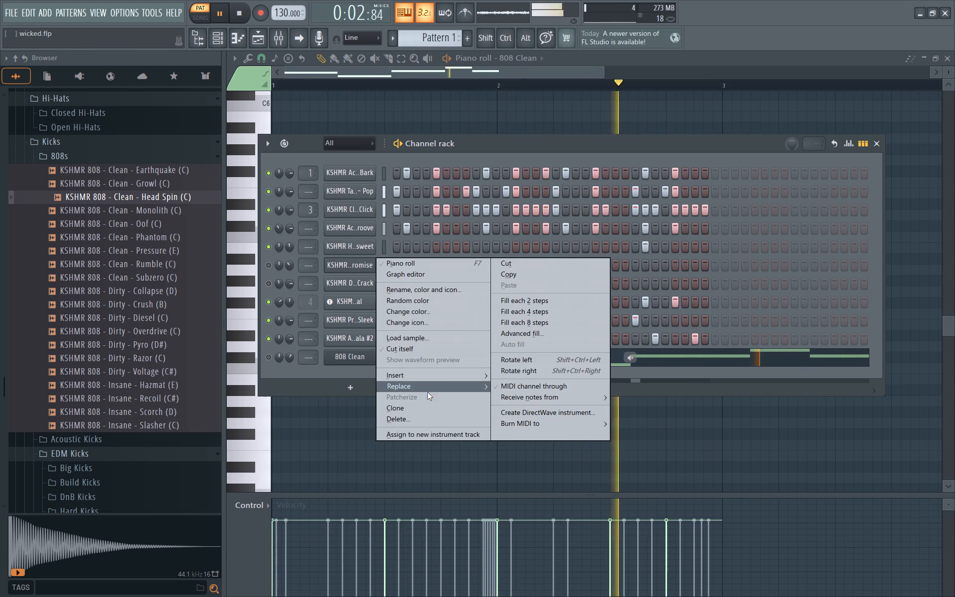
{"action": "left_click", "coordinate": [426, 416]}
{"action": "left_click", "coordinate": [533, 342]}
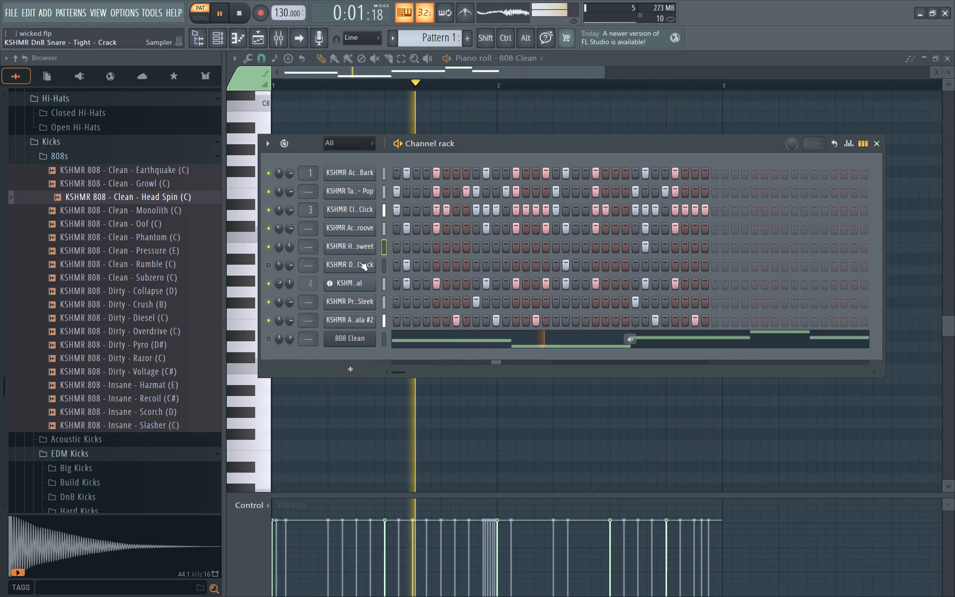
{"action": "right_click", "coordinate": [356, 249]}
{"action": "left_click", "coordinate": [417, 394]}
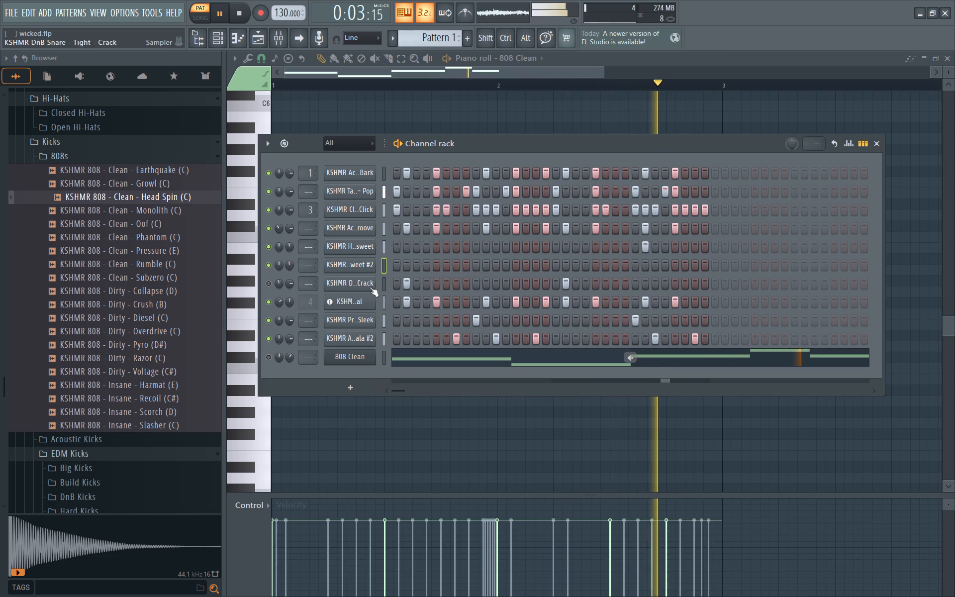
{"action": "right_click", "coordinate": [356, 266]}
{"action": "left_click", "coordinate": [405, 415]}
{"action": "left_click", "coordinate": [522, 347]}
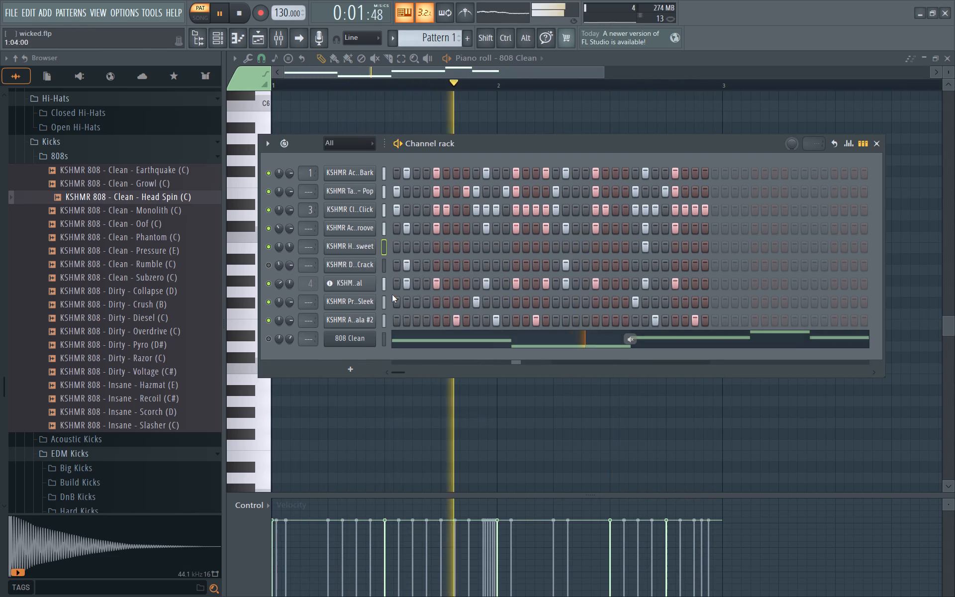
Delete the KSHMR H..sweet, 808 Clean and muted KSHMR D..Crack channels from the channel rack, stopping playback before the last one.
{"action": "right_click", "coordinate": [354, 244]}
{"action": "left_click", "coordinate": [434, 398]}
{"action": "left_click", "coordinate": [519, 345]}
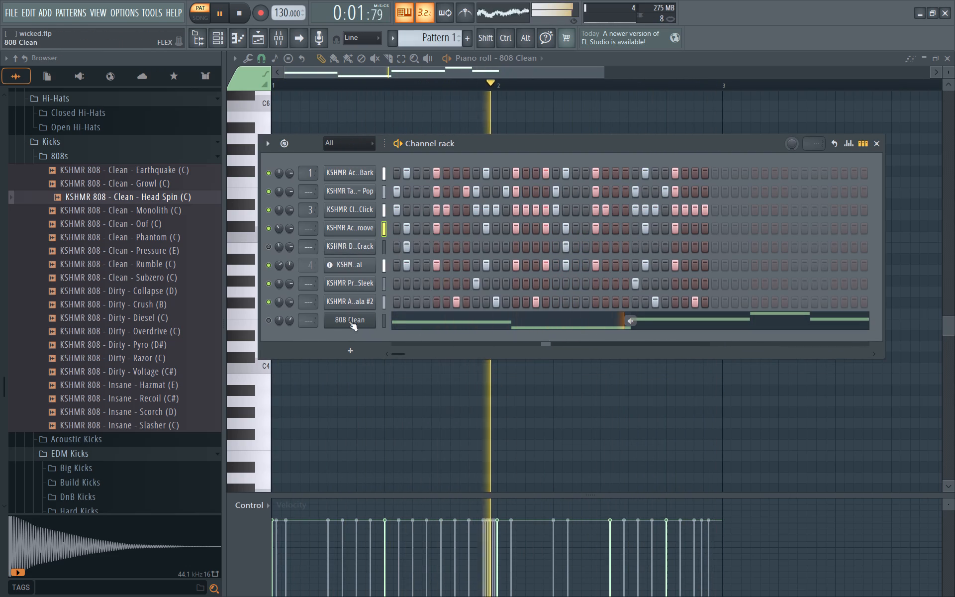
{"action": "right_click", "coordinate": [349, 321]}
{"action": "left_click", "coordinate": [445, 464]}
{"action": "left_click", "coordinate": [522, 341]}
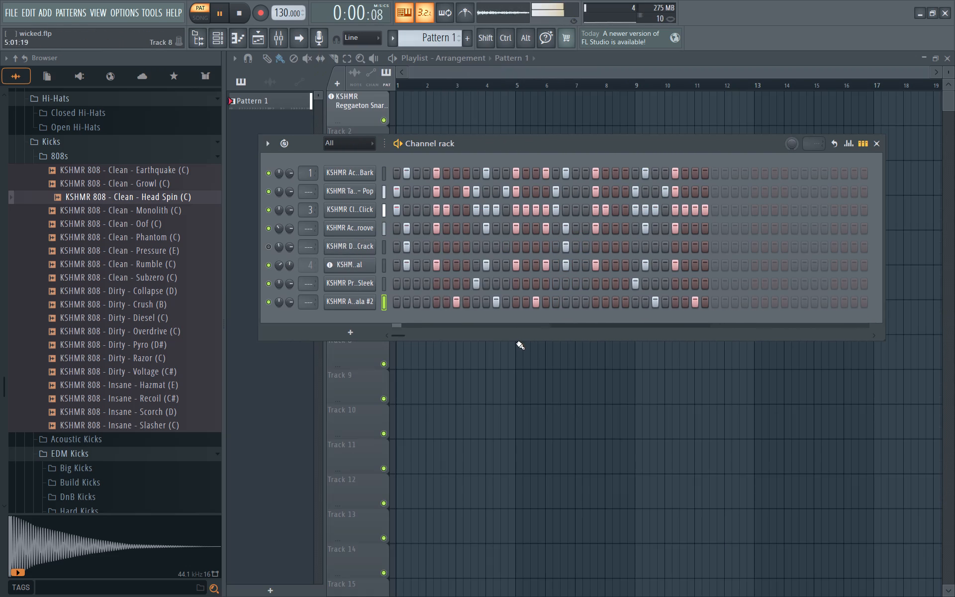
{"action": "key", "text": "space"}
{"action": "right_click", "coordinate": [335, 247]}
{"action": "left_click", "coordinate": [412, 404]}
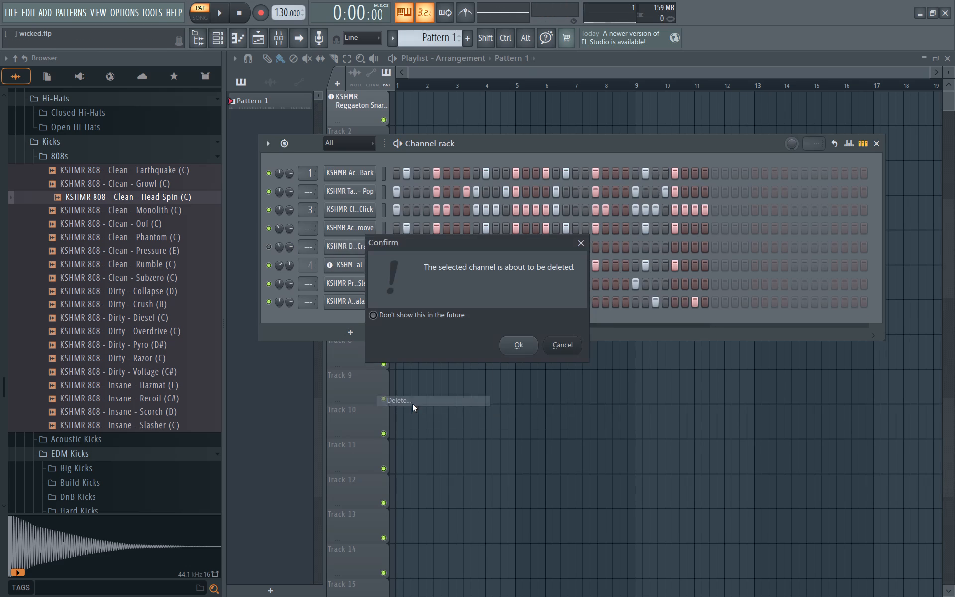
{"action": "left_click", "coordinate": [529, 335]}
{"action": "left_click", "coordinate": [522, 342]}
Play back Pattern 1 with the remaining channels, stop it, and save the wicked project.
{"action": "key", "text": "space"}
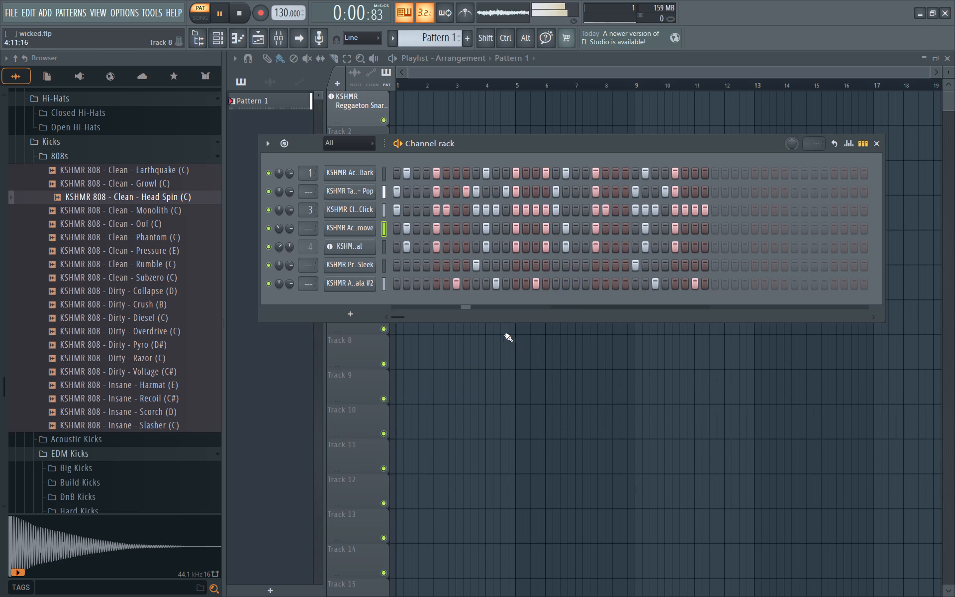
{"action": "key", "text": "ctrl+s"}
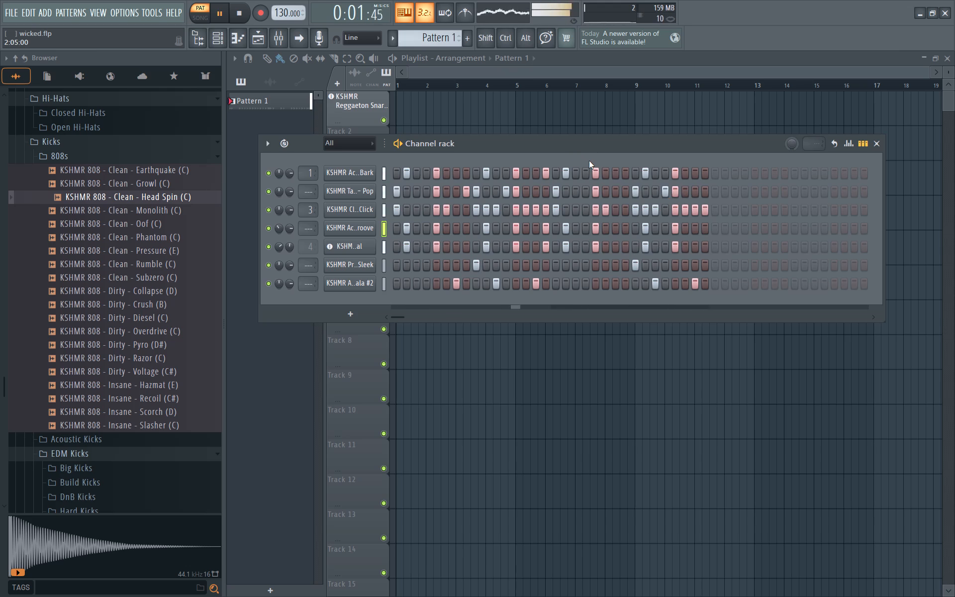
{"action": "key", "text": "space"}
{"action": "key", "text": "ctrl+s"}
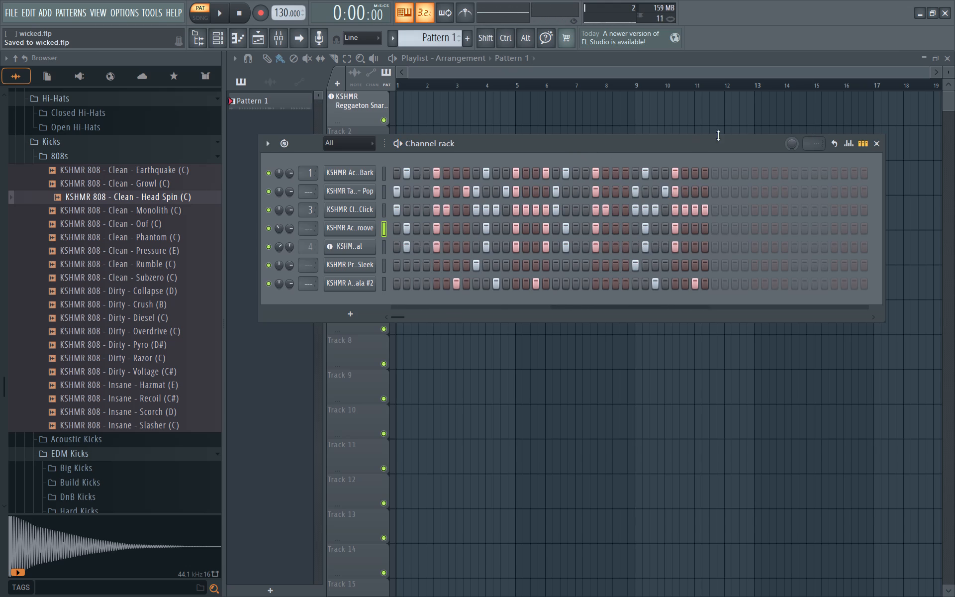
Close the channel rack to leave the empty playlist arrangement in view.
{"action": "left_click", "coordinate": [876, 143]}
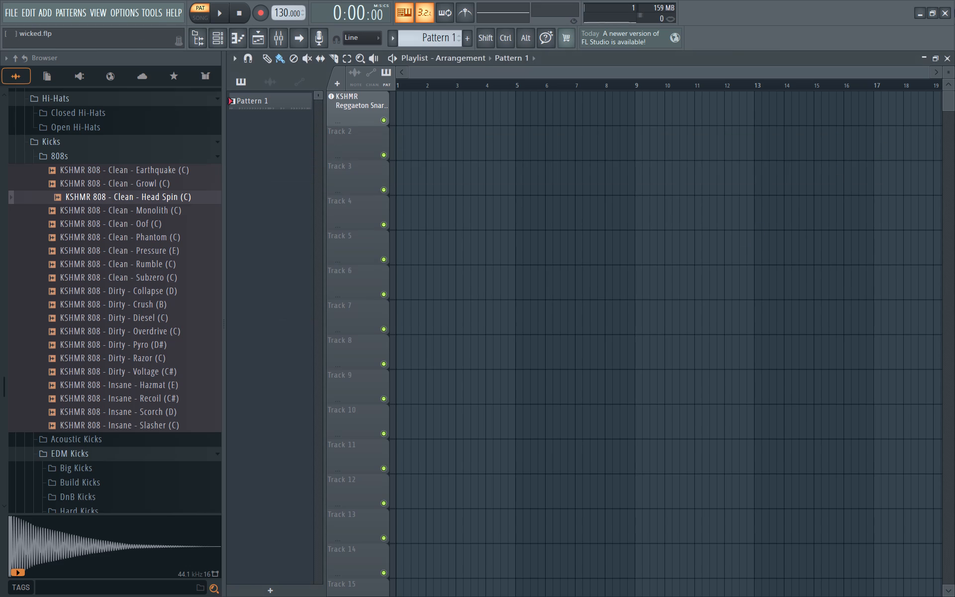